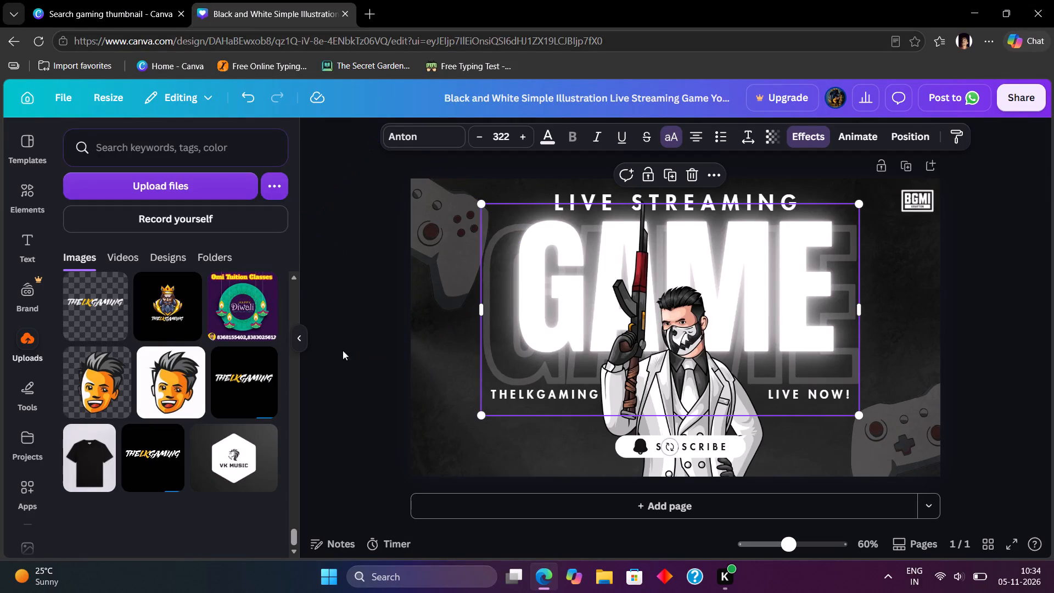
Find the pine forest hillside image among the uploaded images and add it to the thumbnail page.
scroll(207, 333, up, 8)
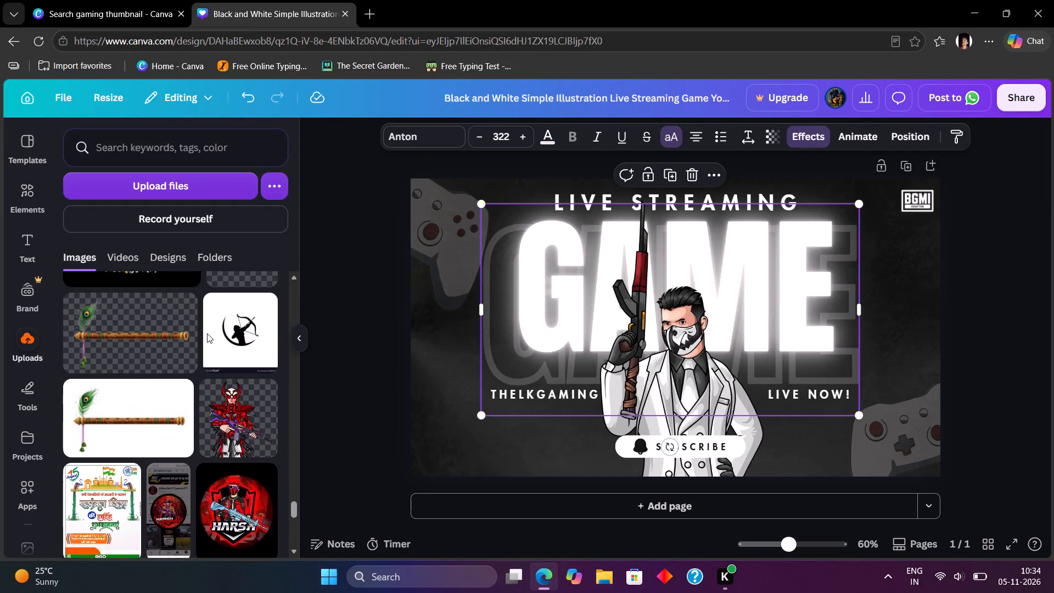
scroll(207, 333, up, 3)
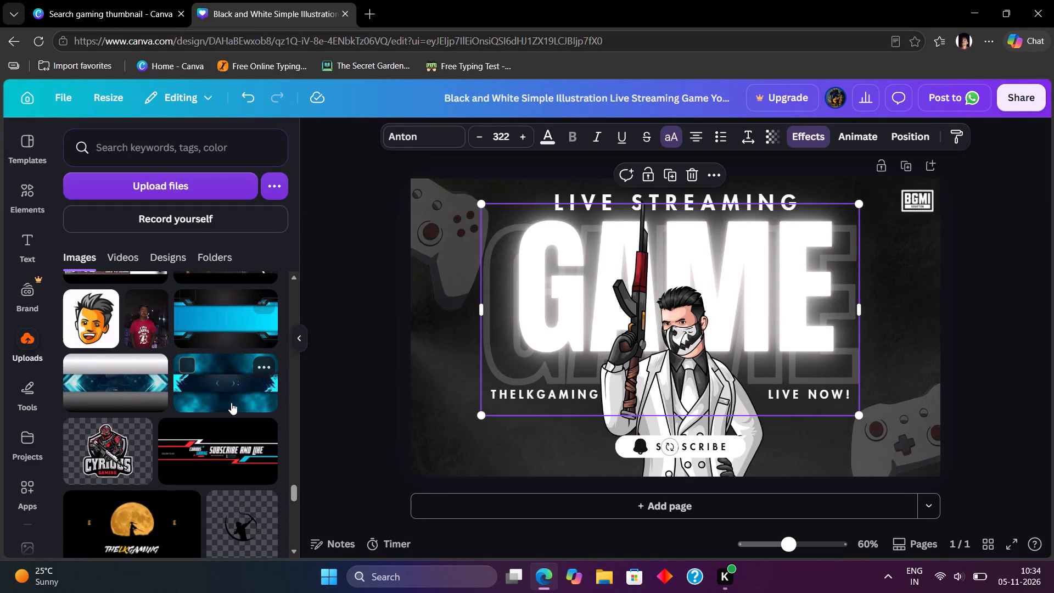
scroll(231, 402, up, 5)
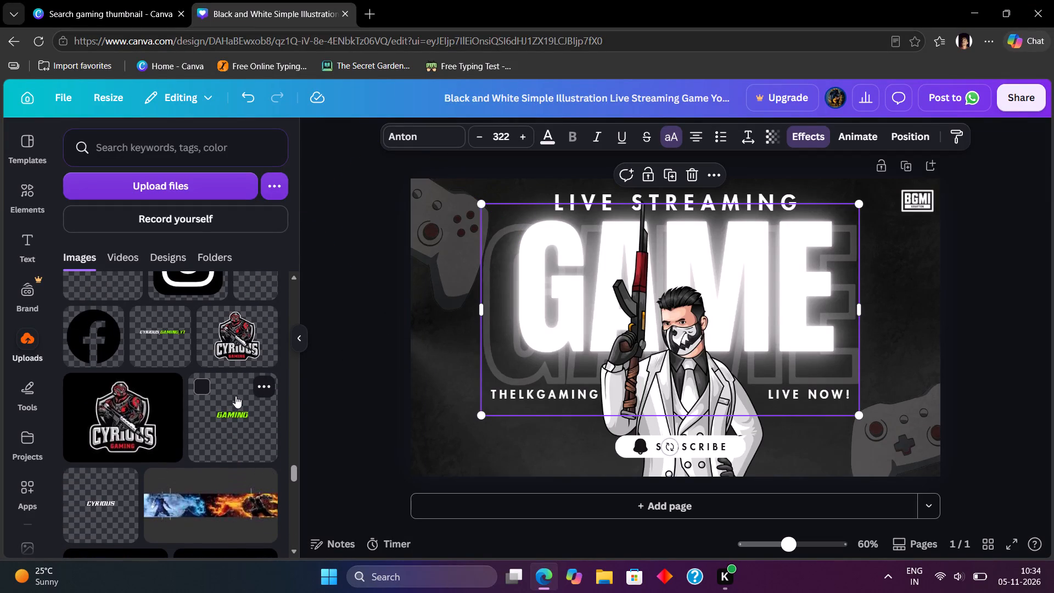
scroll(237, 394, up, 8)
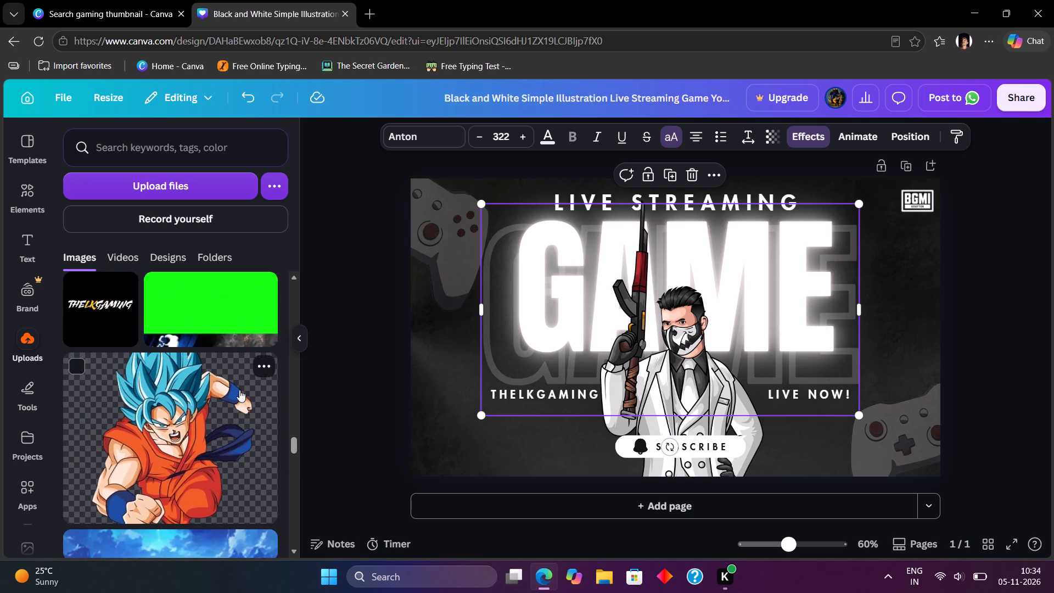
scroll(240, 389, up, 3)
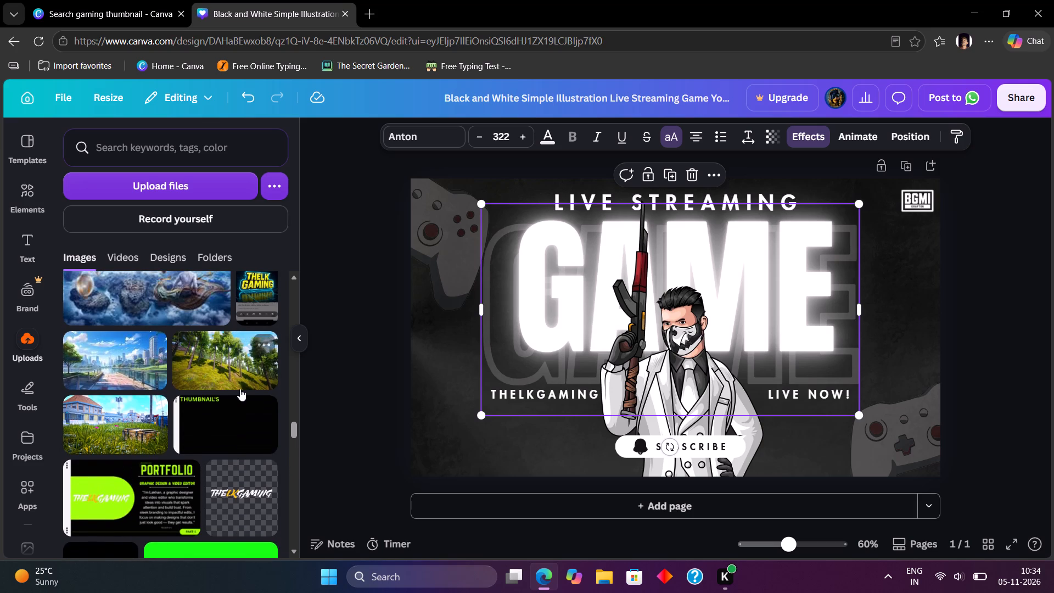
scroll(240, 389, up, 1)
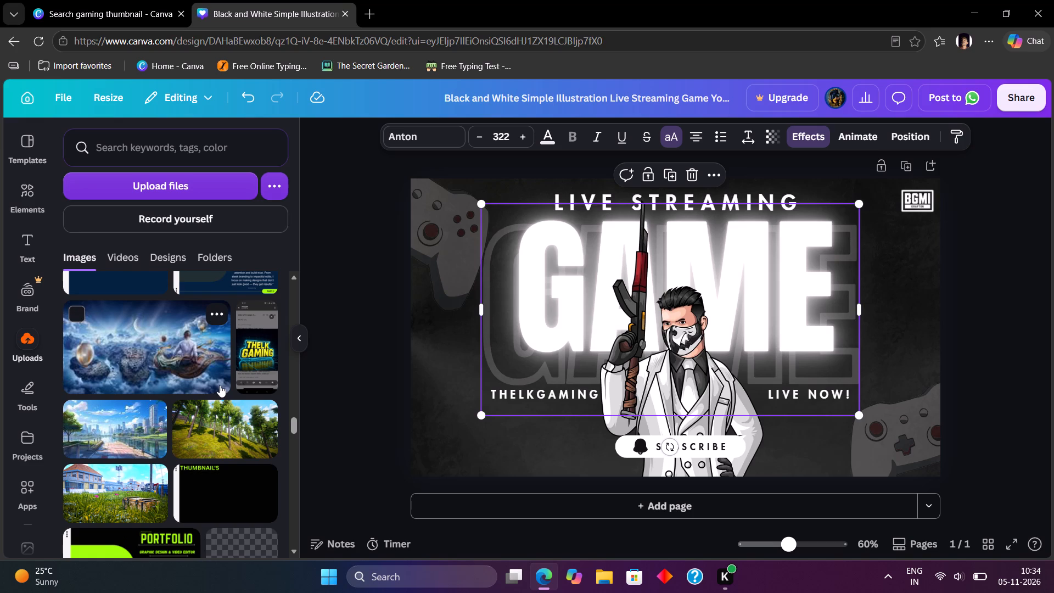
scroll(220, 384, up, 1)
click(210, 498)
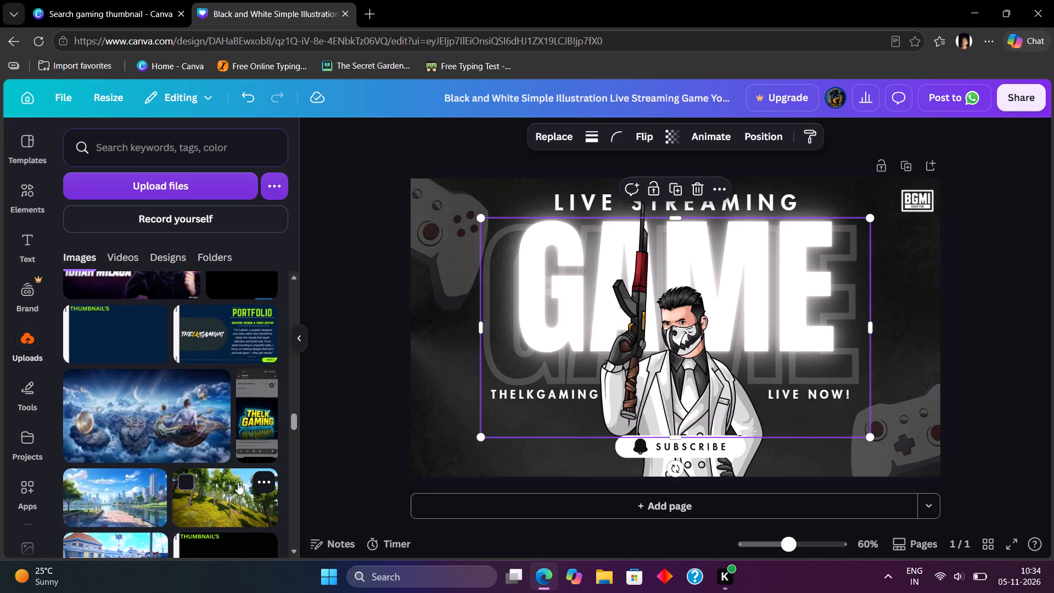
Move and enlarge the forest image to about 1386 × 780 px so it covers the whole page, flush with its top edge.
drag(692, 372, 620, 328)
drag(799, 395, 812, 401)
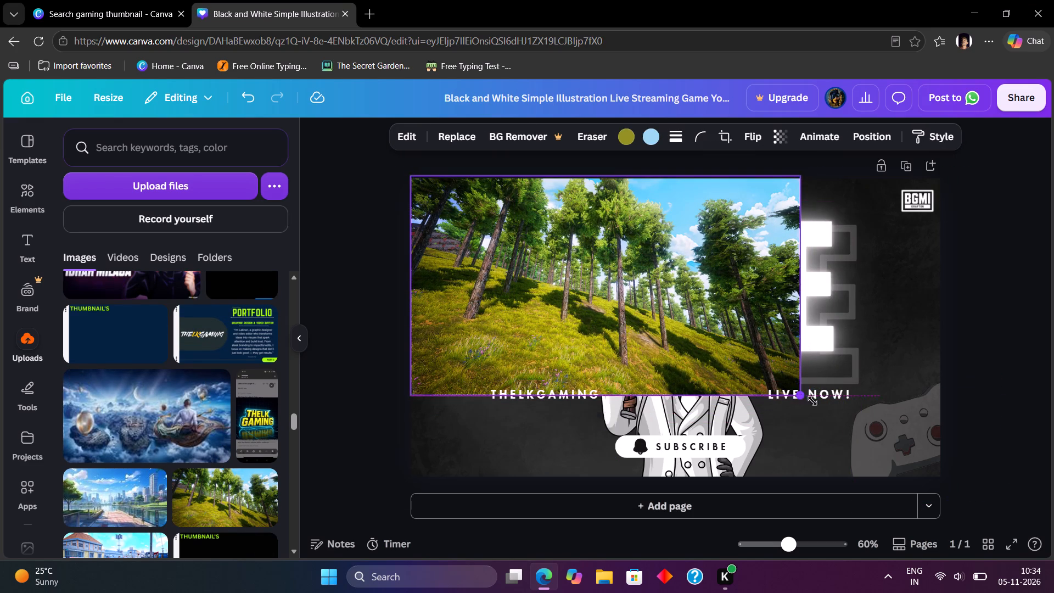
drag(812, 401, 973, 512)
drag(927, 470, 907, 471)
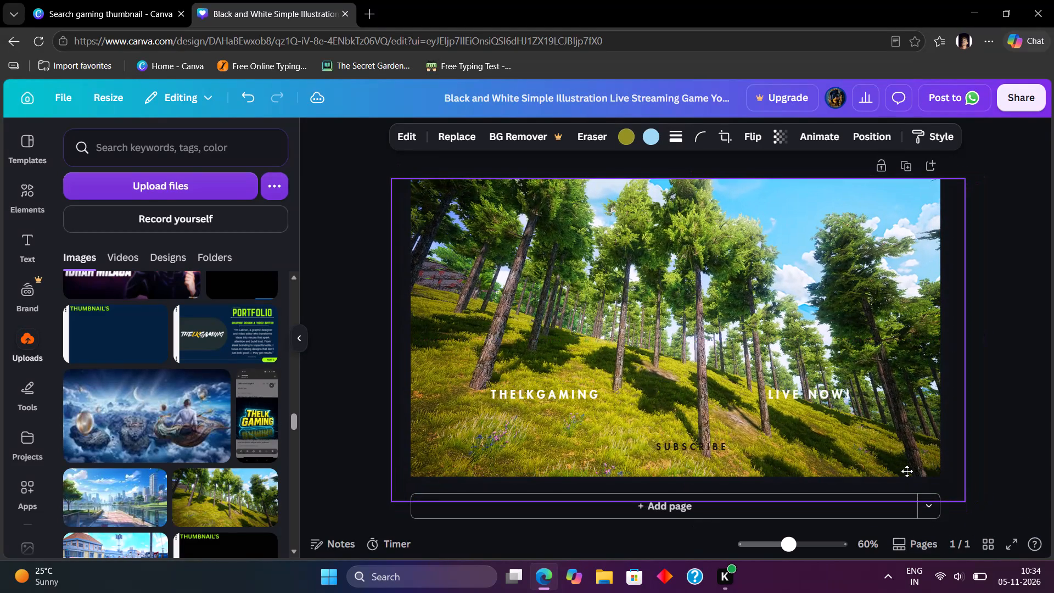
drag(907, 471, 898, 473)
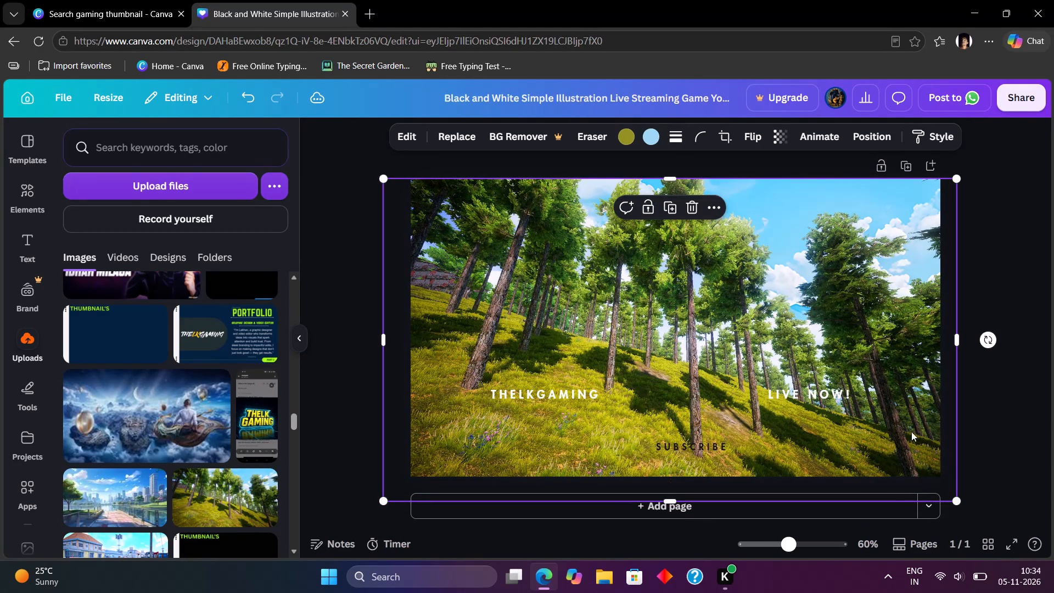
Reorder the forest image so it sits just above the dark background and behind the text, controllers and character.
click(867, 132)
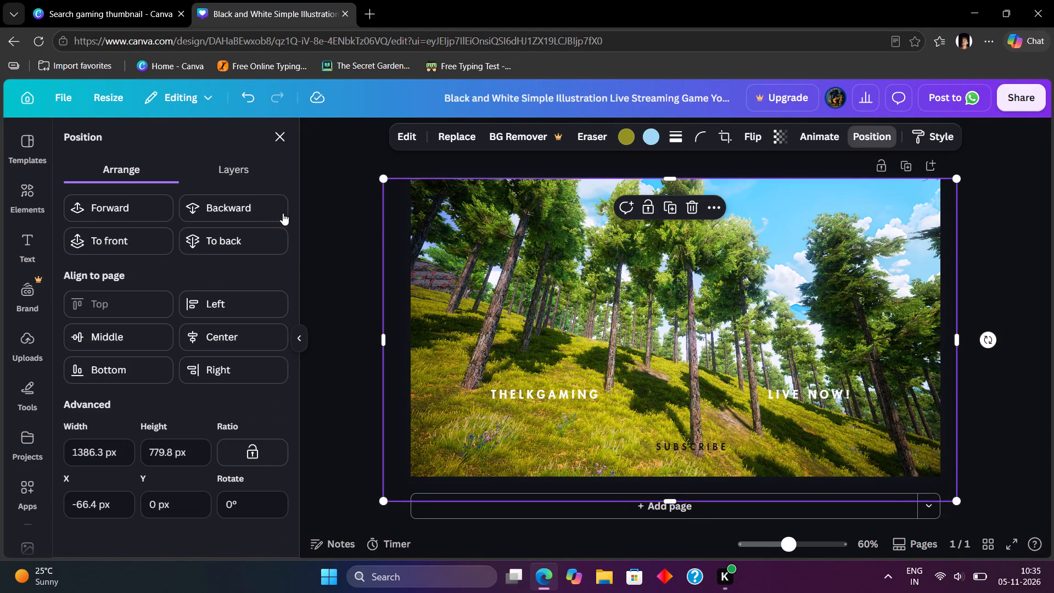
triple_click(272, 212)
triple_click(271, 211)
double_click(271, 211)
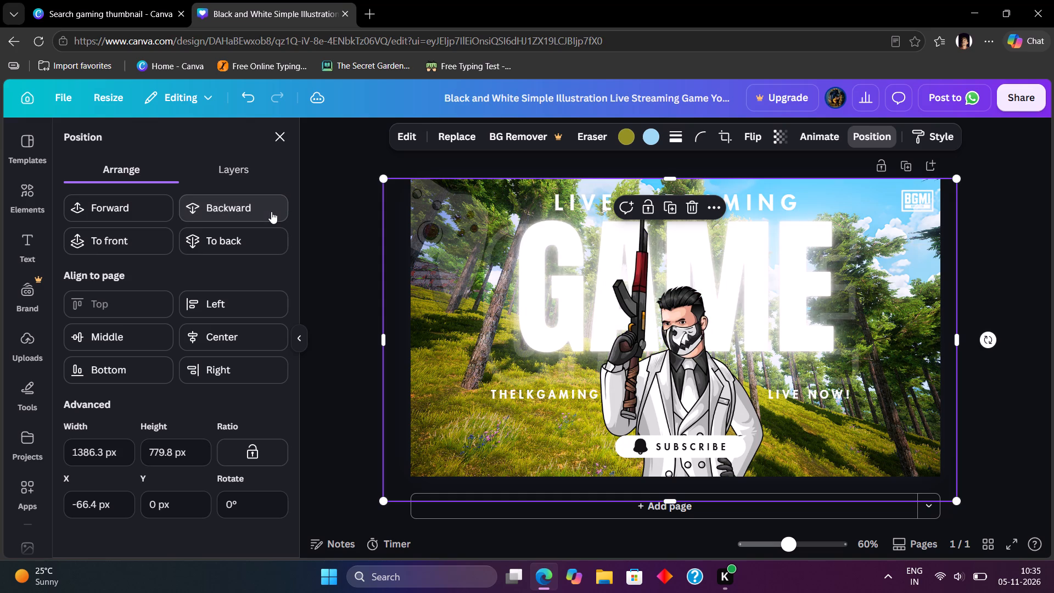
triple_click(271, 211)
click(271, 211)
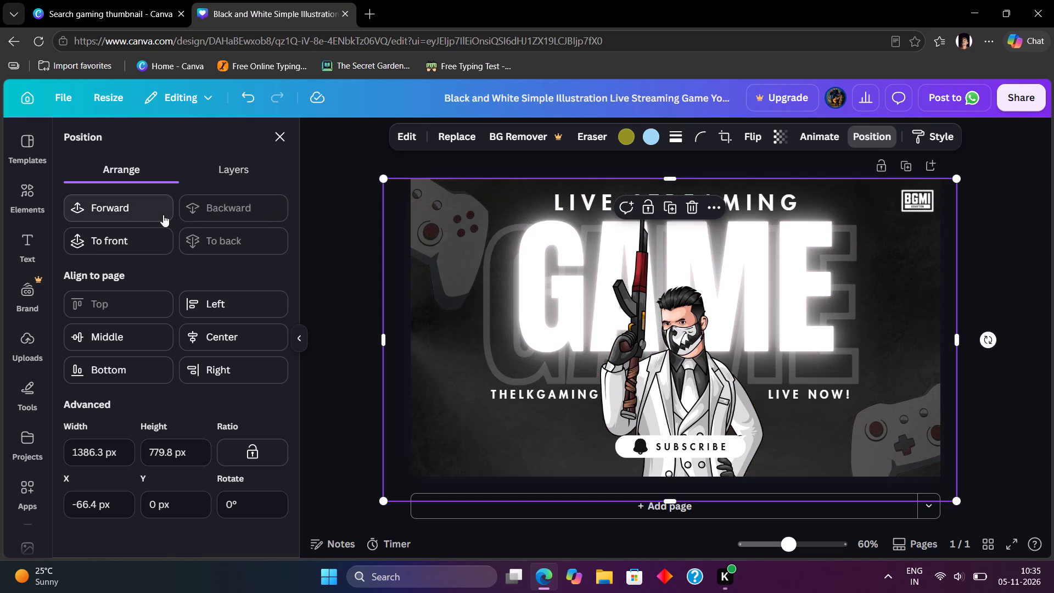
click(153, 214)
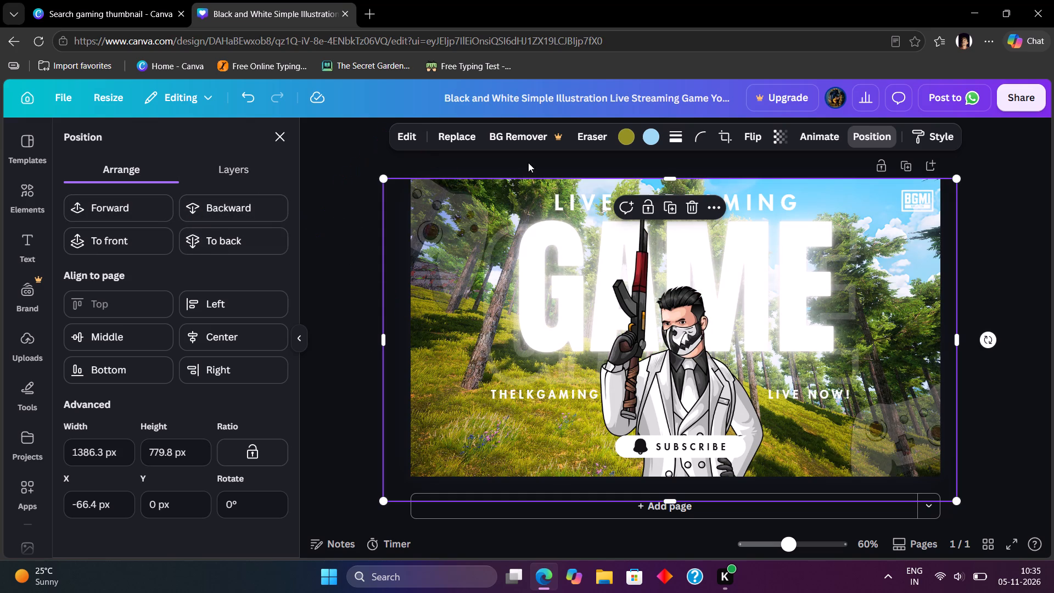
Try the Glow and Drop shadows on the forest image and settle on Glow.
click(403, 135)
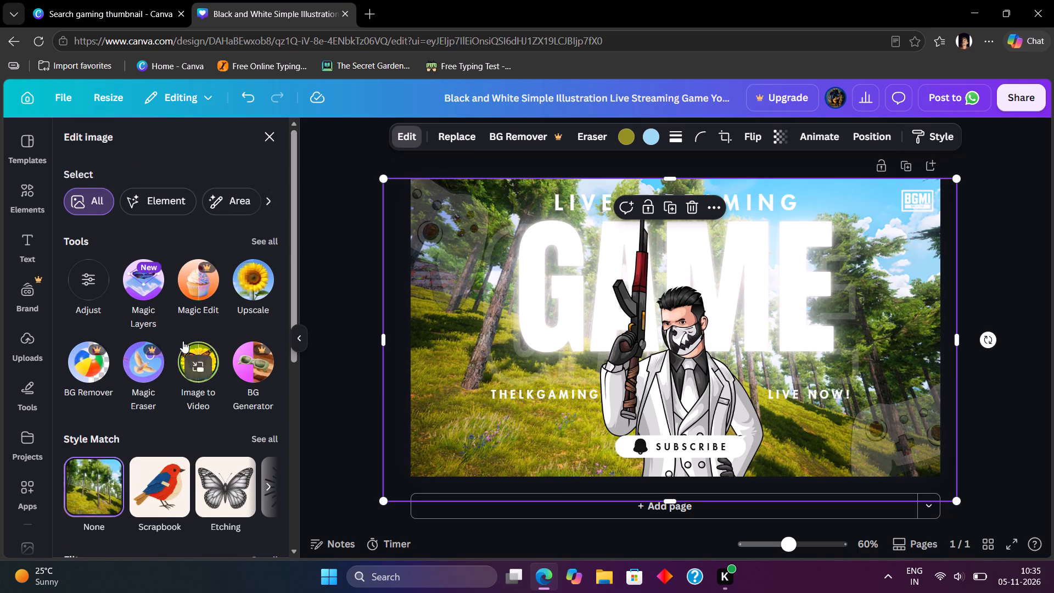
scroll(198, 331, down, 3)
scroll(176, 417, down, 2)
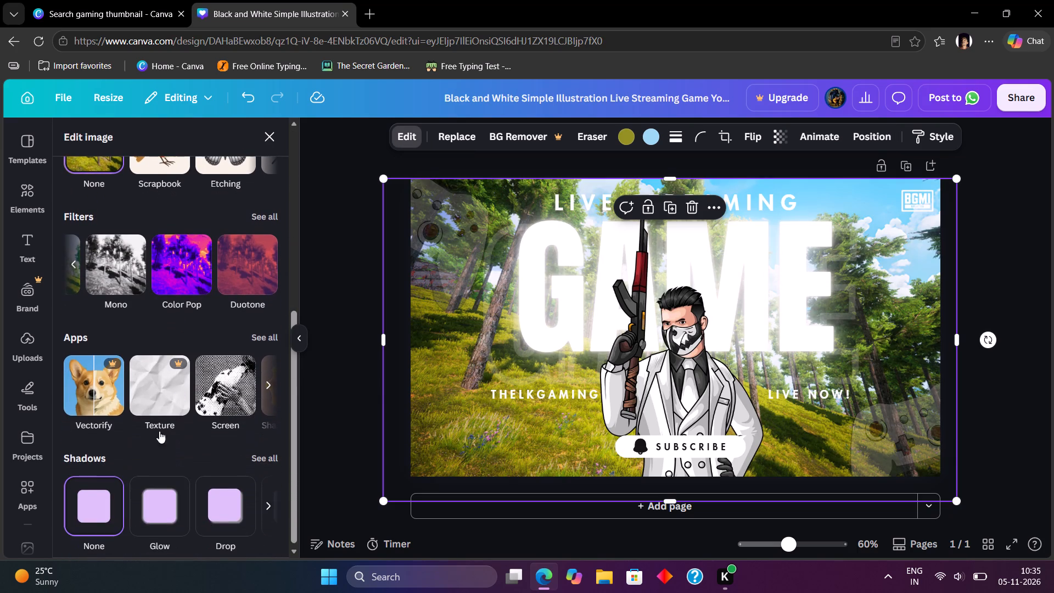
click(177, 505)
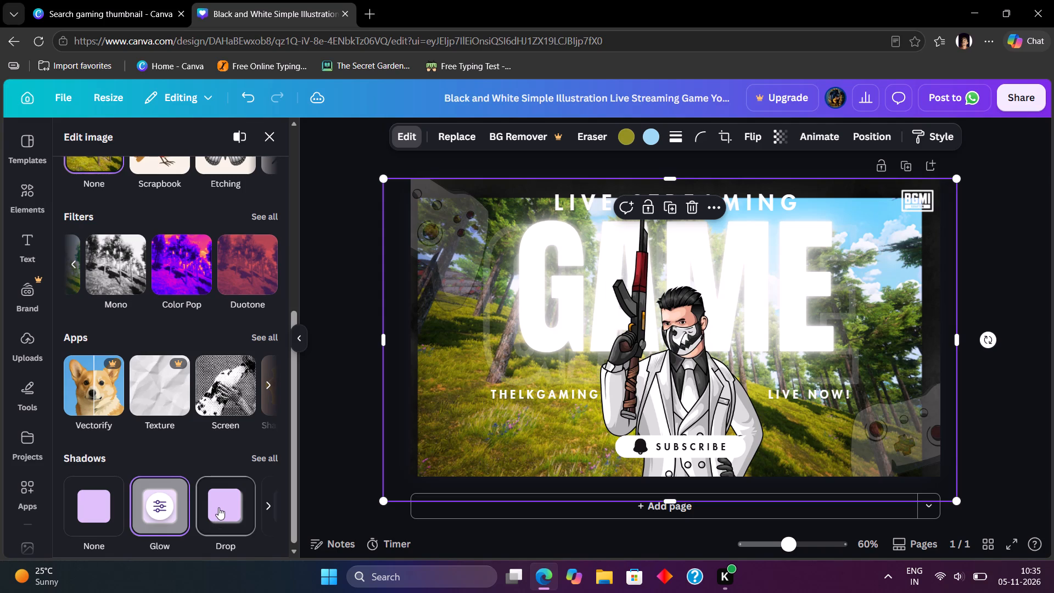
click(215, 512)
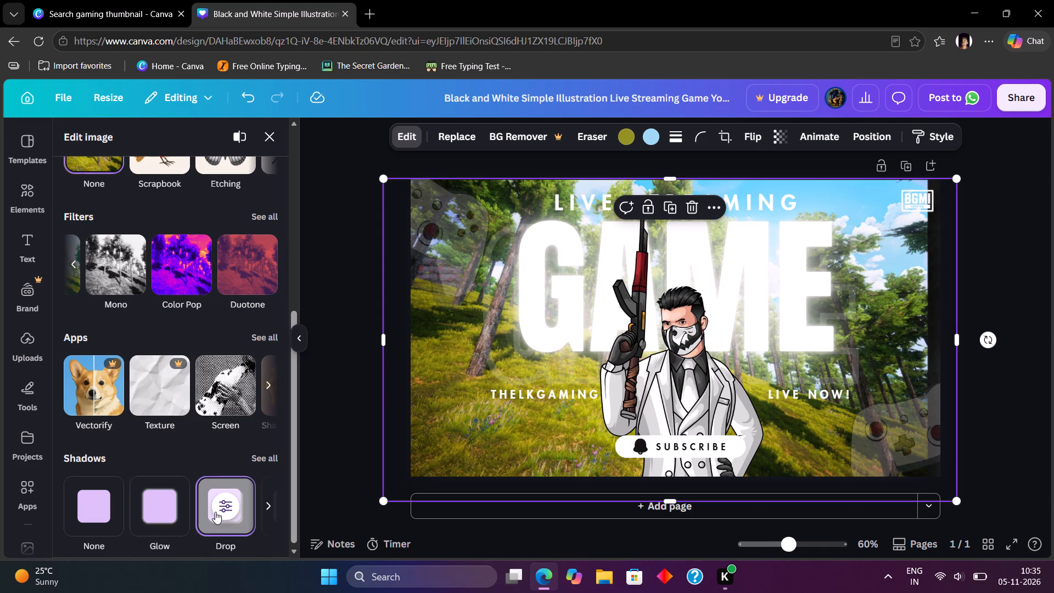
click(150, 511)
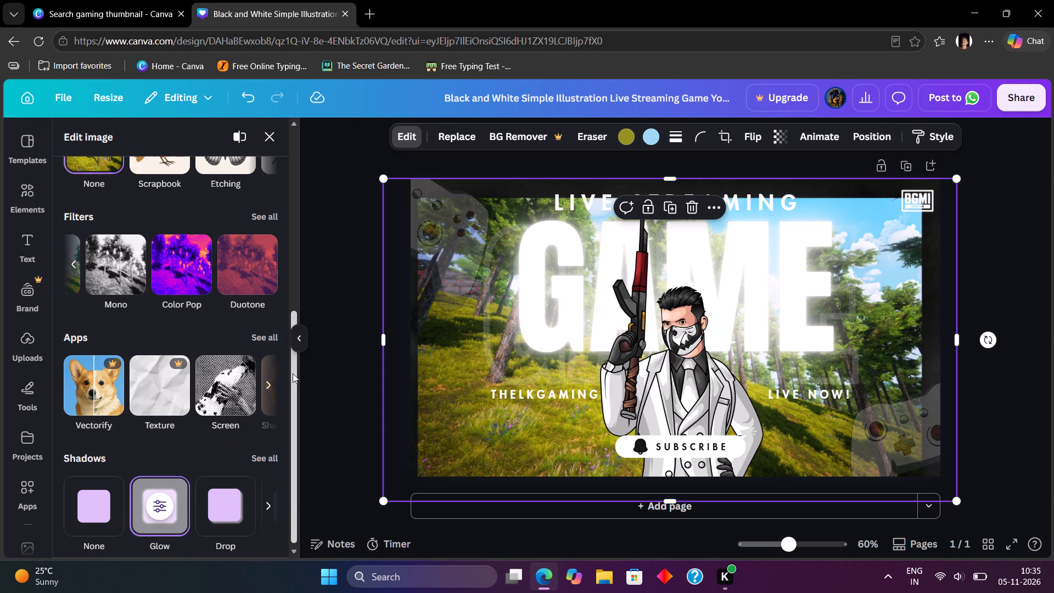
Brush blur over the entire forest image with the Blur tool at brush size 100 and intensity 16.
scroll(251, 339, up, 4)
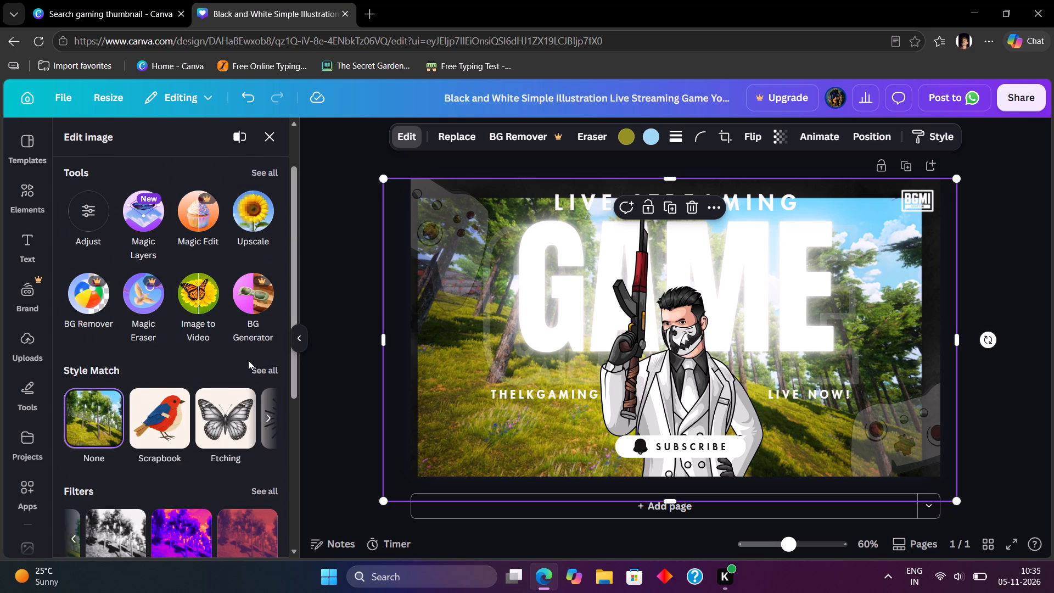
scroll(138, 231, up, 3)
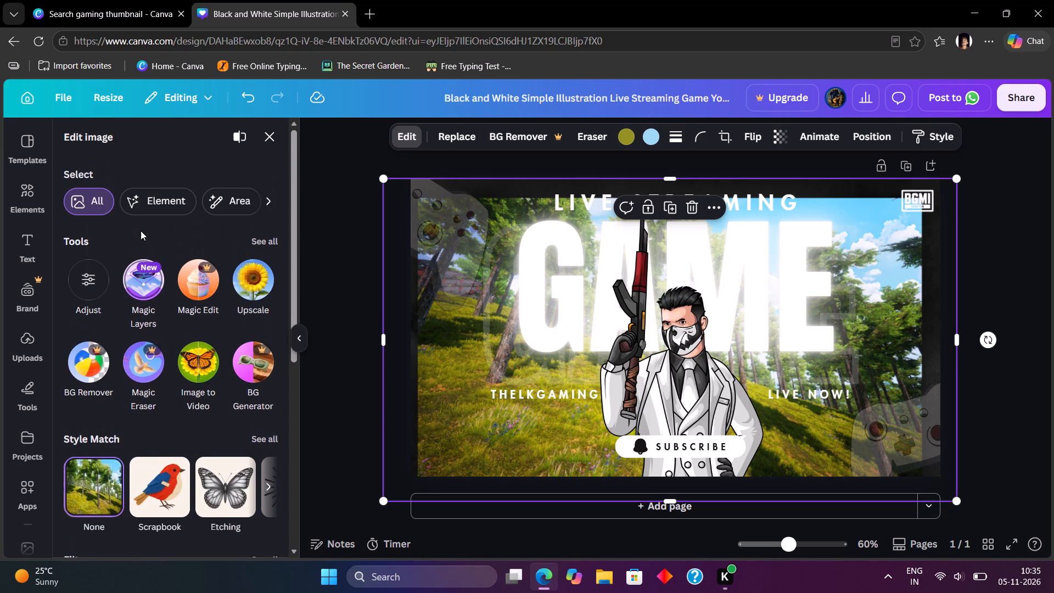
click(267, 236)
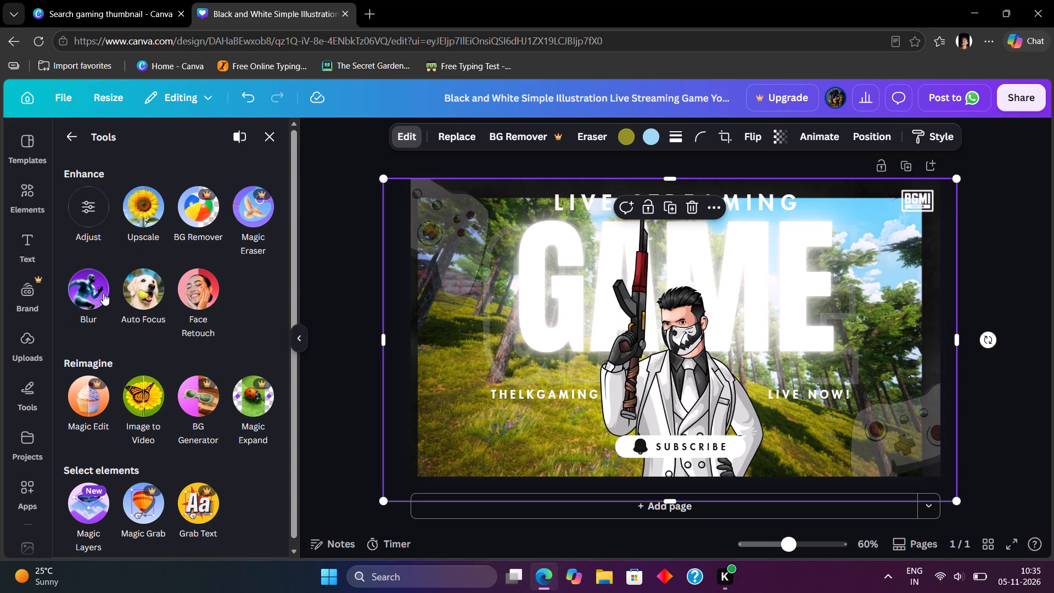
click(100, 287)
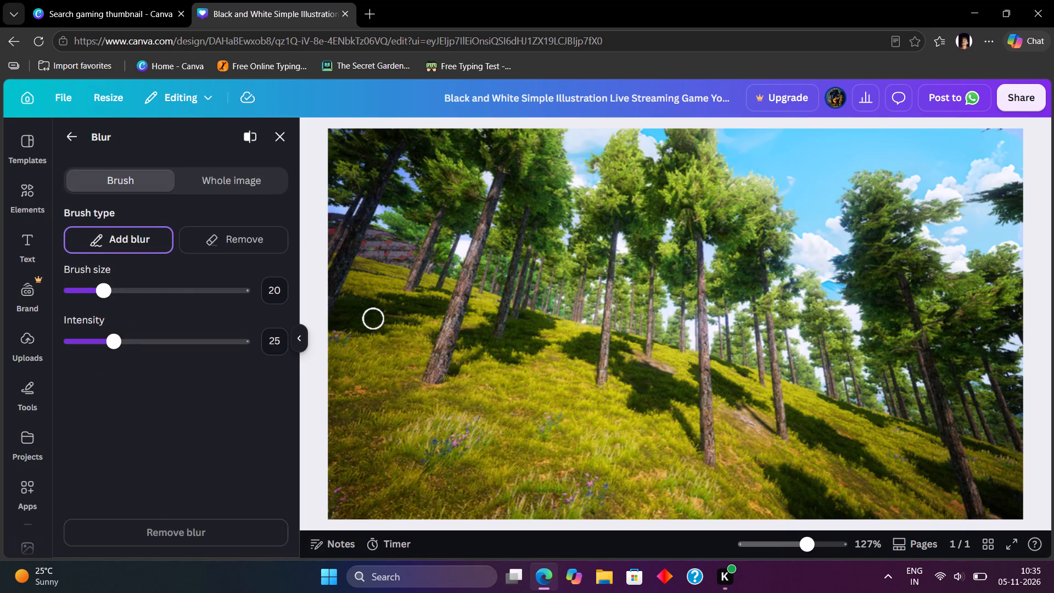
drag(169, 288, 323, 286)
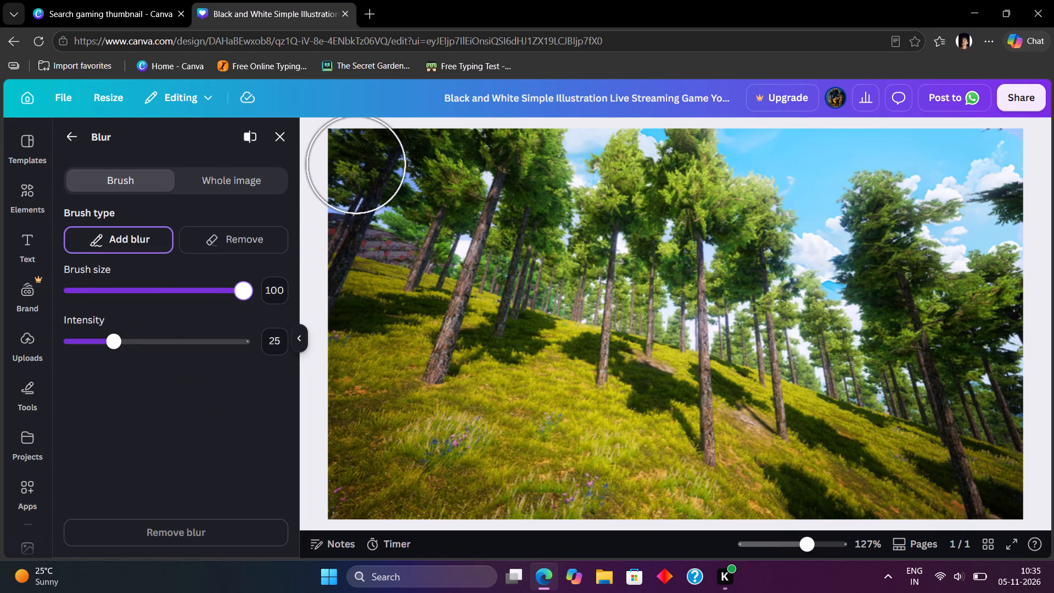
click(98, 342)
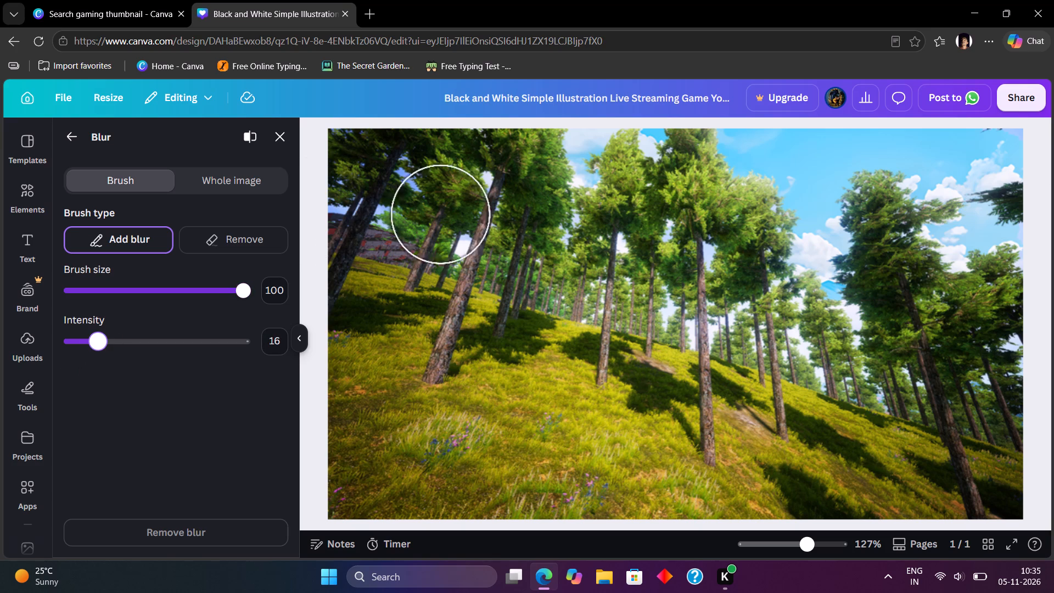
drag(362, 174, 525, 113)
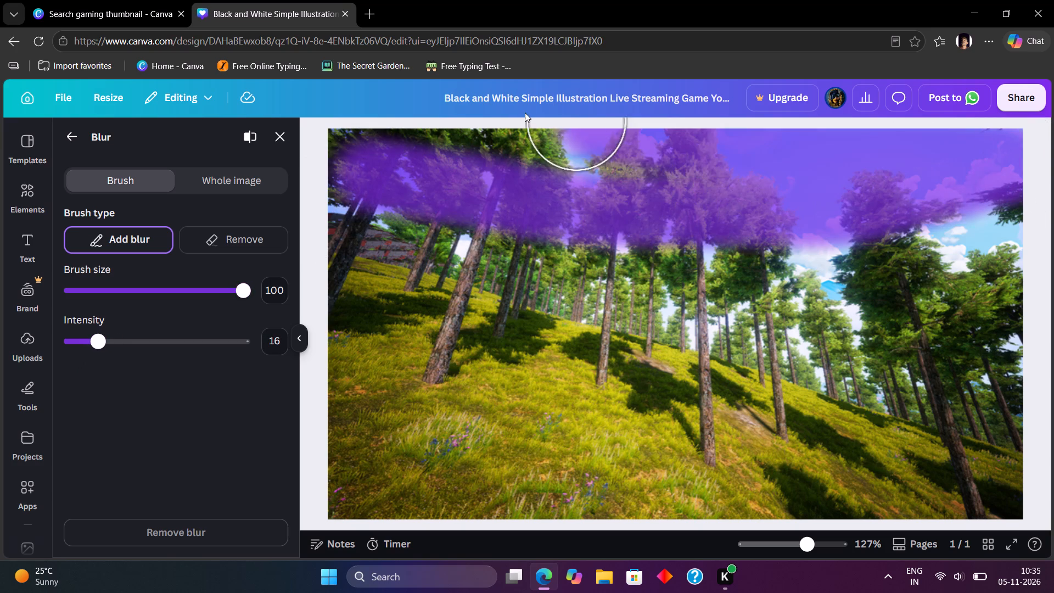
drag(525, 113, 424, 440)
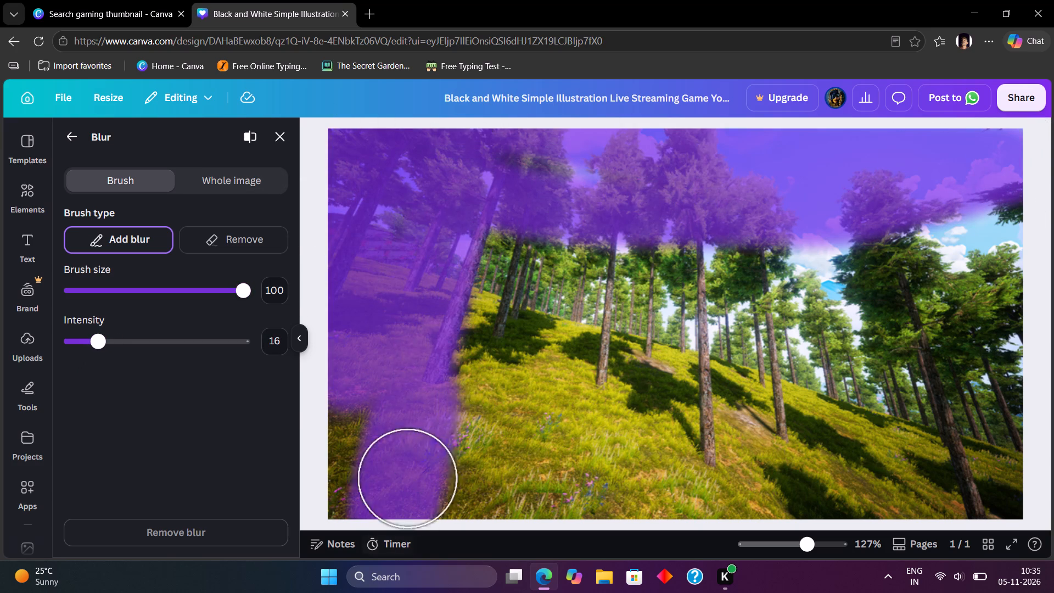
drag(424, 440, 680, 270)
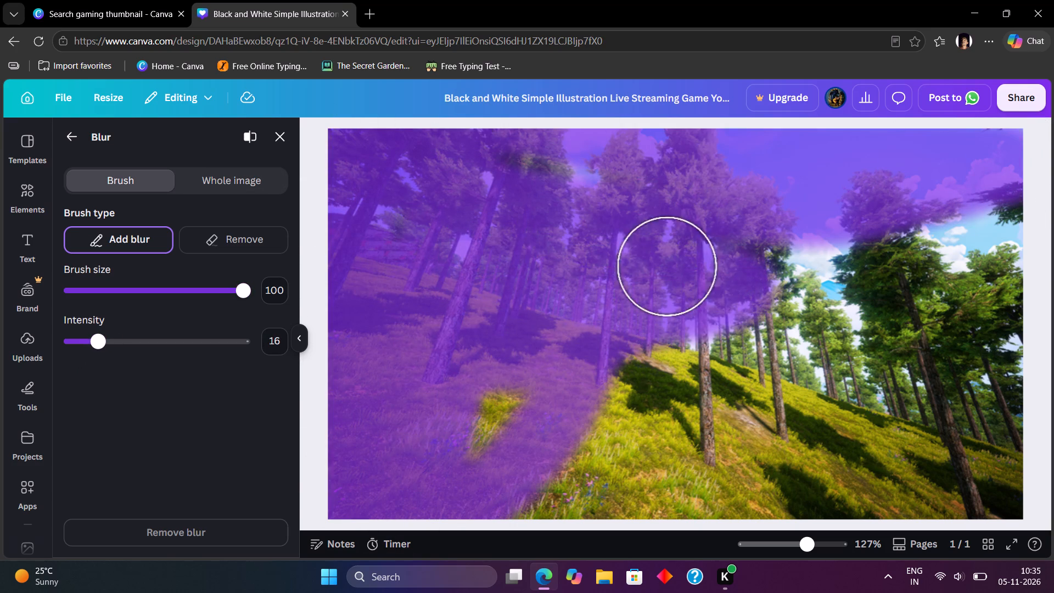
drag(680, 270, 491, 443)
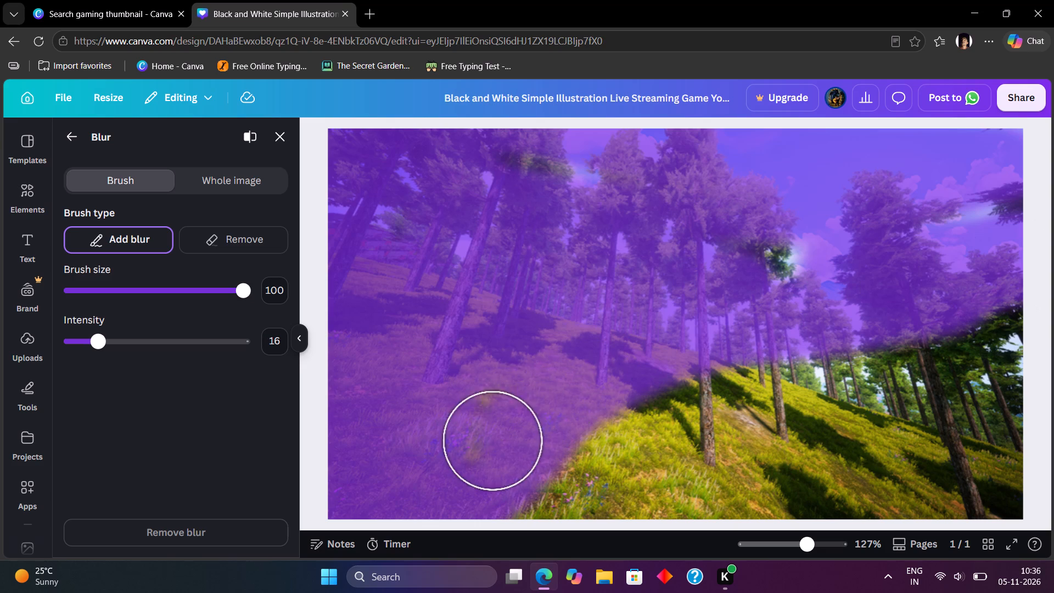
drag(491, 443, 770, 365)
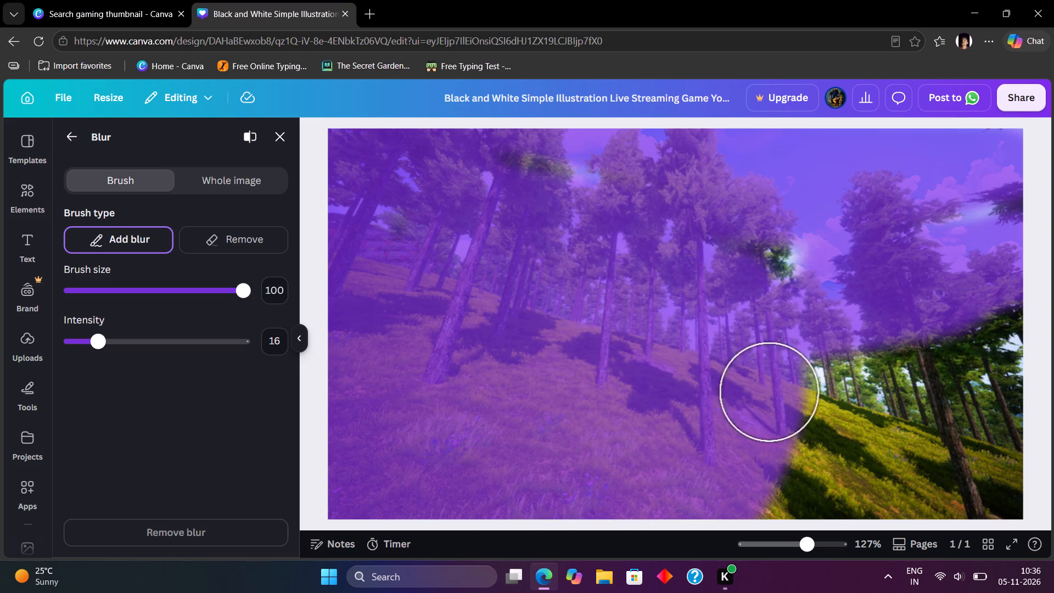
drag(770, 365, 778, 268)
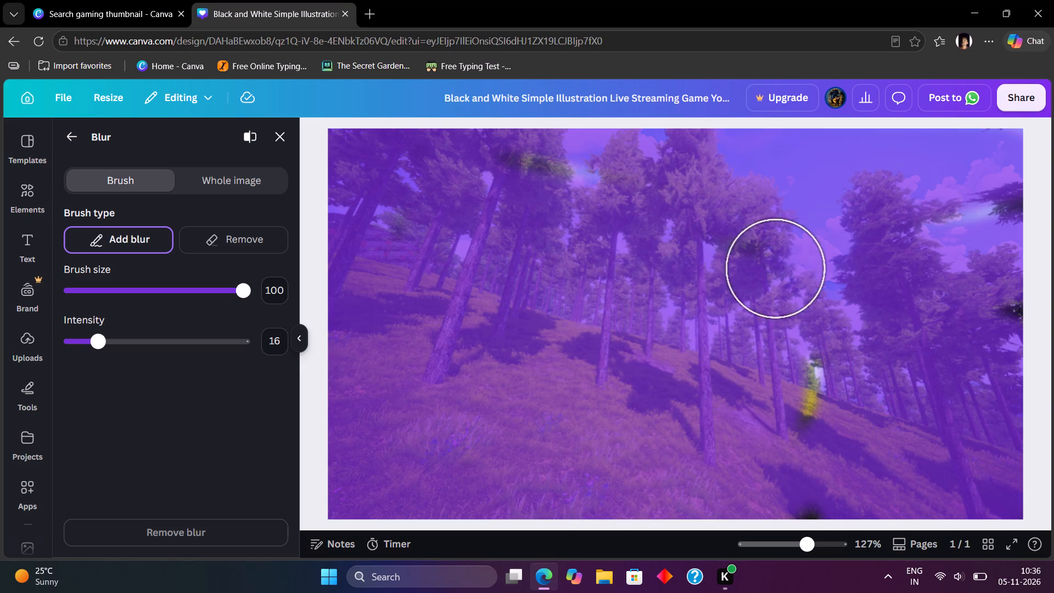
drag(778, 268, 954, 440)
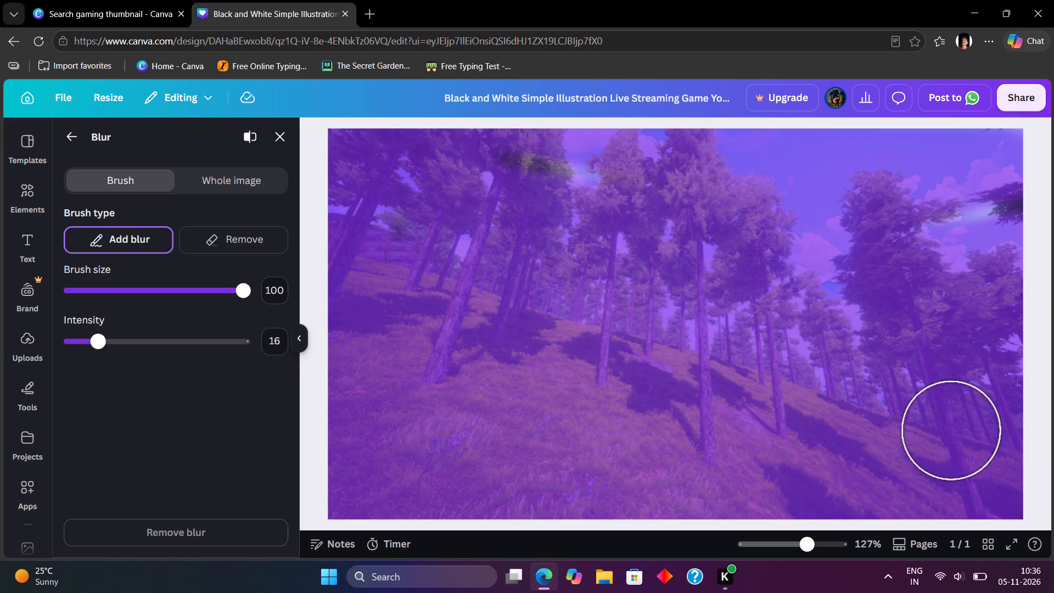
drag(954, 440, 600, 271)
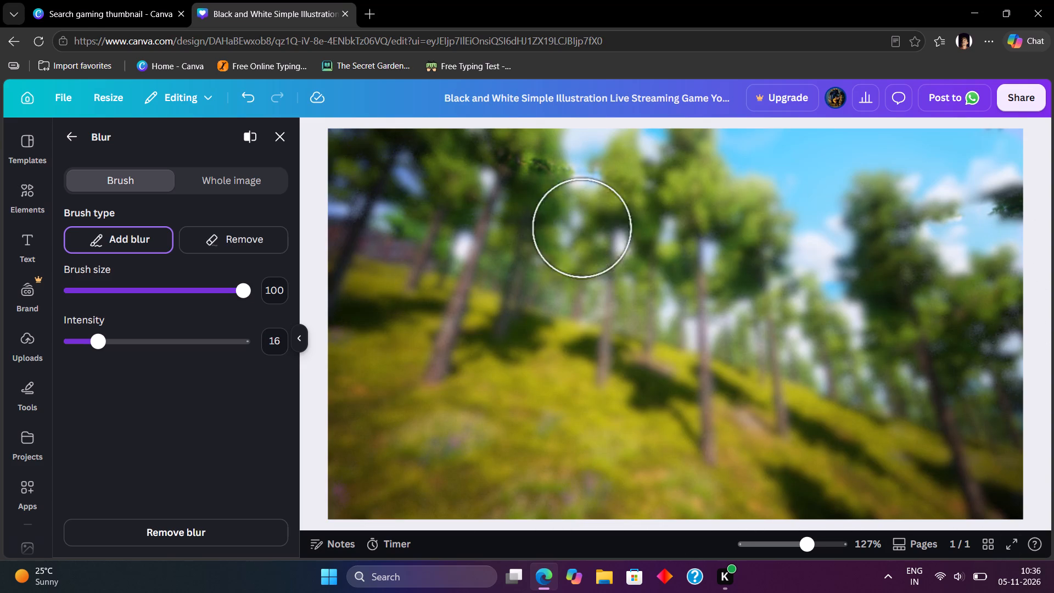
Brush blur over the remaining sharp patches in the upper treetops and at the forest image's upper right edge.
drag(494, 170, 693, 195)
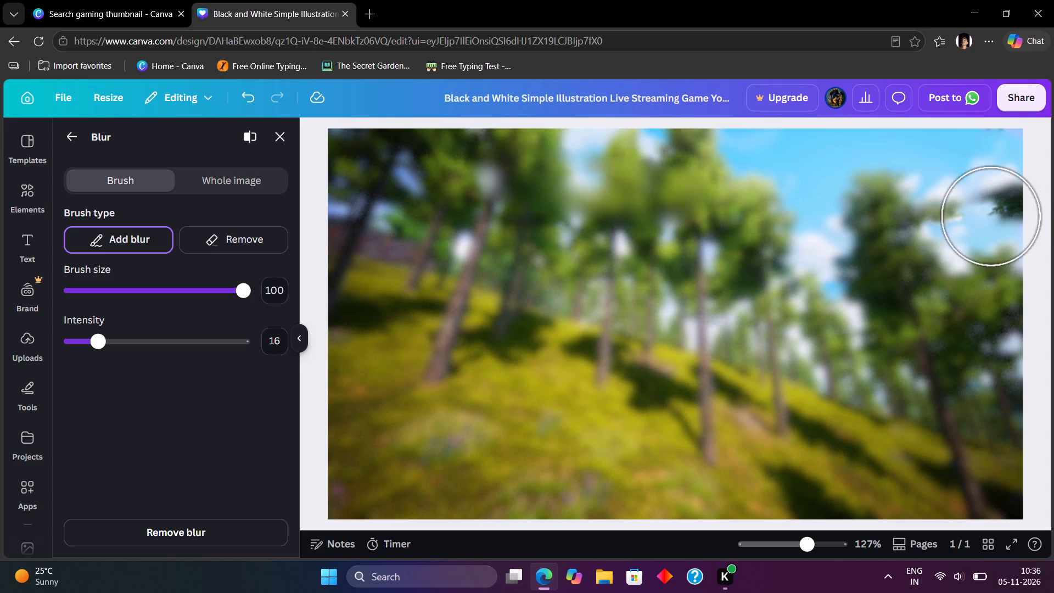
drag(966, 210, 919, 208)
drag(1026, 207, 843, 219)
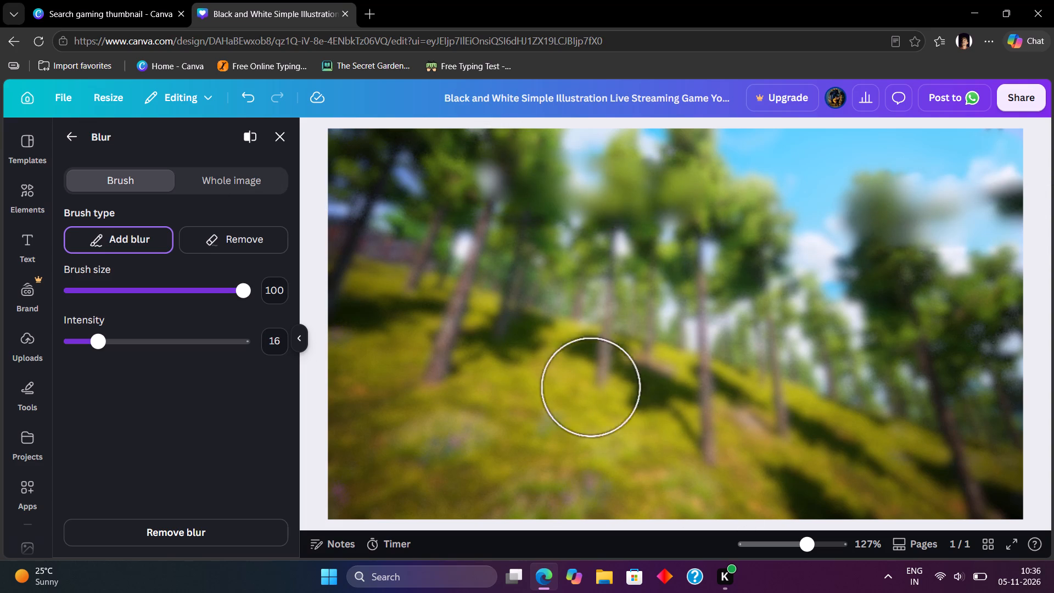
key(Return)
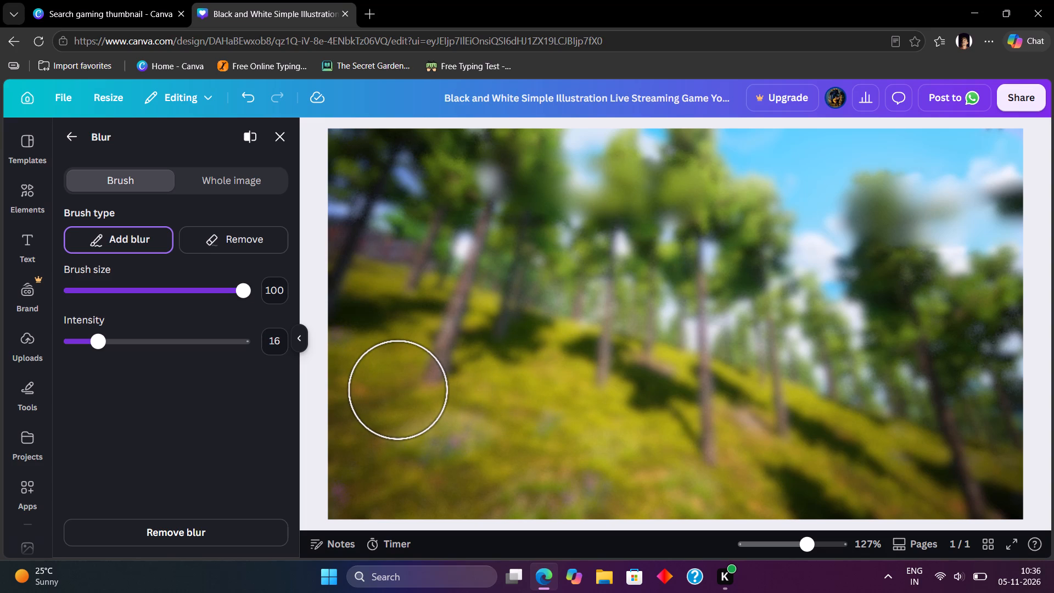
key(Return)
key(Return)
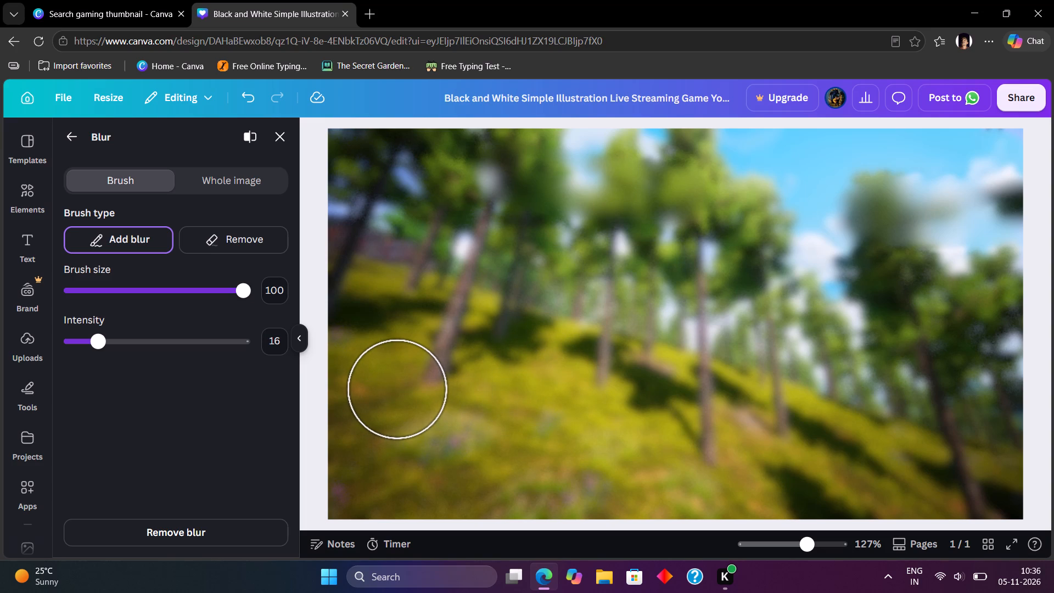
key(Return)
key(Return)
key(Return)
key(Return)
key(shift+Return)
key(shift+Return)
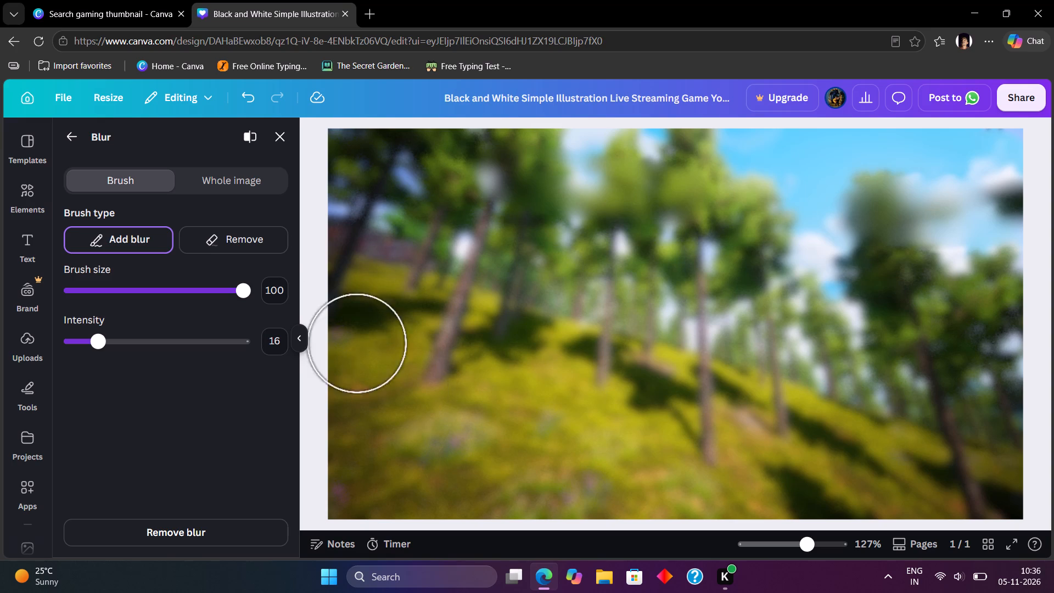
Leave the Blur tool and undo the brushed blur on the forest image.
click(72, 133)
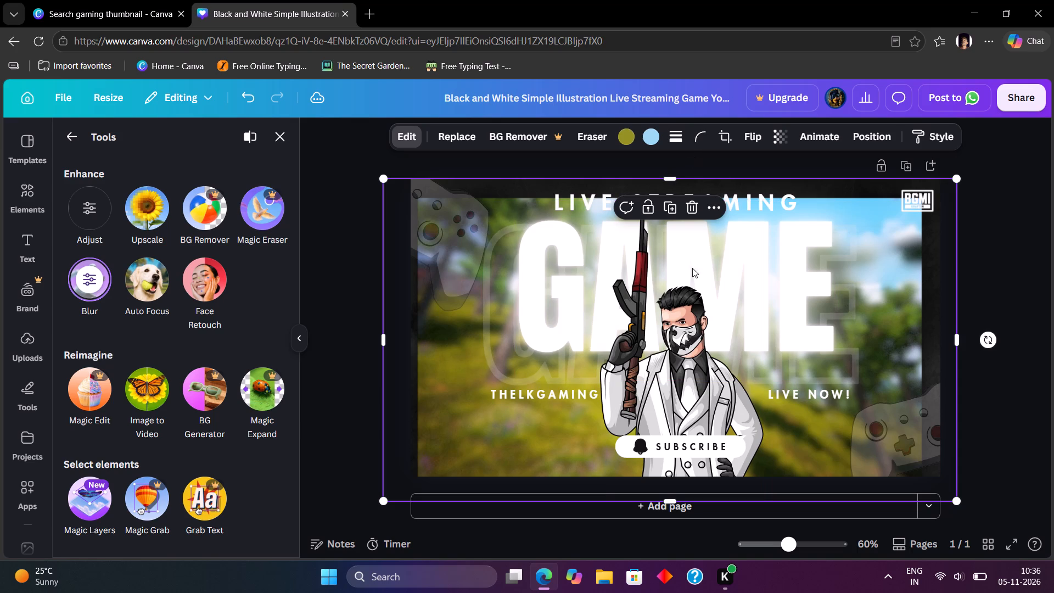
key(ctrl+z)
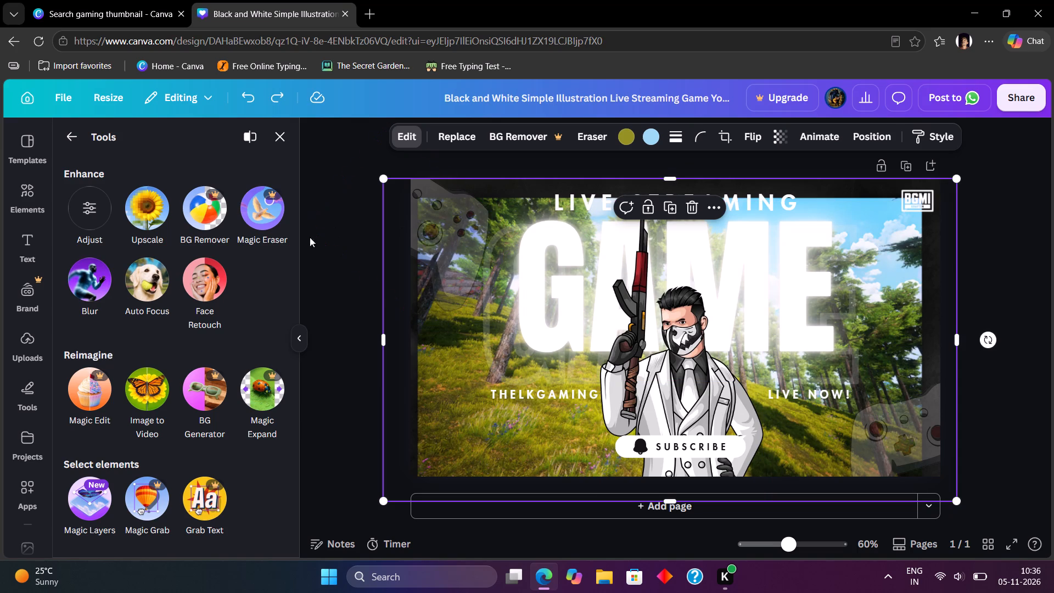
Brush blur over the entire forest image with the Blur tool at brush size 100 and intensity 9.
click(98, 267)
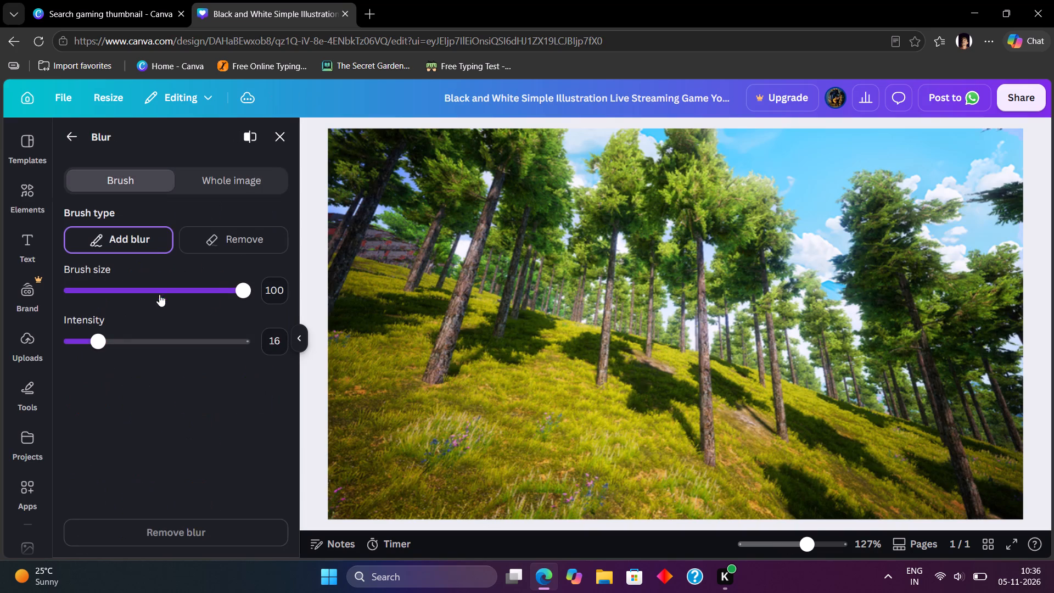
drag(93, 337, 79, 346)
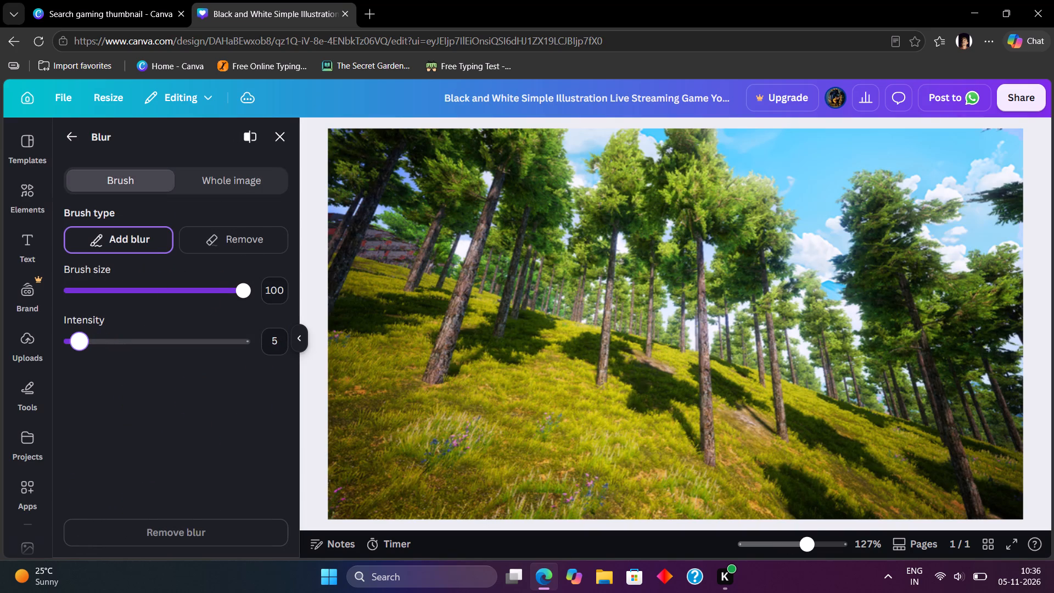
drag(79, 346, 86, 346)
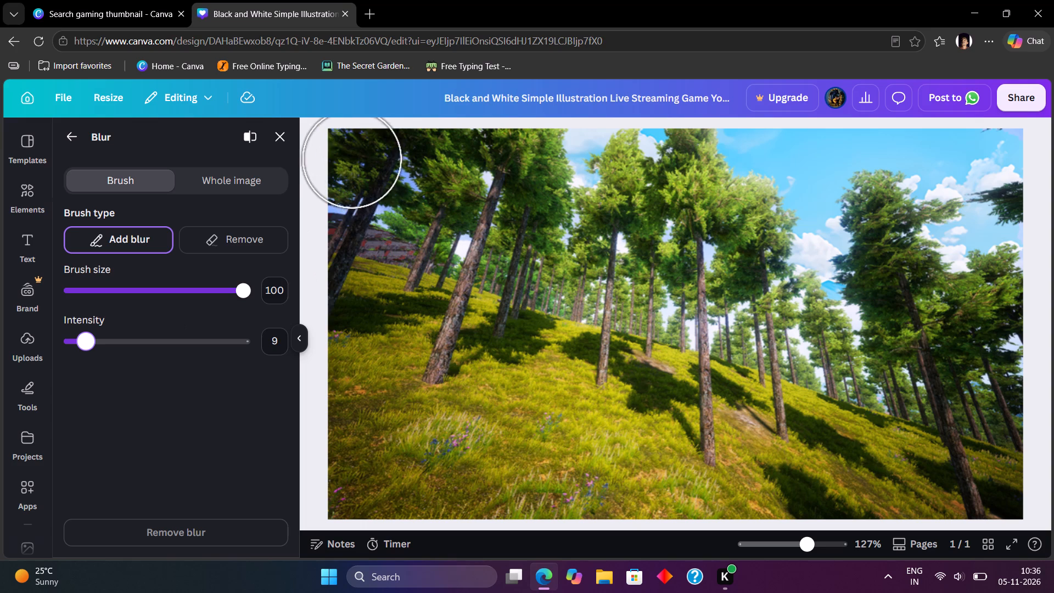
drag(352, 159, 369, 150)
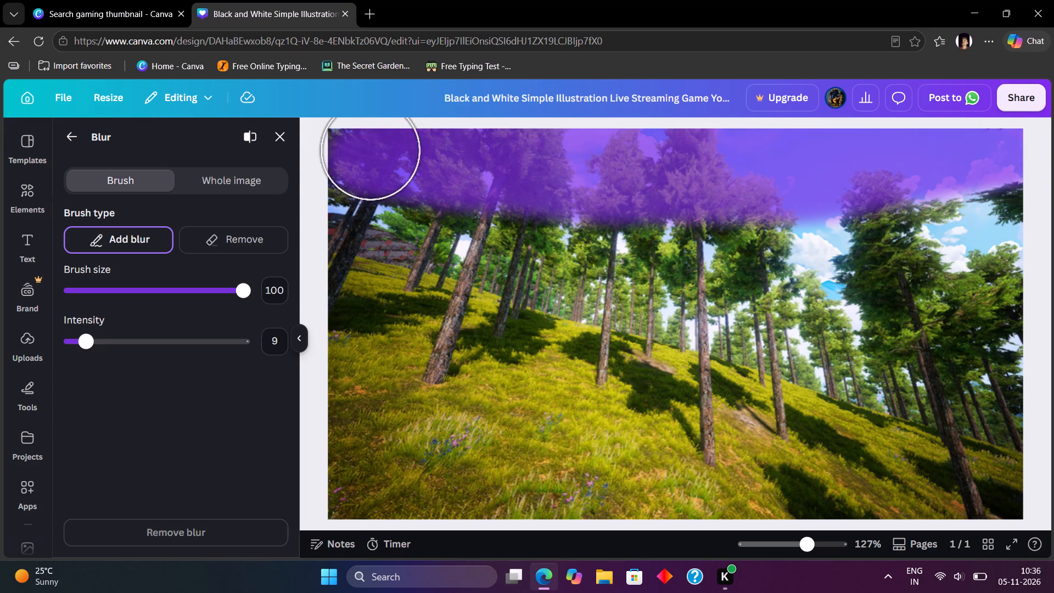
drag(369, 150, 675, 527)
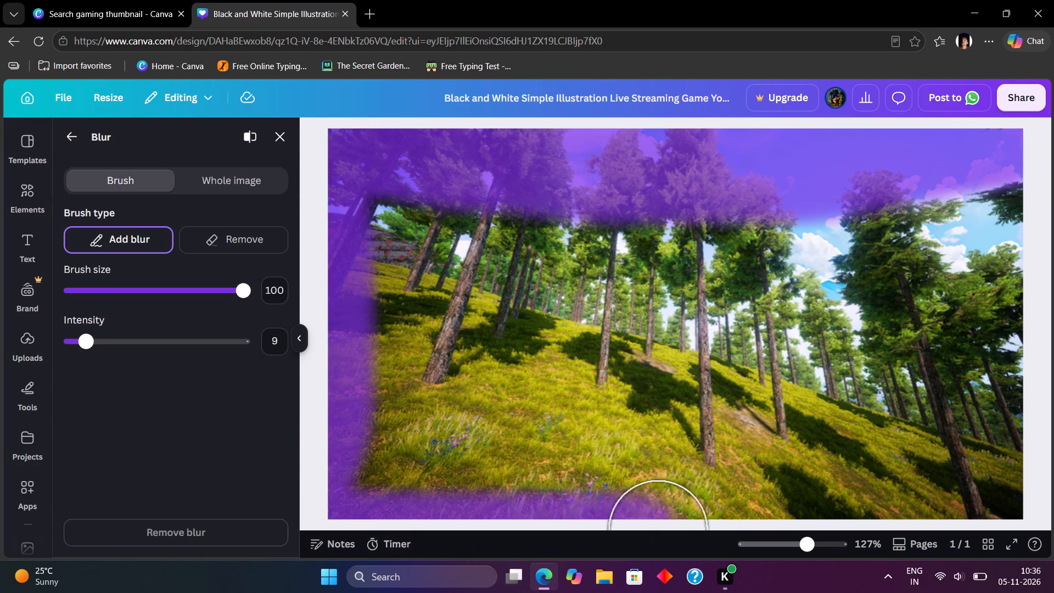
drag(675, 527, 709, 562)
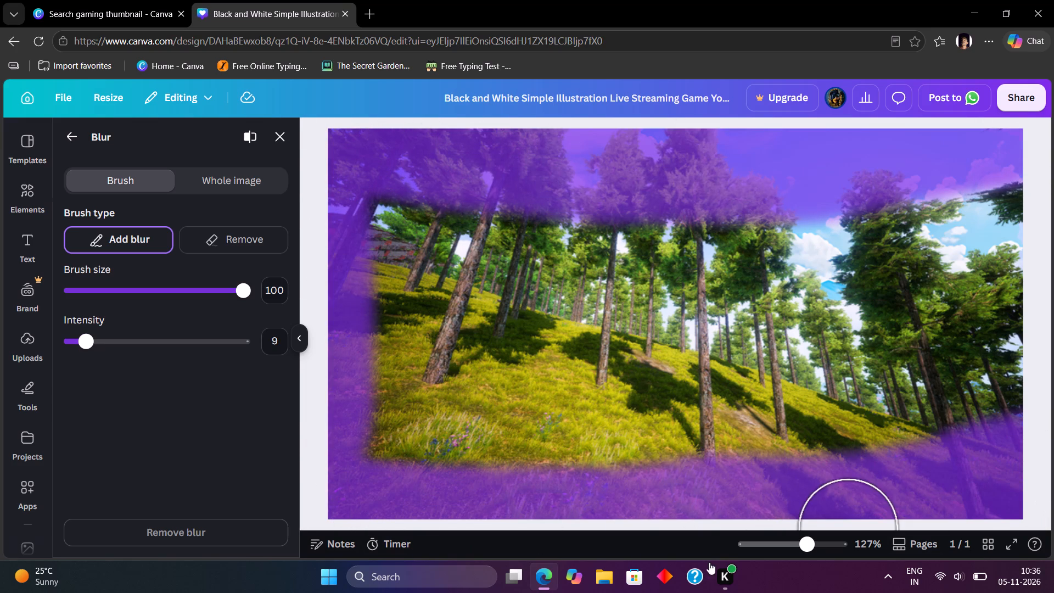
drag(709, 562, 660, 187)
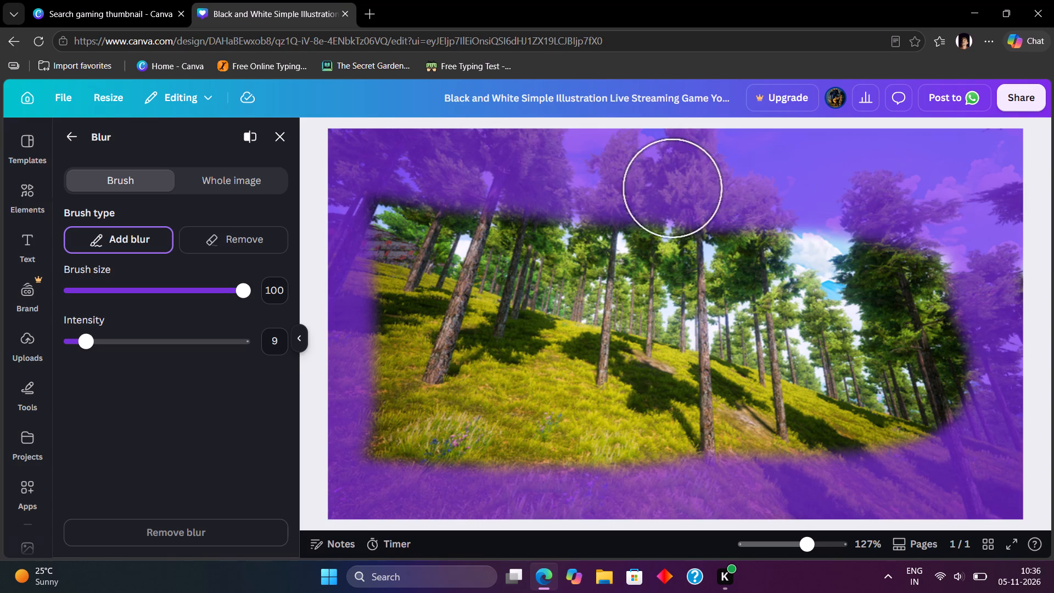
drag(660, 187, 399, 438)
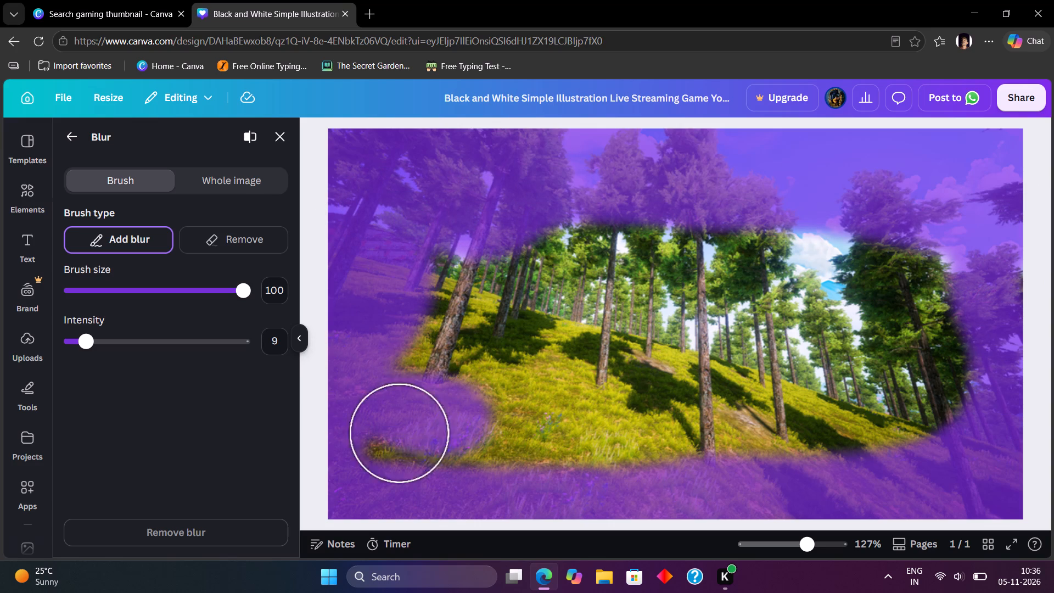
drag(399, 438, 975, 384)
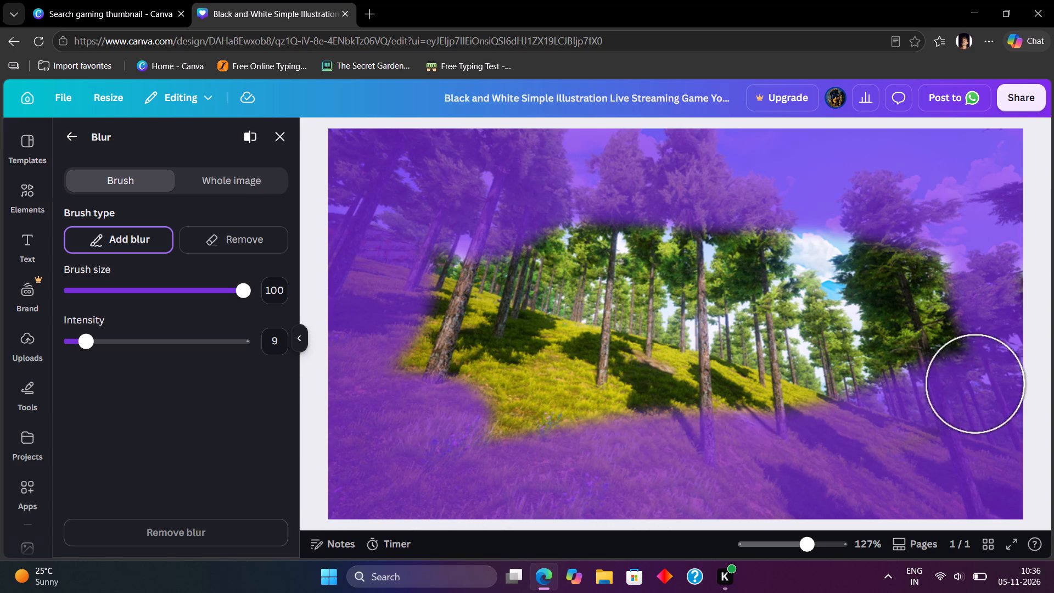
drag(975, 384, 840, 281)
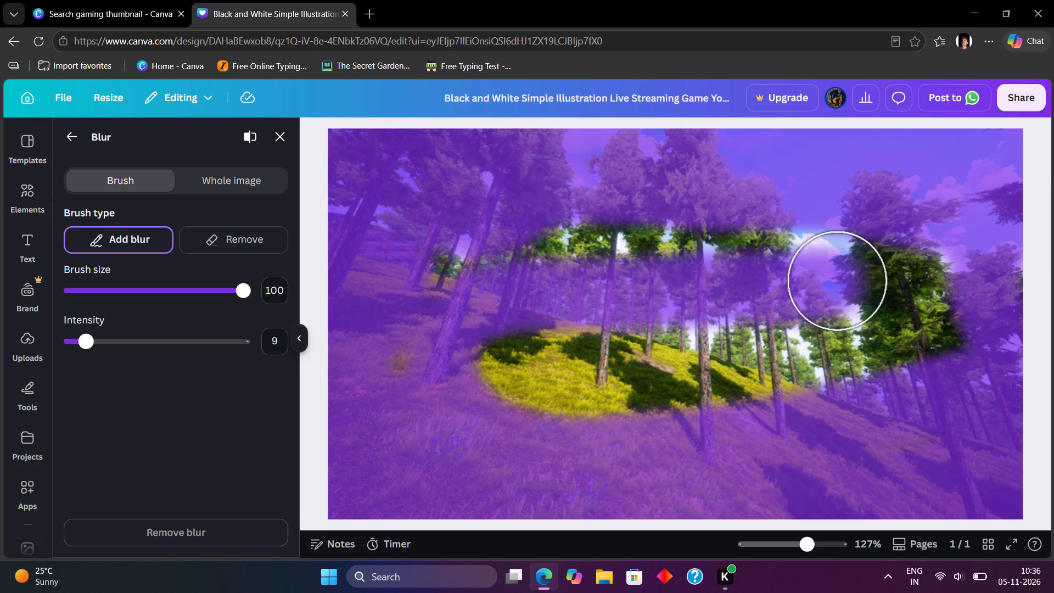
drag(840, 281, 761, 345)
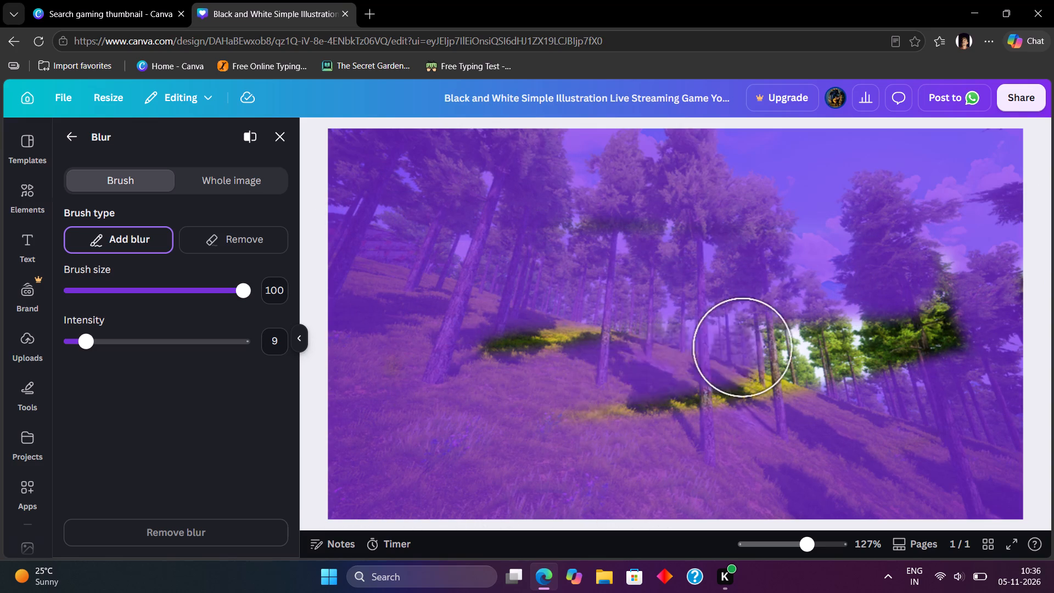
drag(761, 345, 414, 373)
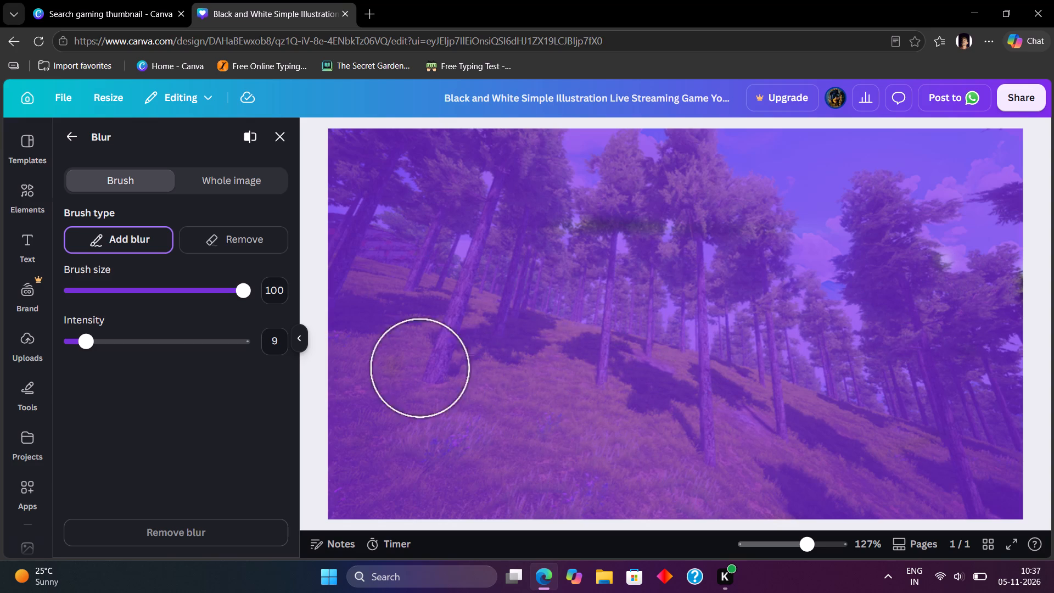
drag(414, 373, 975, 318)
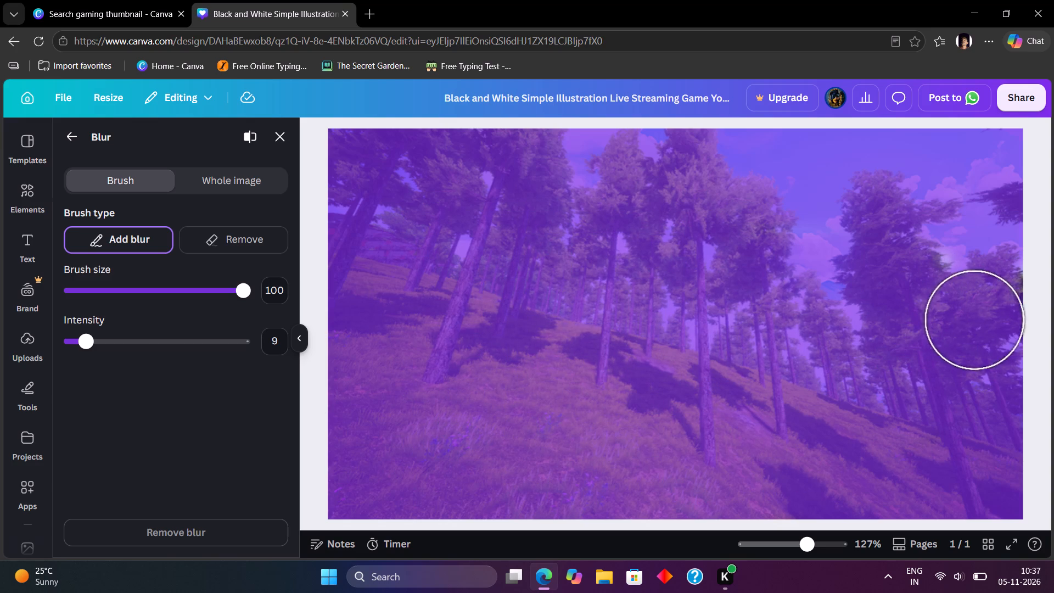
drag(975, 318, 271, 474)
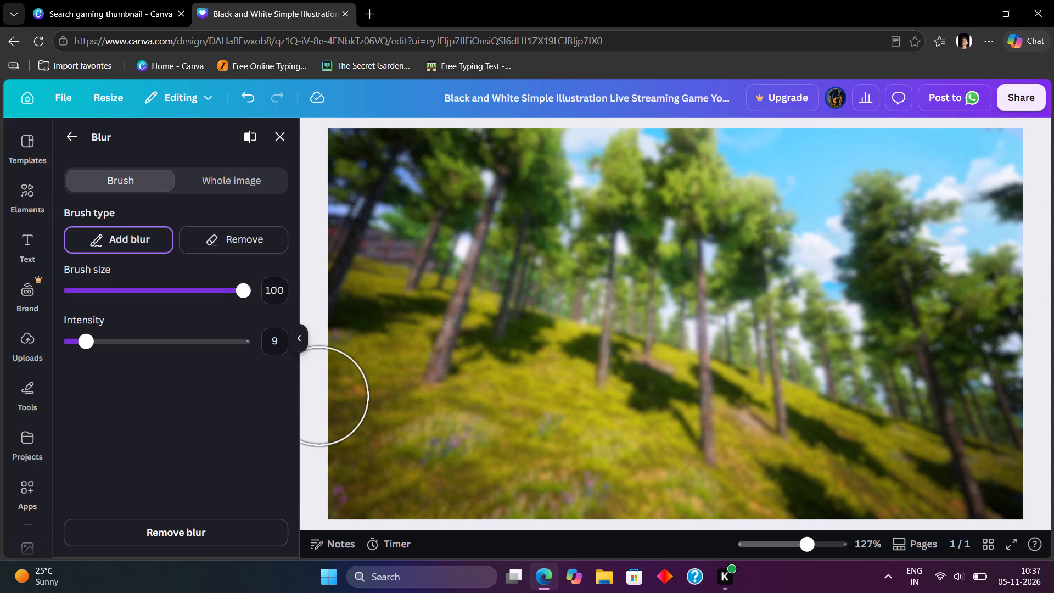
key(Return)
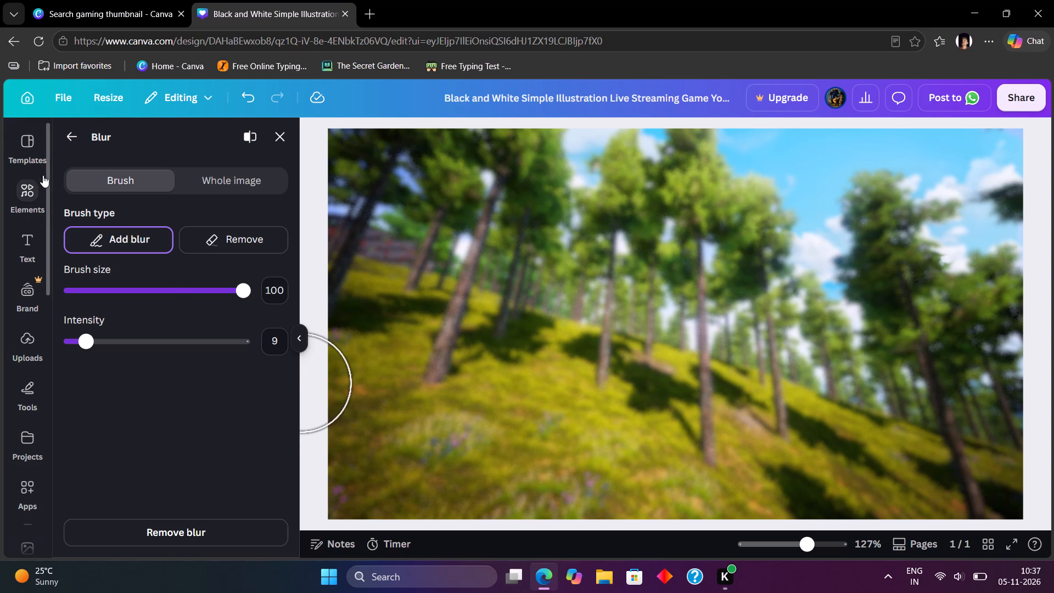
click(68, 137)
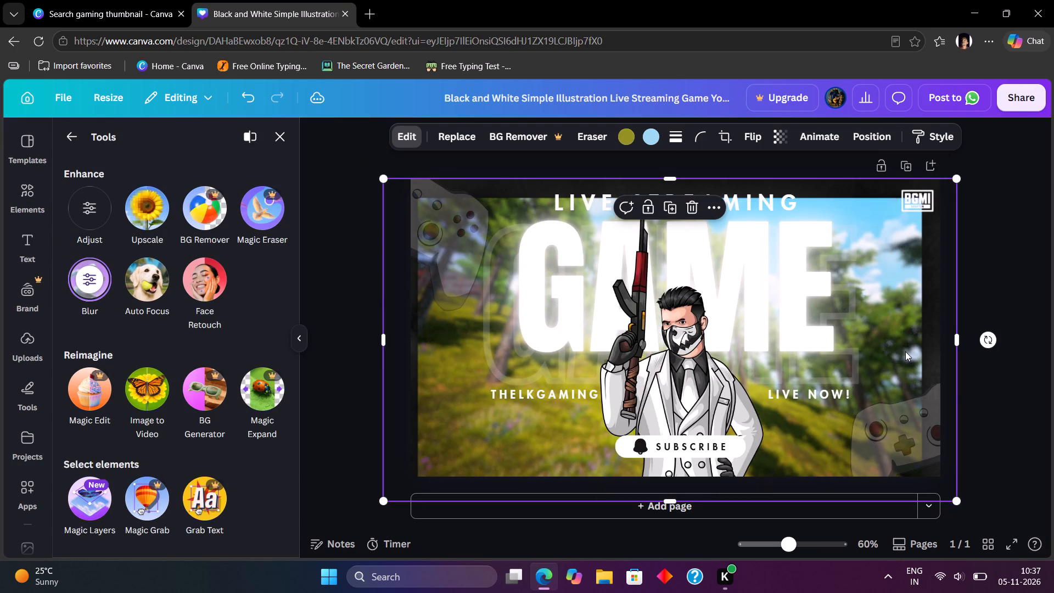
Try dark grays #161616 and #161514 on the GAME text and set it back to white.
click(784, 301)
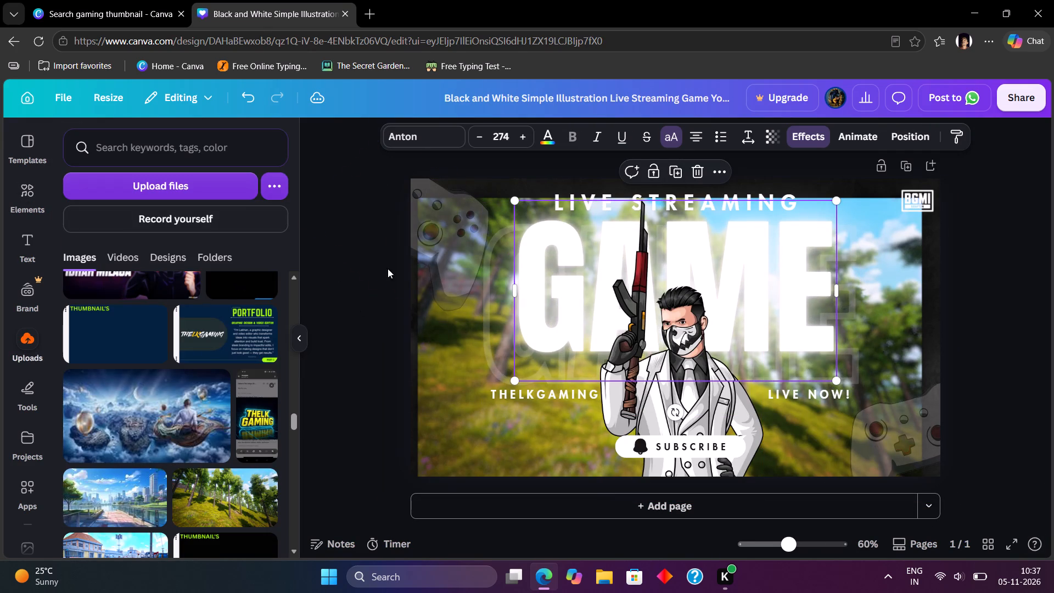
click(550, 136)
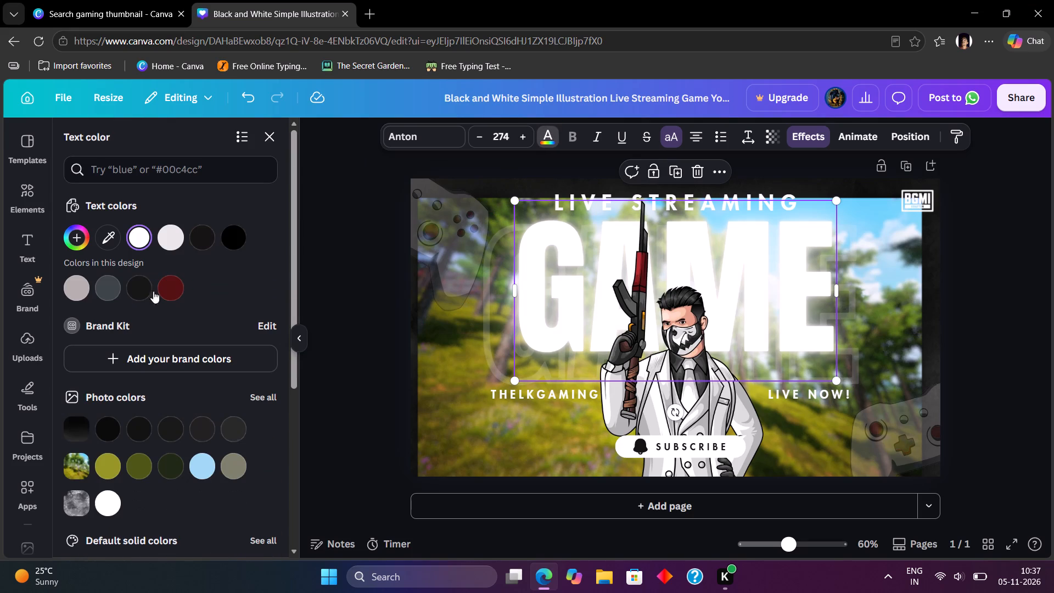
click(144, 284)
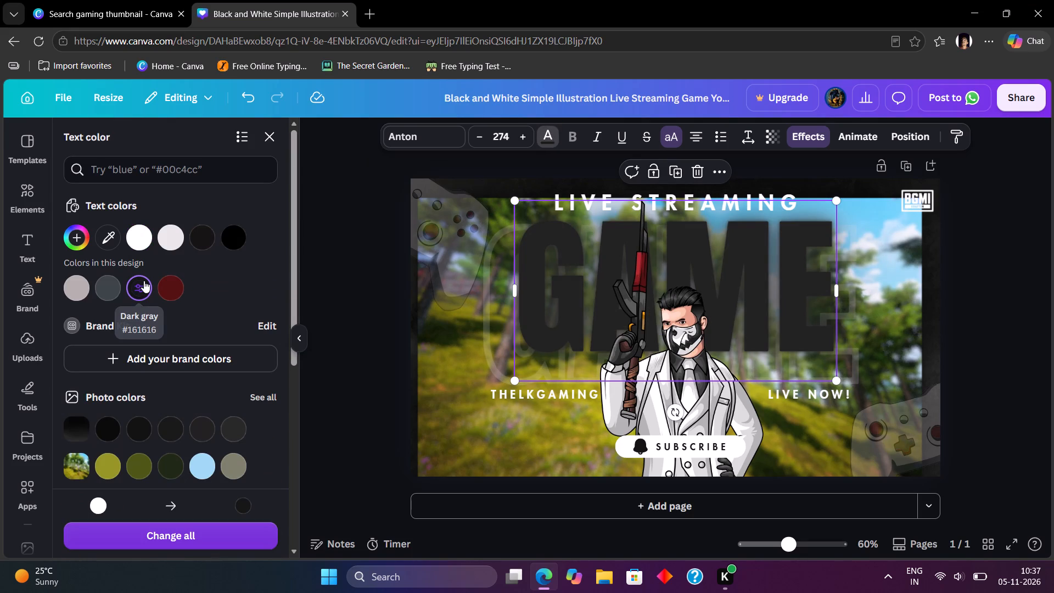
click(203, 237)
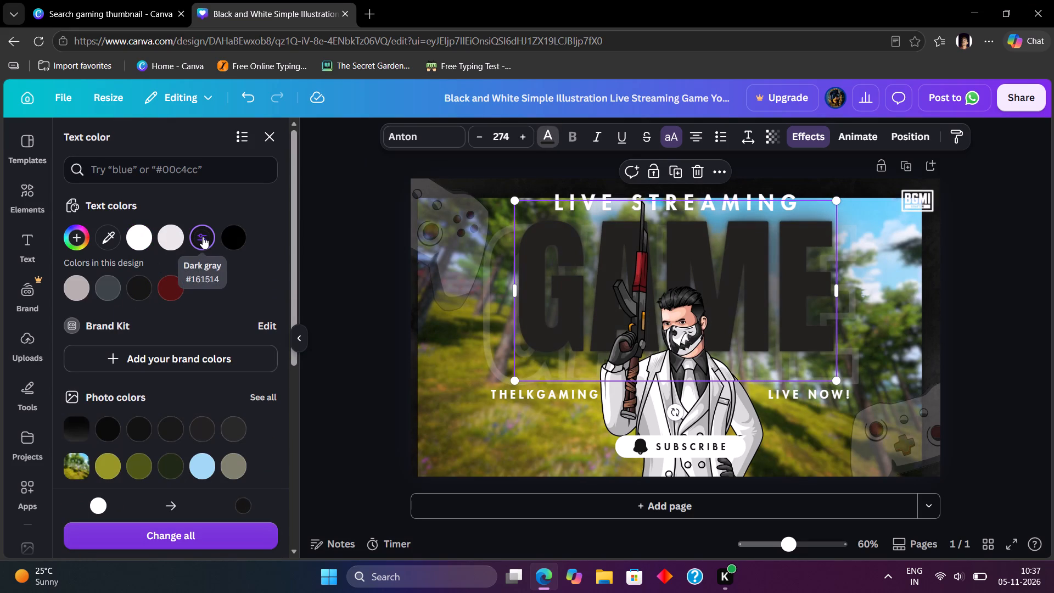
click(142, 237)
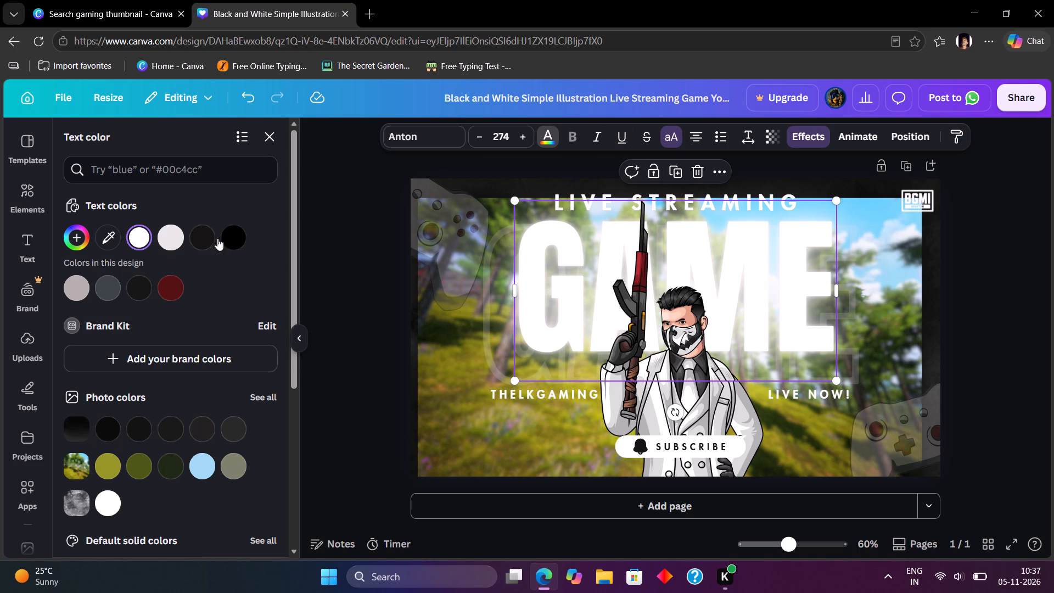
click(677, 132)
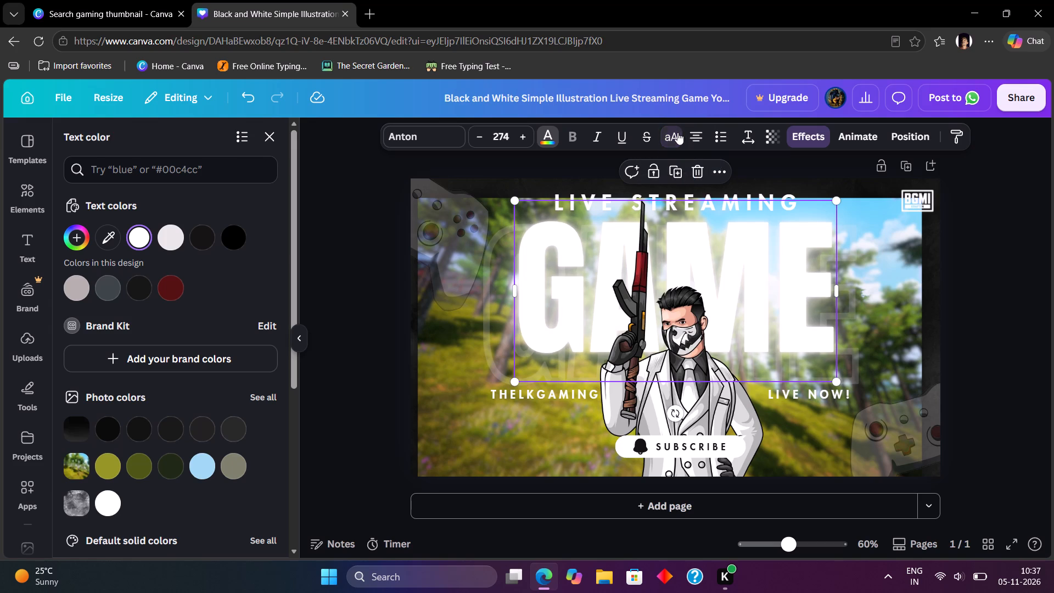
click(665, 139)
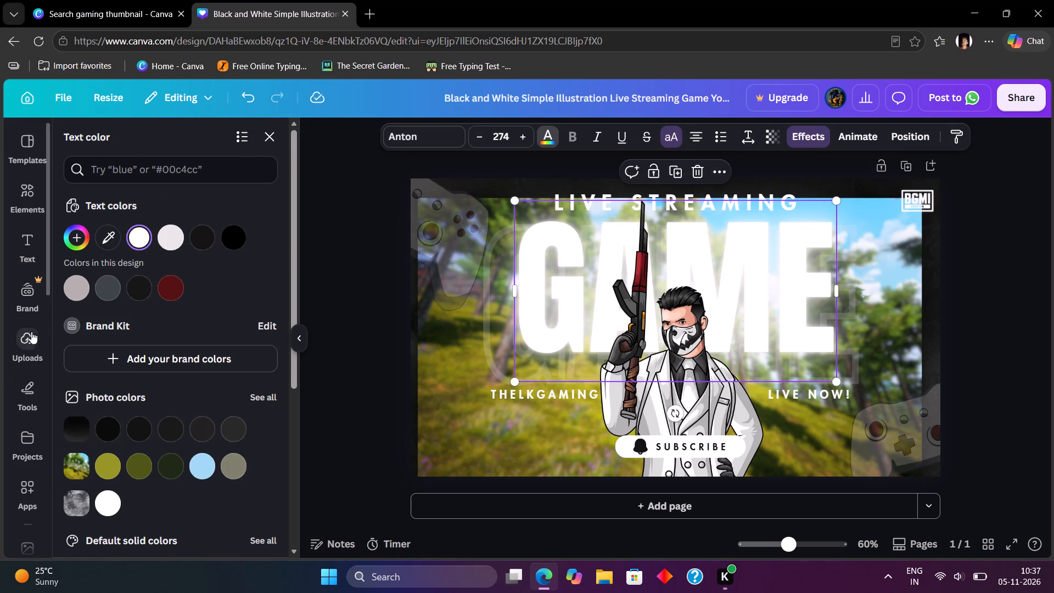
Look through the text color swatches and the named color list for an alternative color for the GAME text.
scroll(195, 368, down, 12)
scroll(194, 344, up, 2)
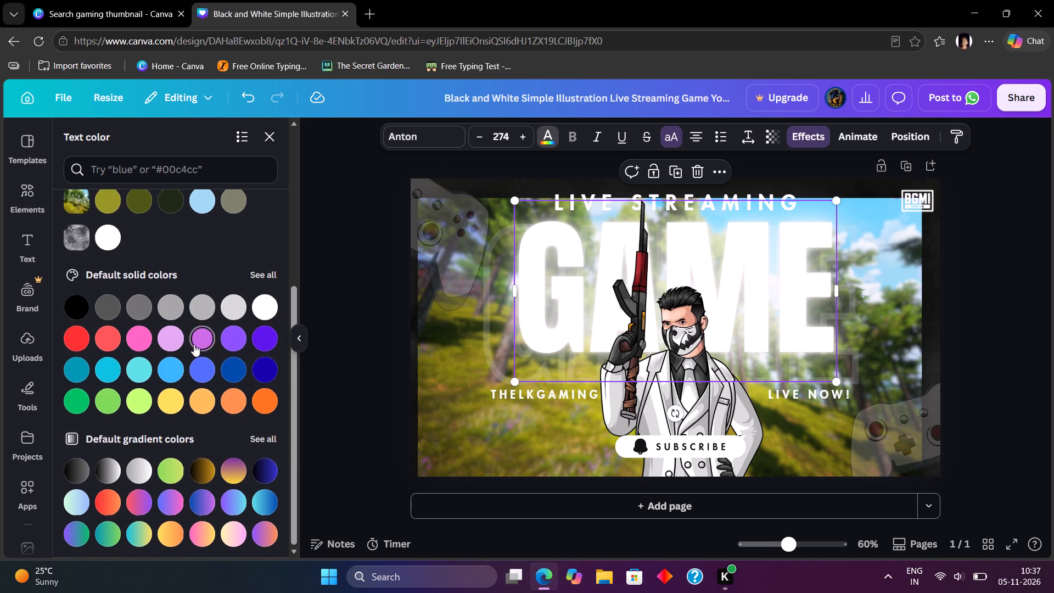
scroll(194, 344, up, 4)
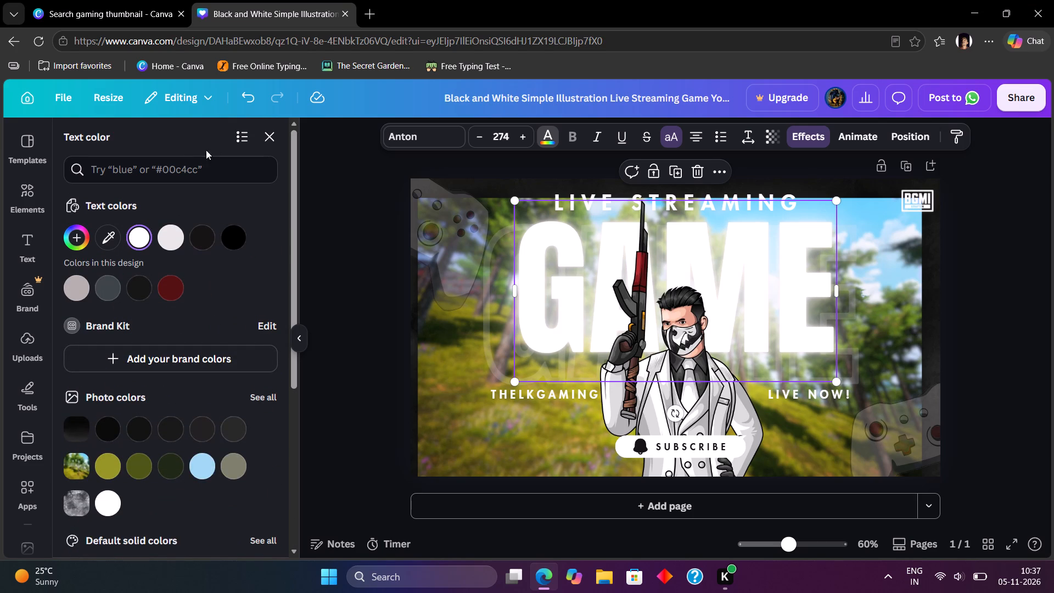
click(238, 134)
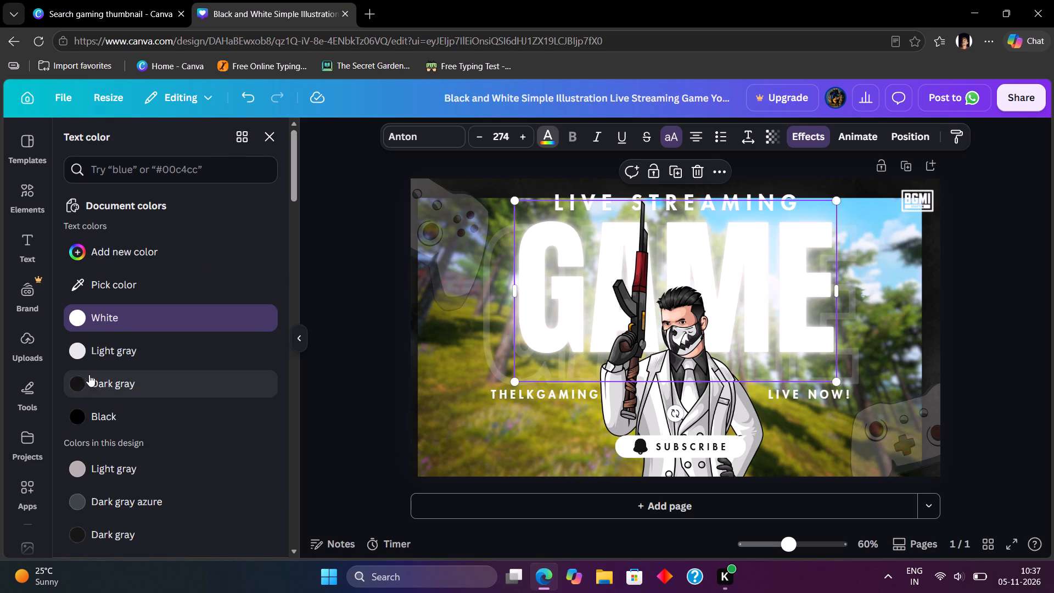
scroll(120, 420, down, 10)
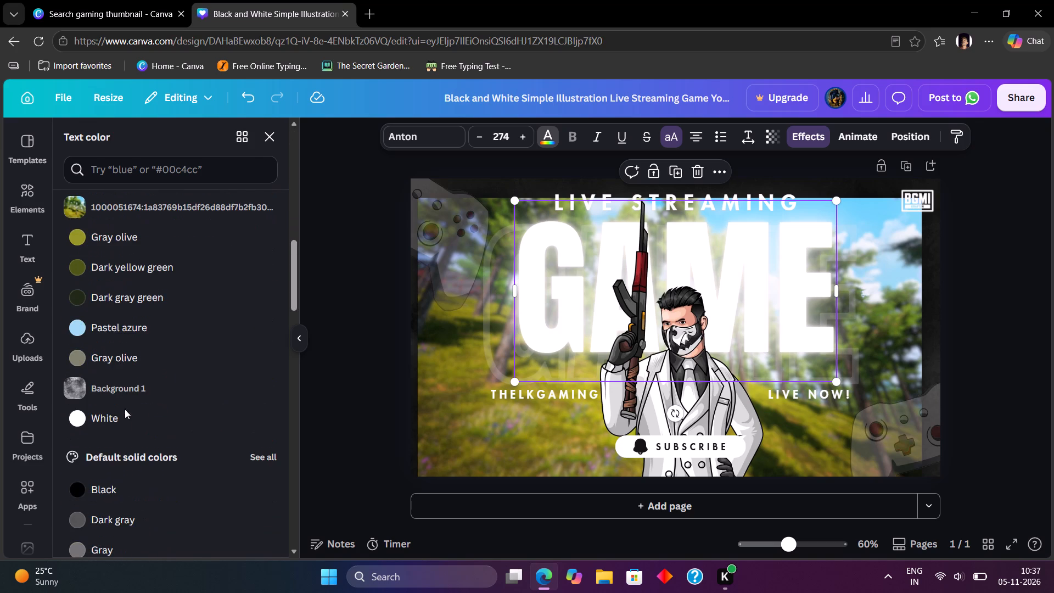
click(334, 338)
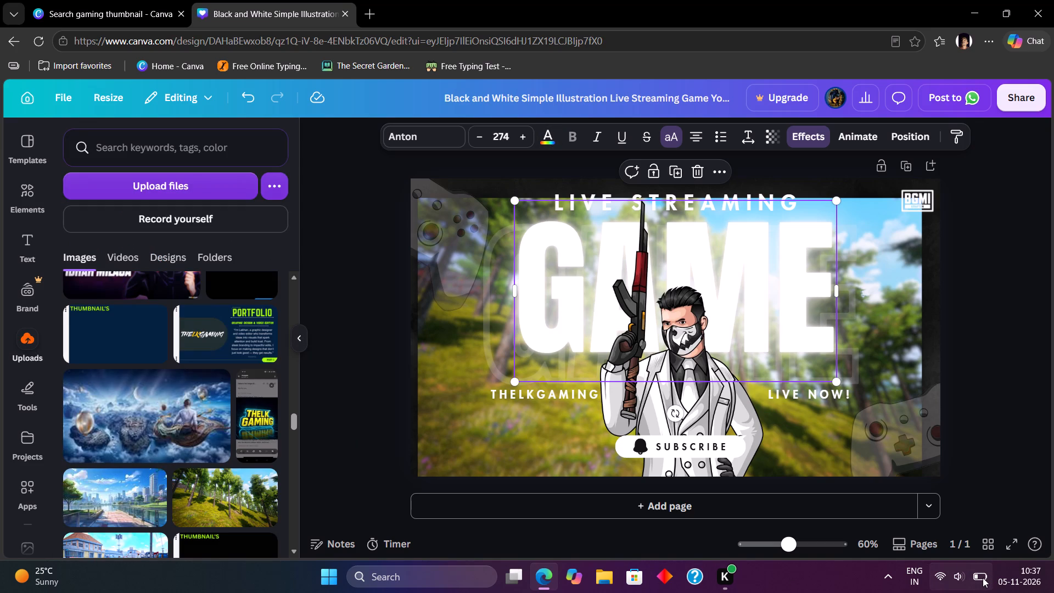
Look through the uploaded images for a logo or graphic to add to the thumbnail.
scroll(205, 427, down, 1)
scroll(203, 426, up, 2)
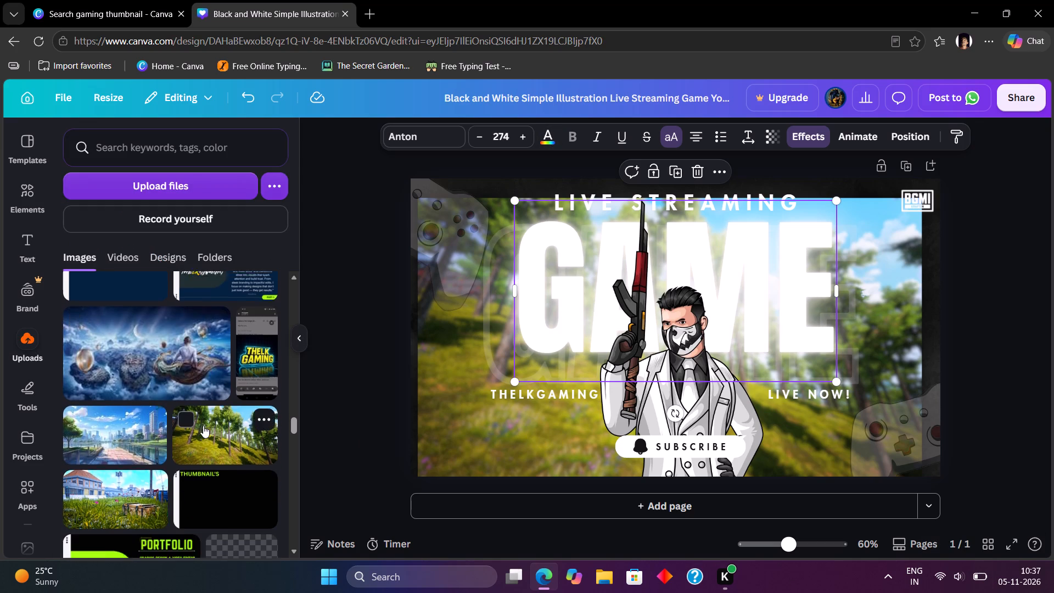
scroll(203, 426, up, 2)
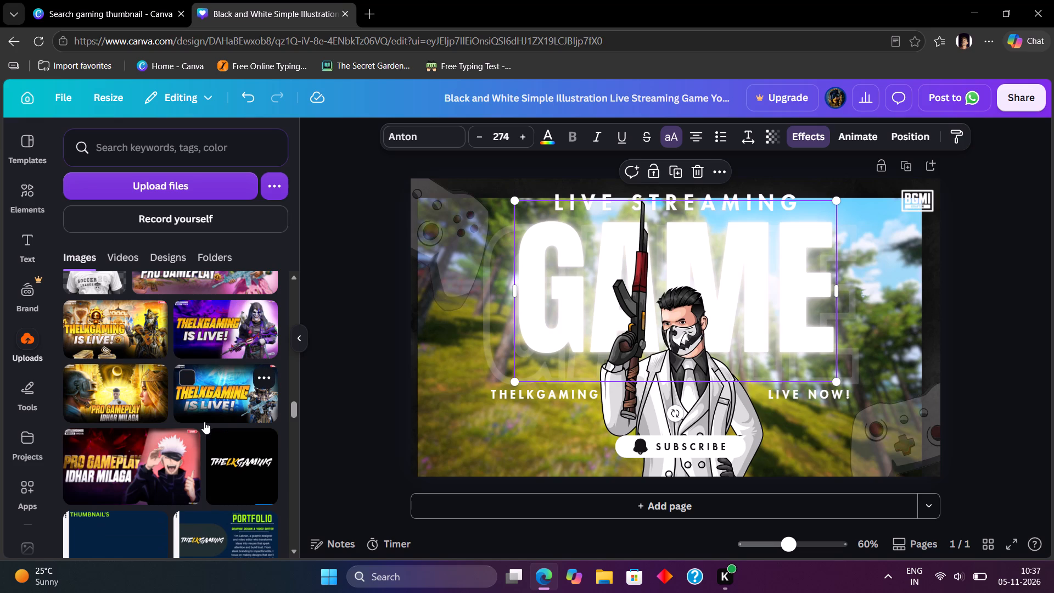
scroll(204, 422, up, 4)
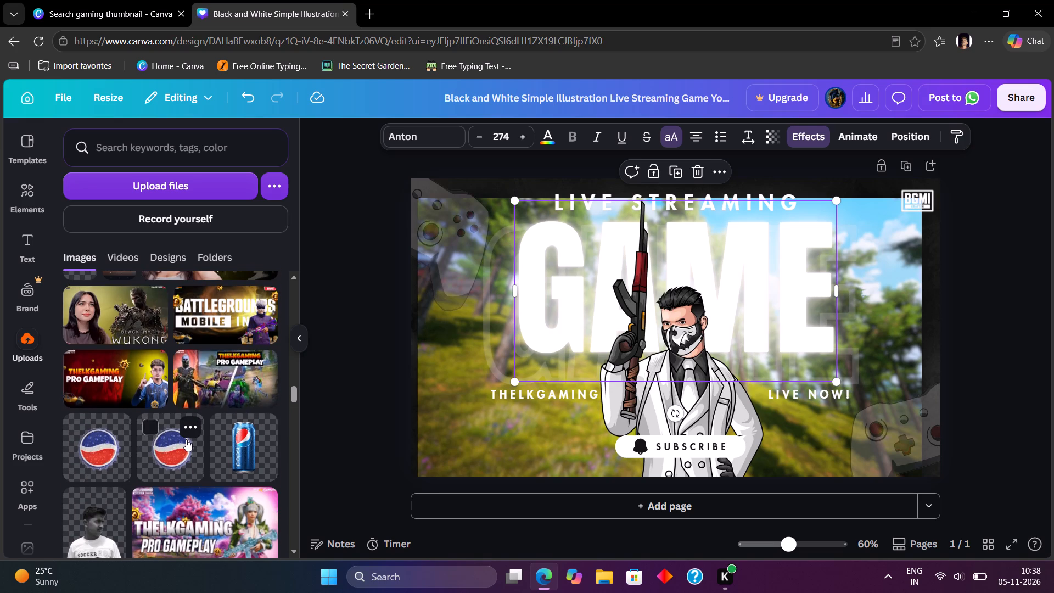
scroll(186, 438, up, 2)
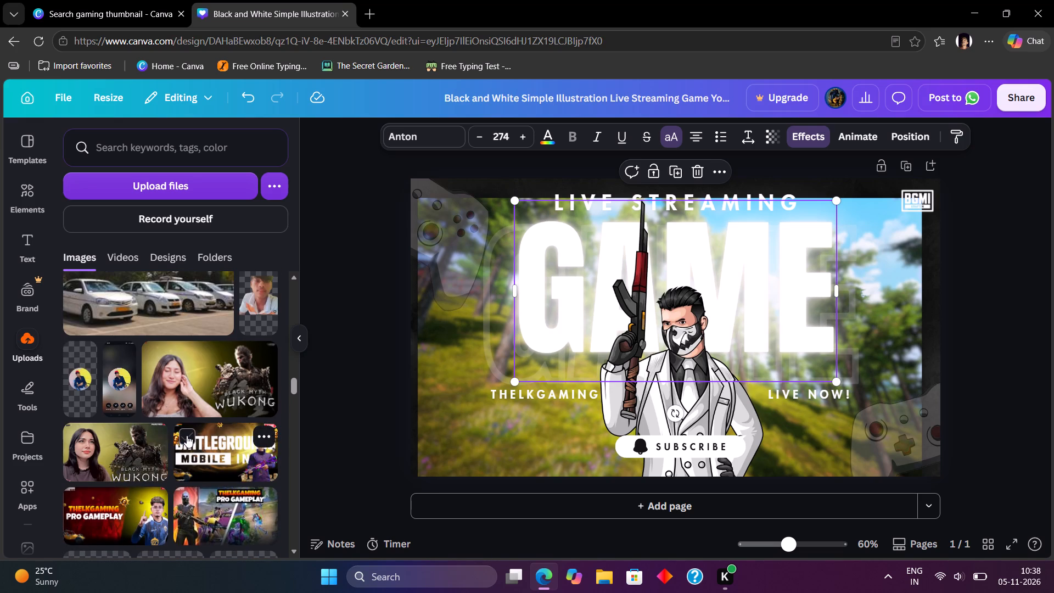
scroll(188, 429, down, 4)
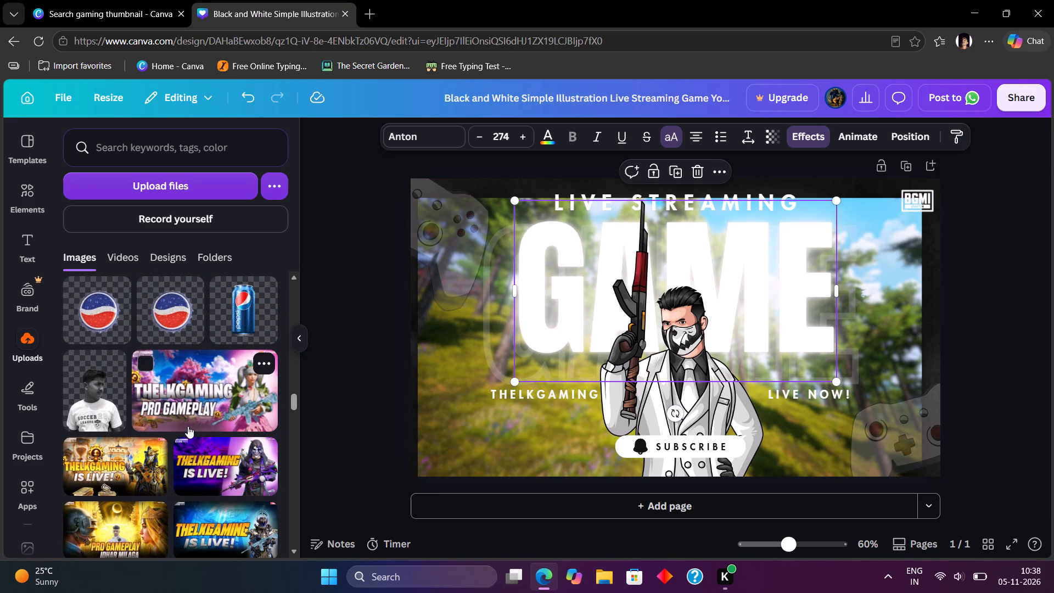
scroll(188, 424, down, 2)
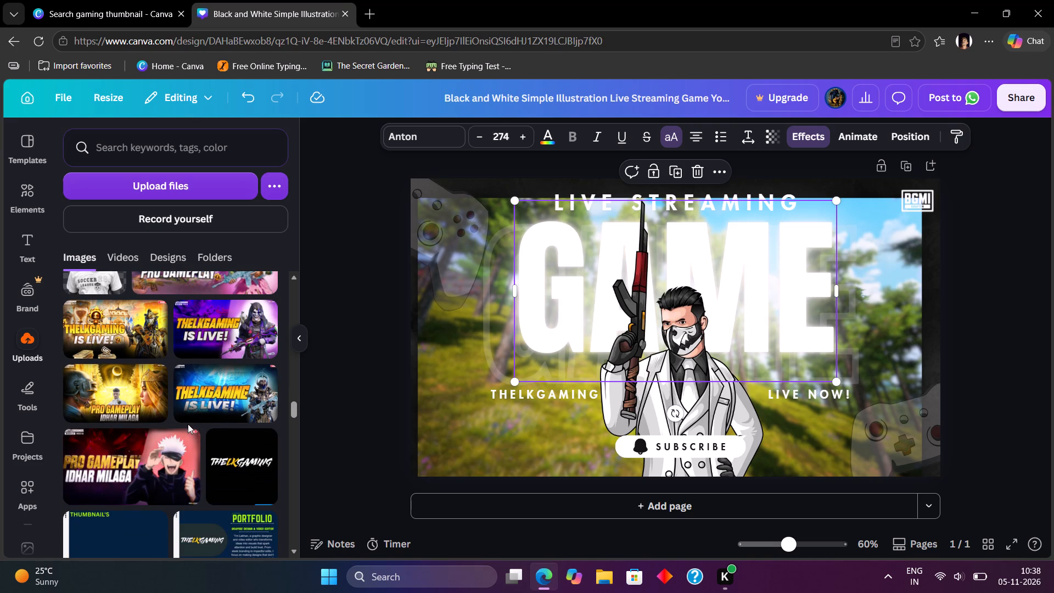
scroll(188, 424, up, 2)
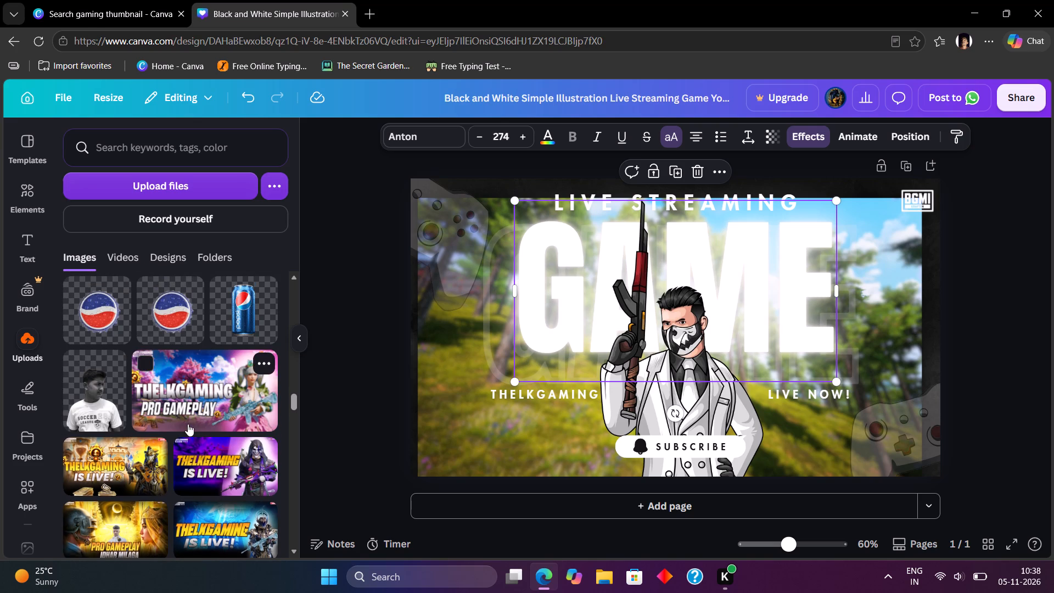
scroll(188, 424, up, 9)
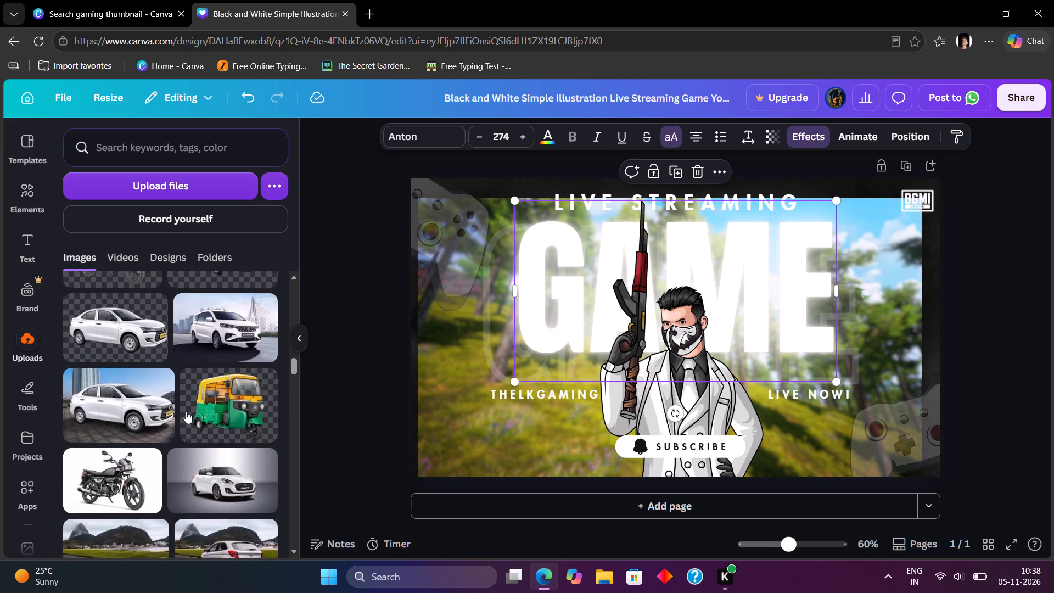
scroll(186, 407, up, 15)
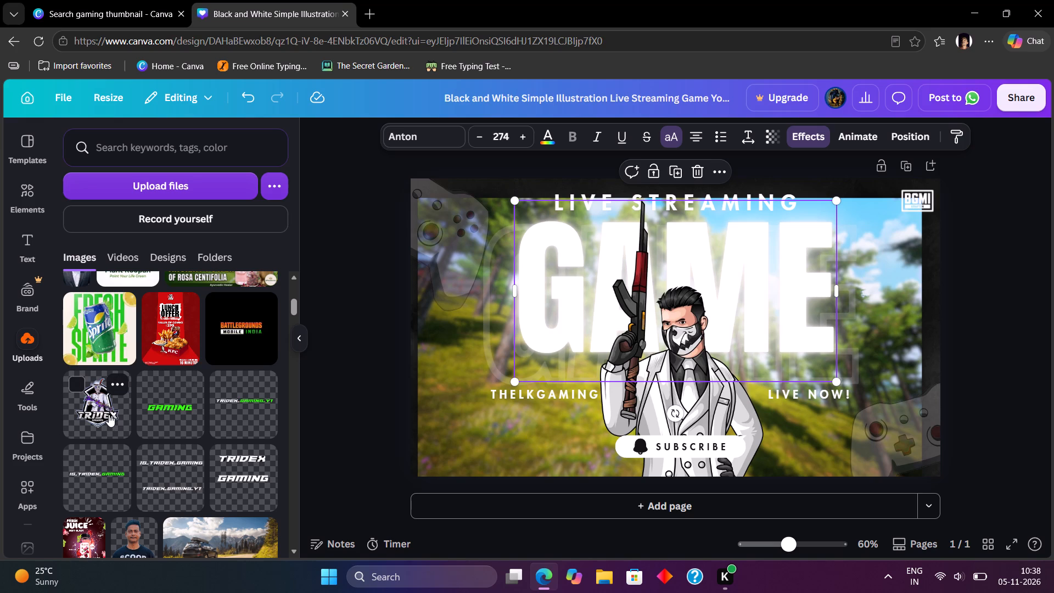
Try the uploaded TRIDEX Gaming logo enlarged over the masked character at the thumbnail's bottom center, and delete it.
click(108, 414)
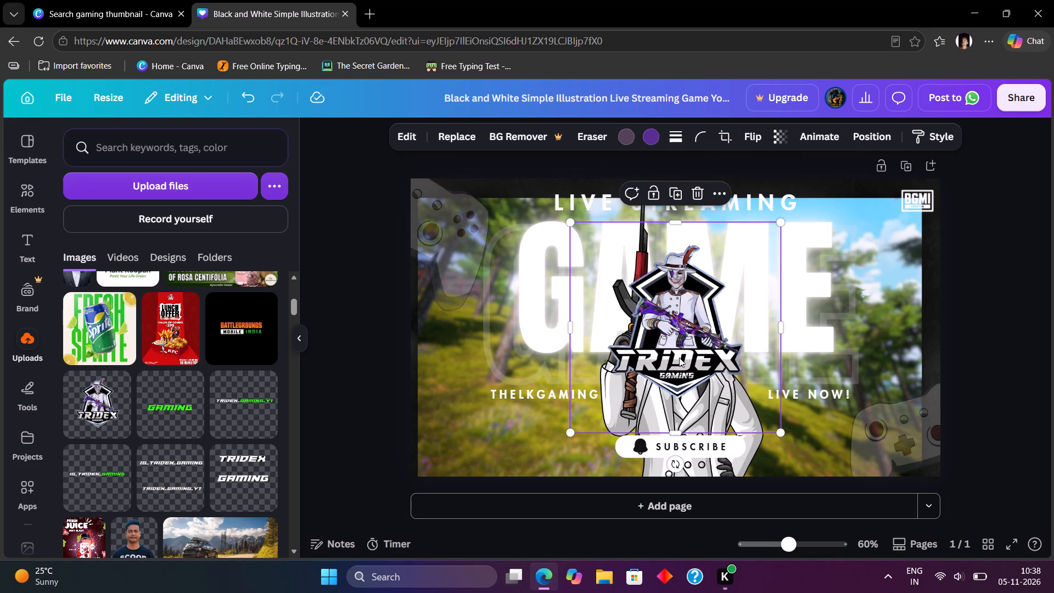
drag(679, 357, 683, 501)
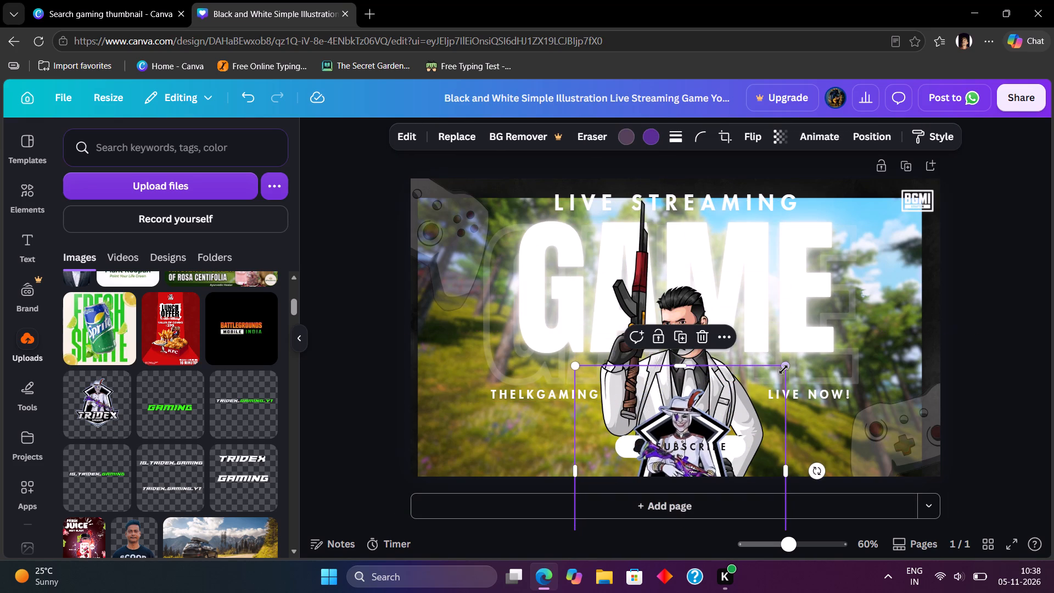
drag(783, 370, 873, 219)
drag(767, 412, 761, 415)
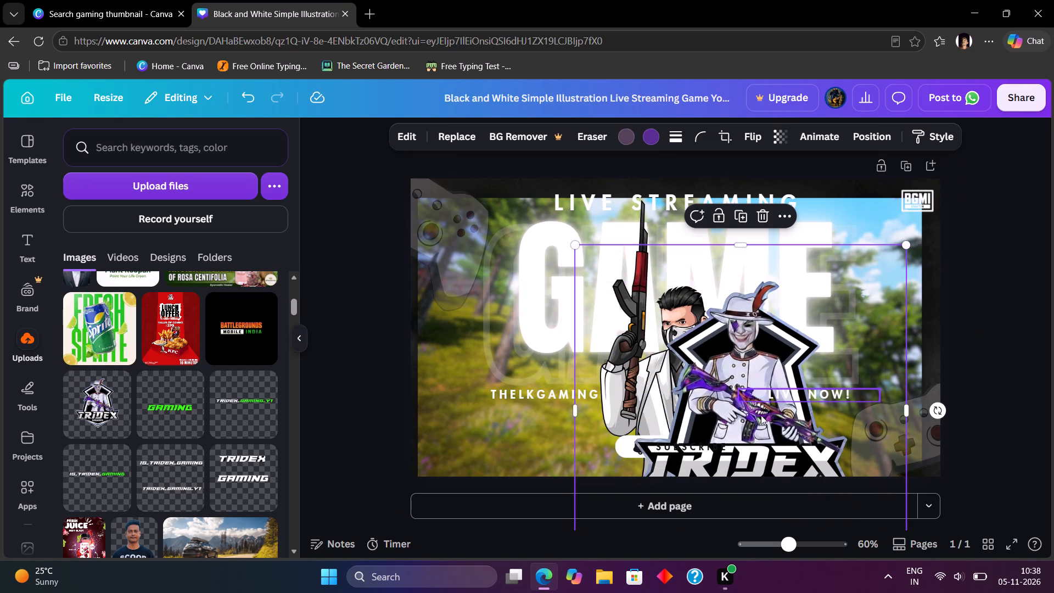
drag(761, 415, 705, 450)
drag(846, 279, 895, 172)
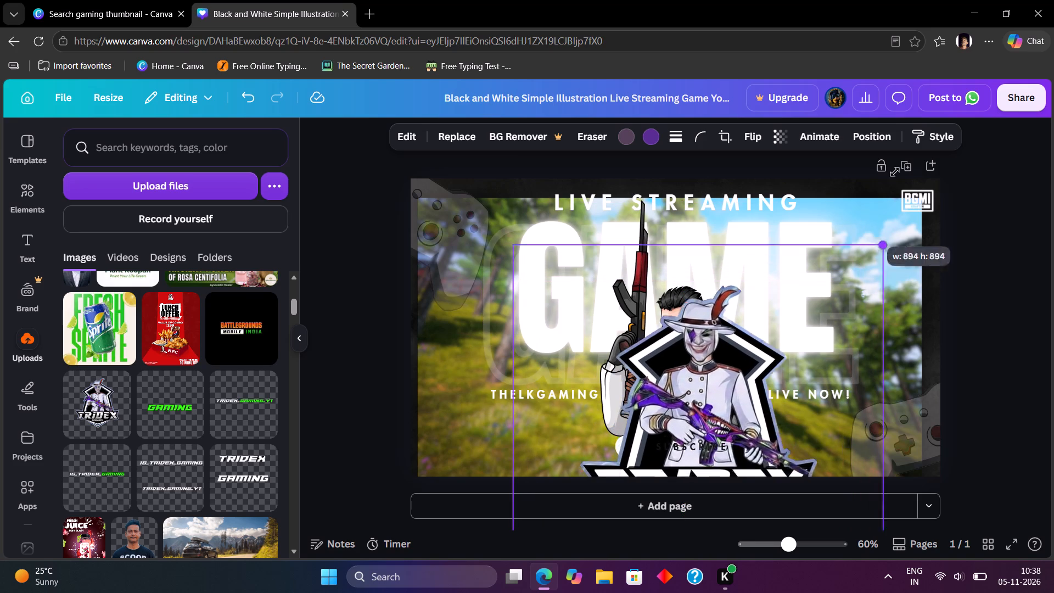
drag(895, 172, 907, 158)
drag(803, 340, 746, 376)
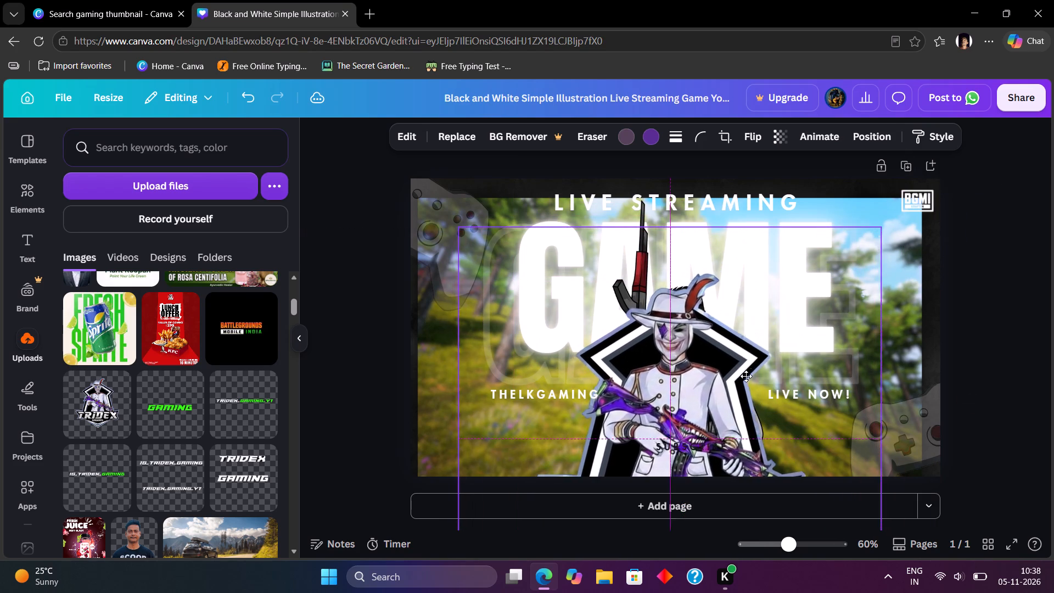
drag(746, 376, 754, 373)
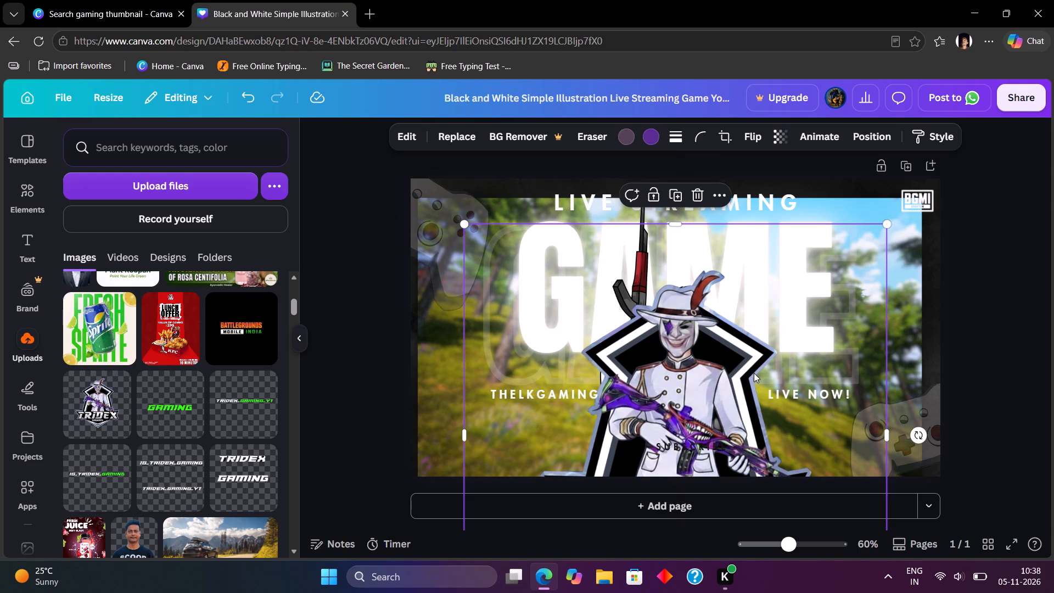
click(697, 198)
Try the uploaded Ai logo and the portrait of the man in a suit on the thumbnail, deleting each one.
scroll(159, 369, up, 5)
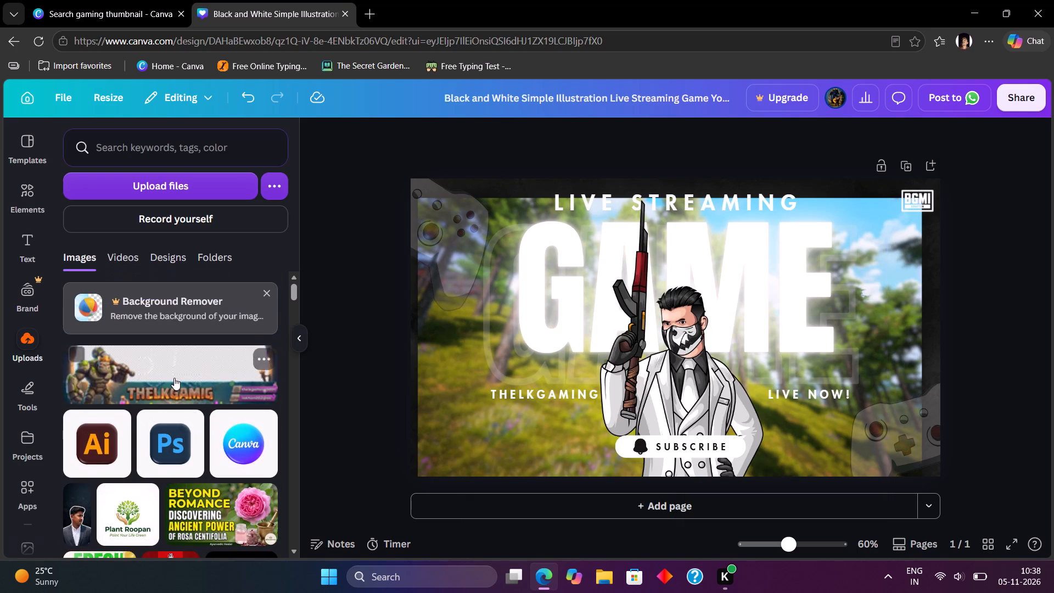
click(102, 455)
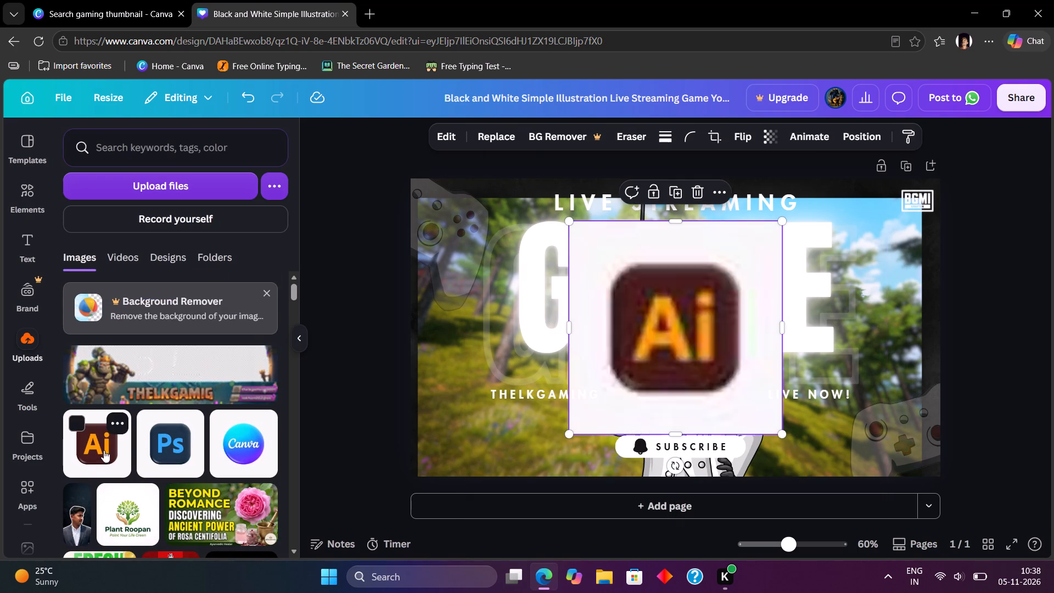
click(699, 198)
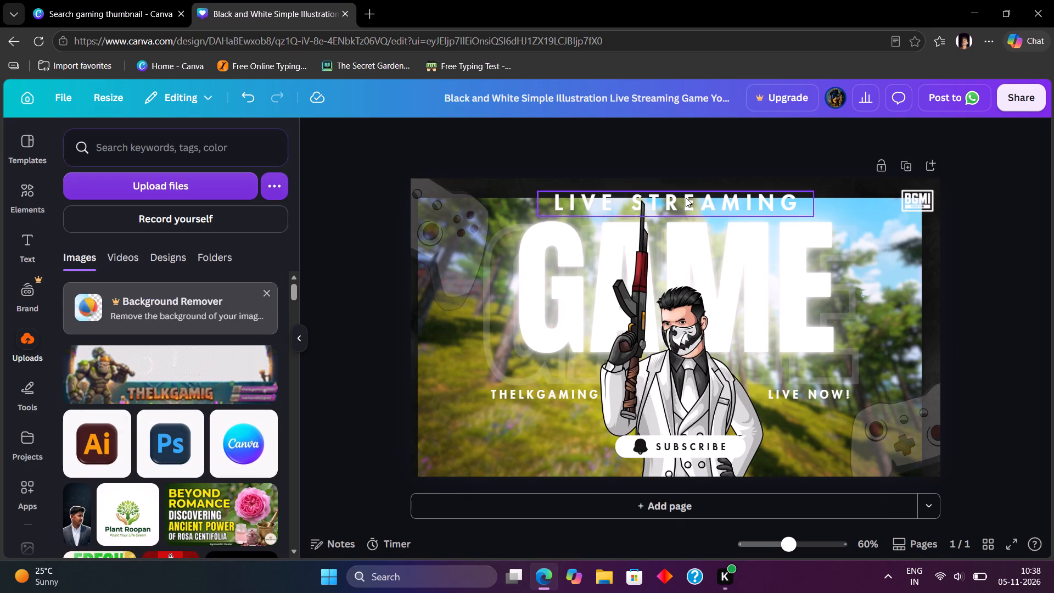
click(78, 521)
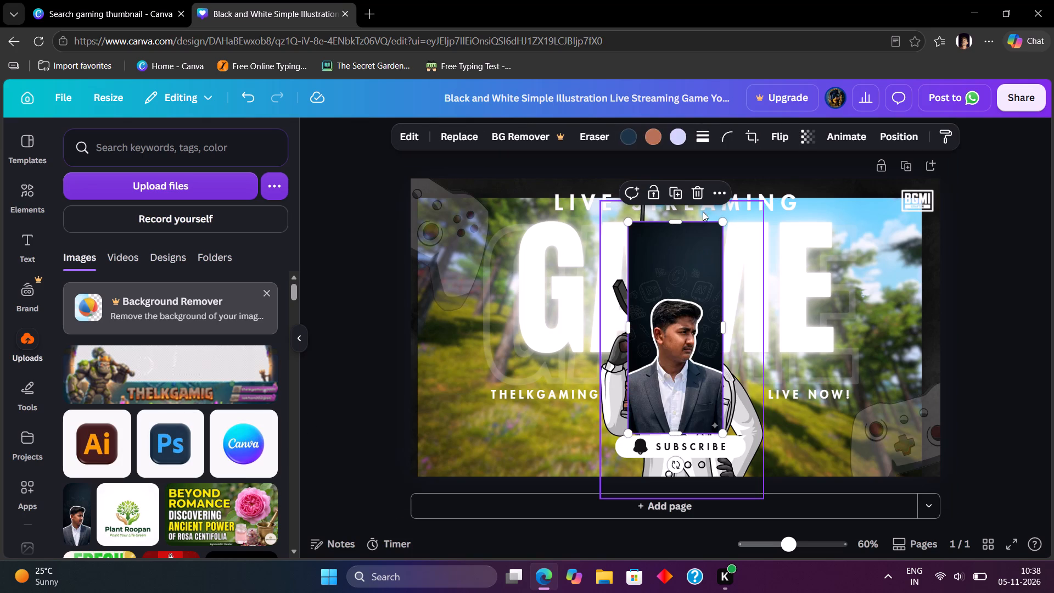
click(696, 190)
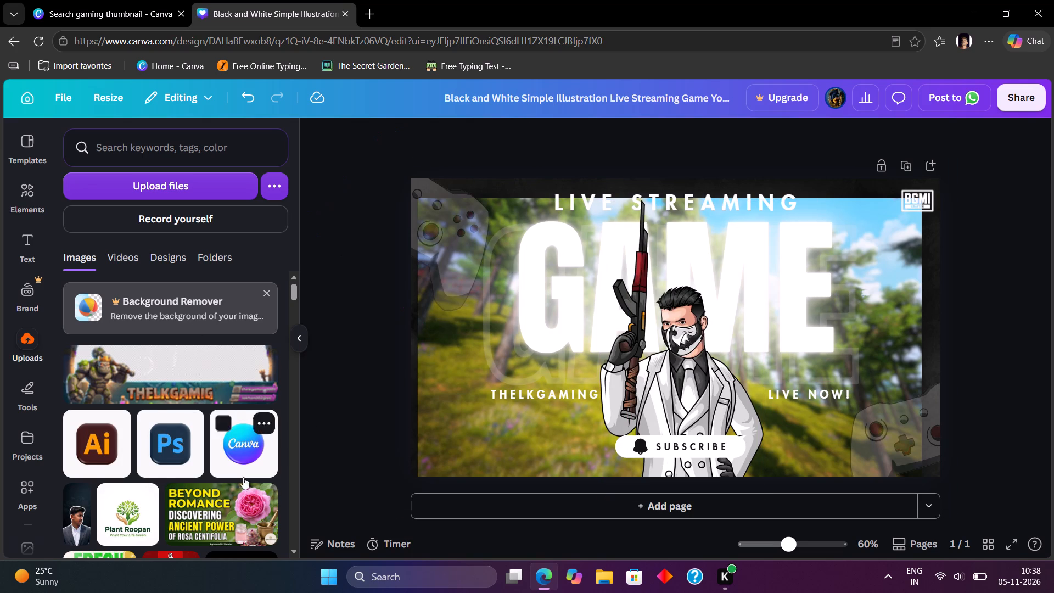
Add the uploaded black Instagram logo, shrink it to about 45 × 45, and move it to the thumbnail's lower-left area.
scroll(243, 473, down, 9)
scroll(240, 421, down, 10)
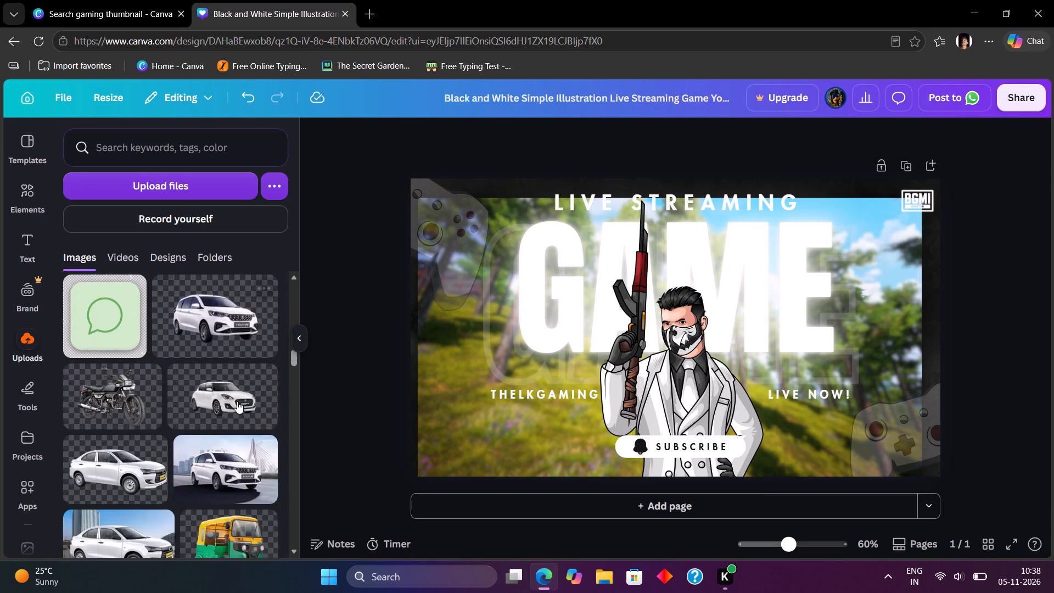
scroll(233, 390, down, 11)
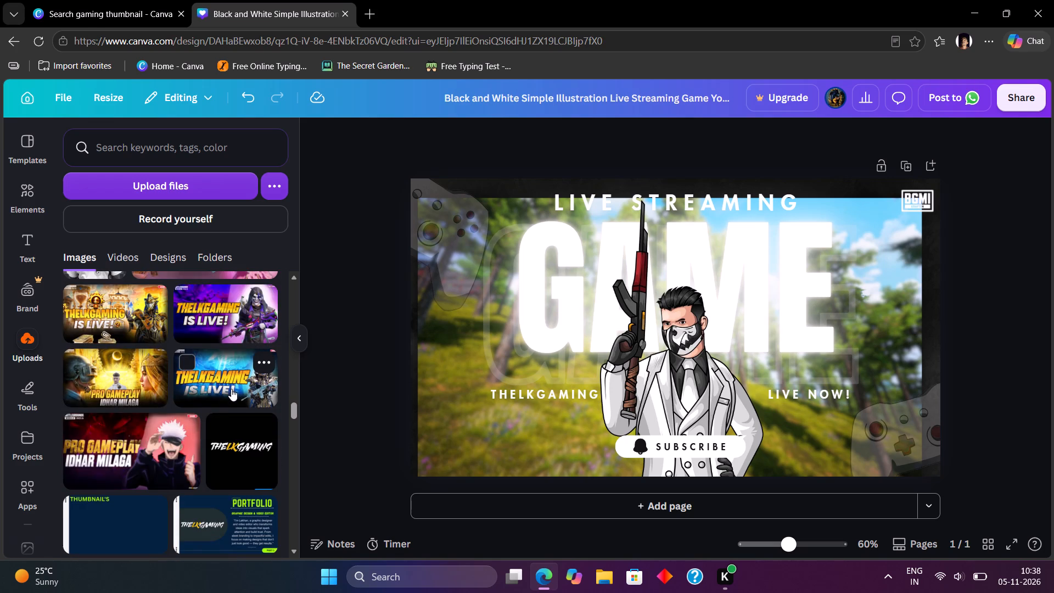
scroll(231, 389, down, 15)
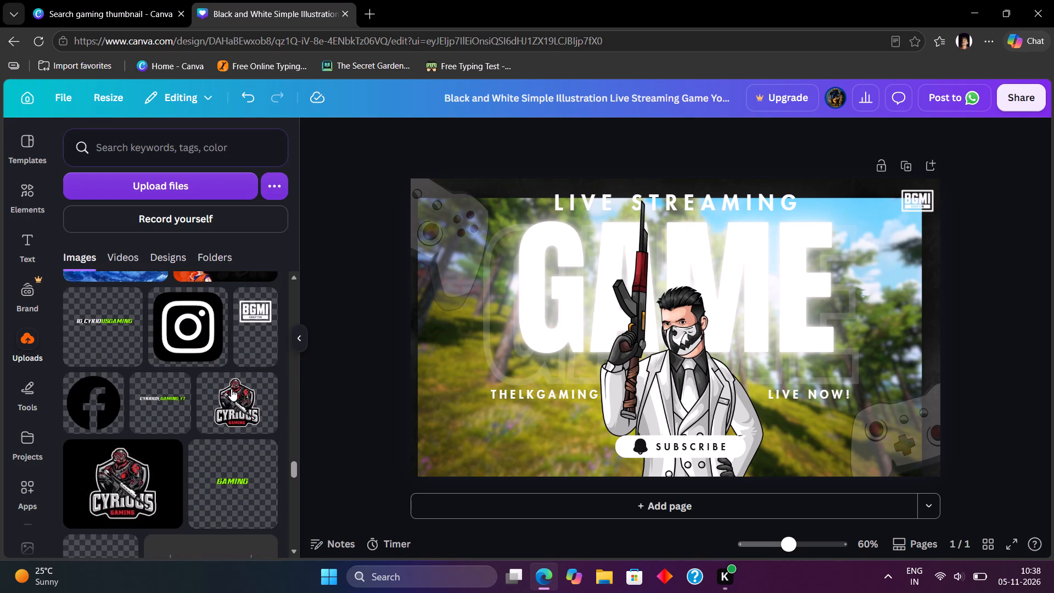
click(179, 310)
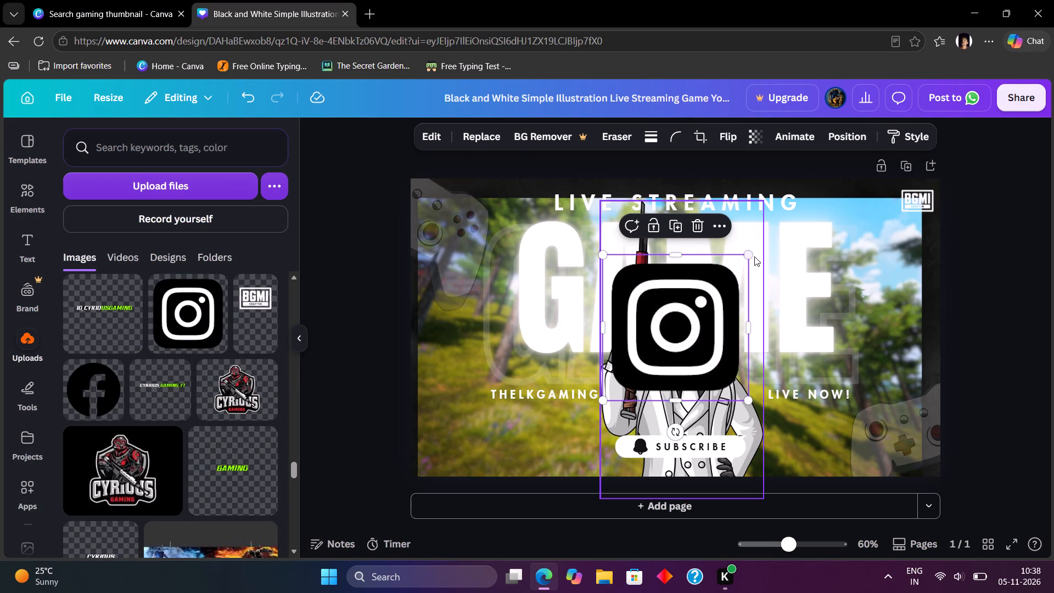
drag(751, 256, 621, 373)
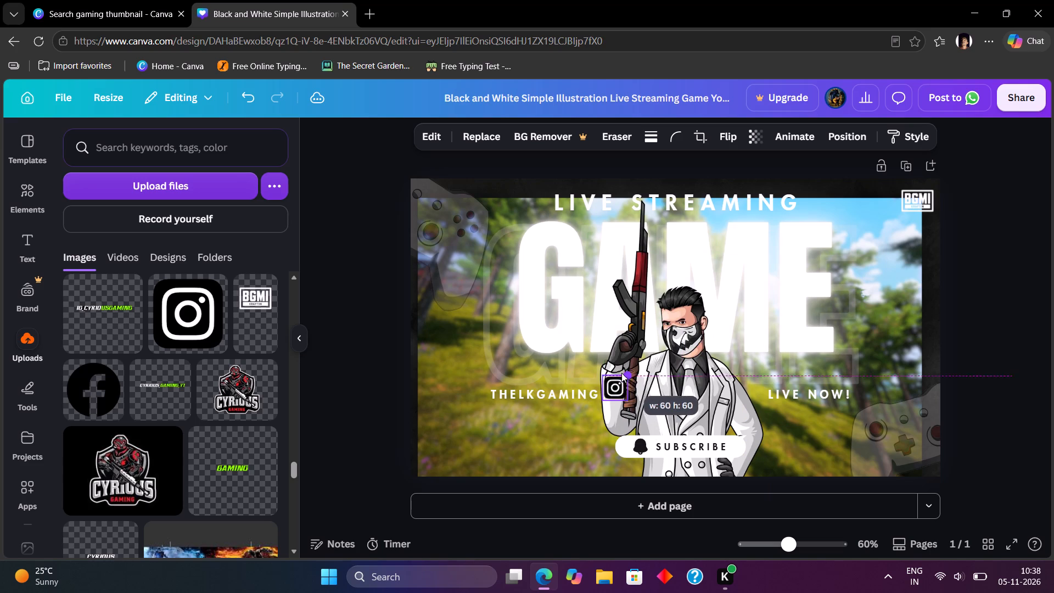
drag(621, 373, 617, 383)
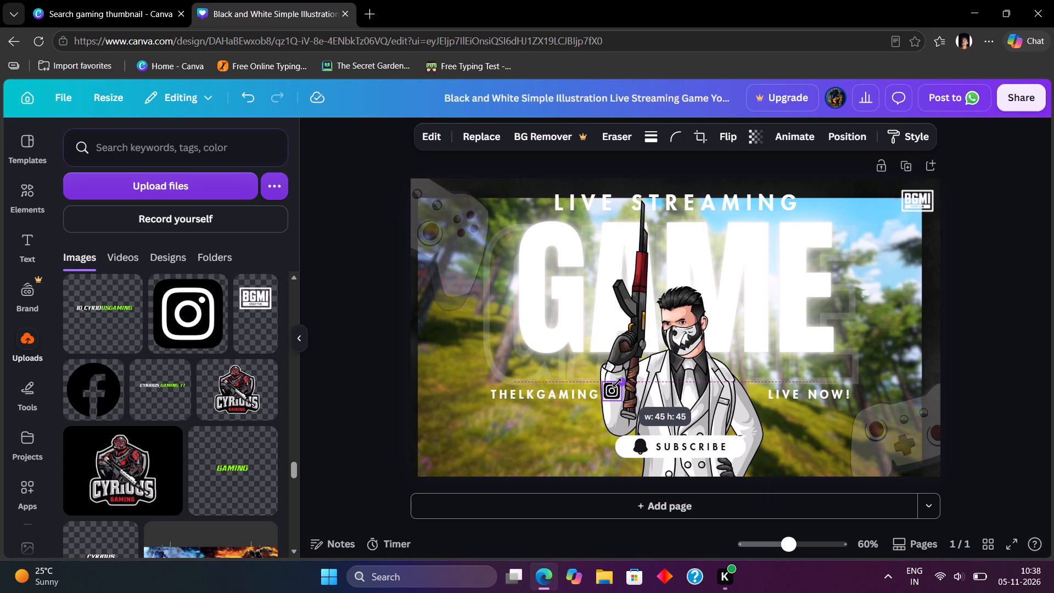
drag(617, 383, 617, 384)
drag(624, 437, 471, 512)
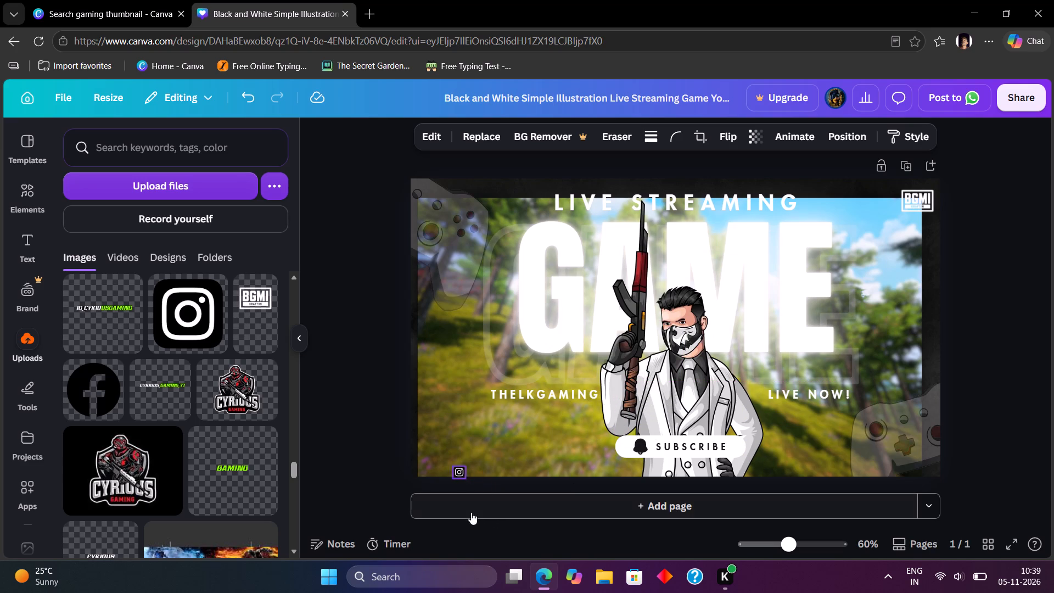
Move the small Instagram logo into the thumbnail's lower-left corner, in line with the left margin guide.
drag(471, 512, 458, 506)
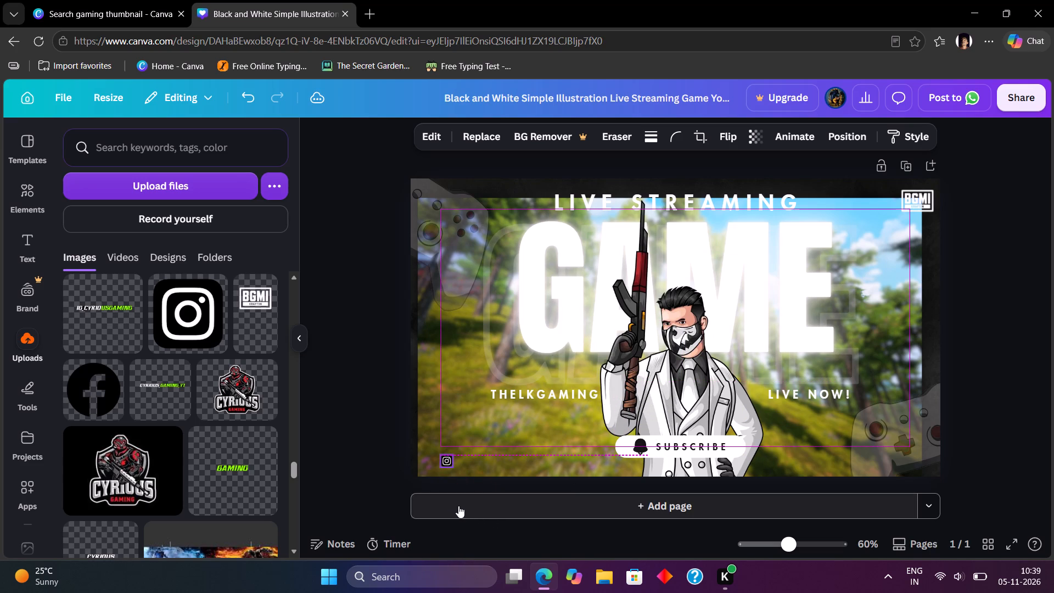
drag(458, 506, 460, 501)
Duplicate the THELKGAMING text and place the copy beside the Instagram logo, vertically centred on it.
click(521, 390)
click(545, 363)
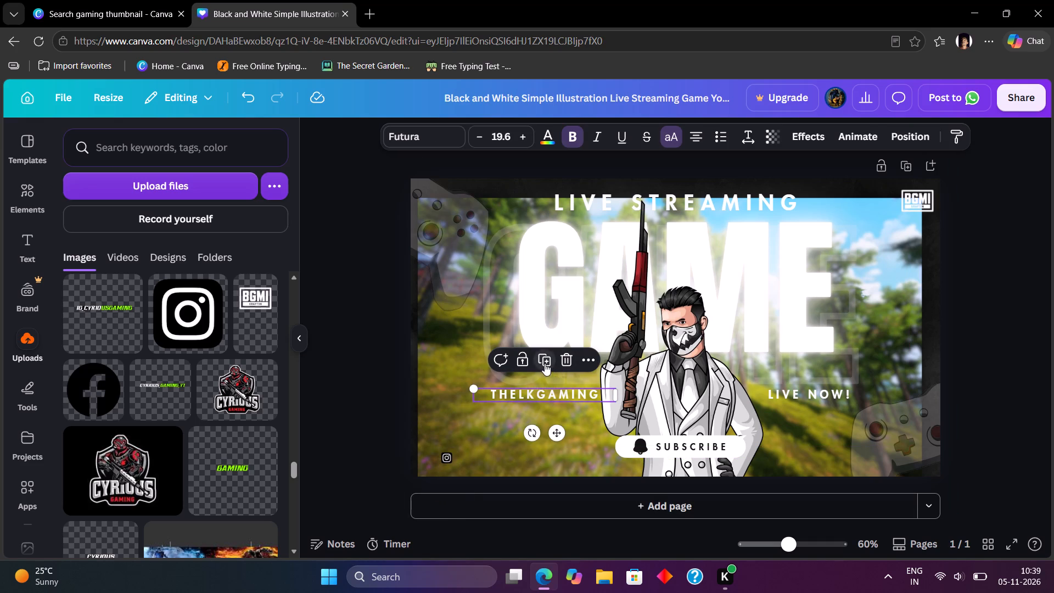
drag(535, 400, 509, 450)
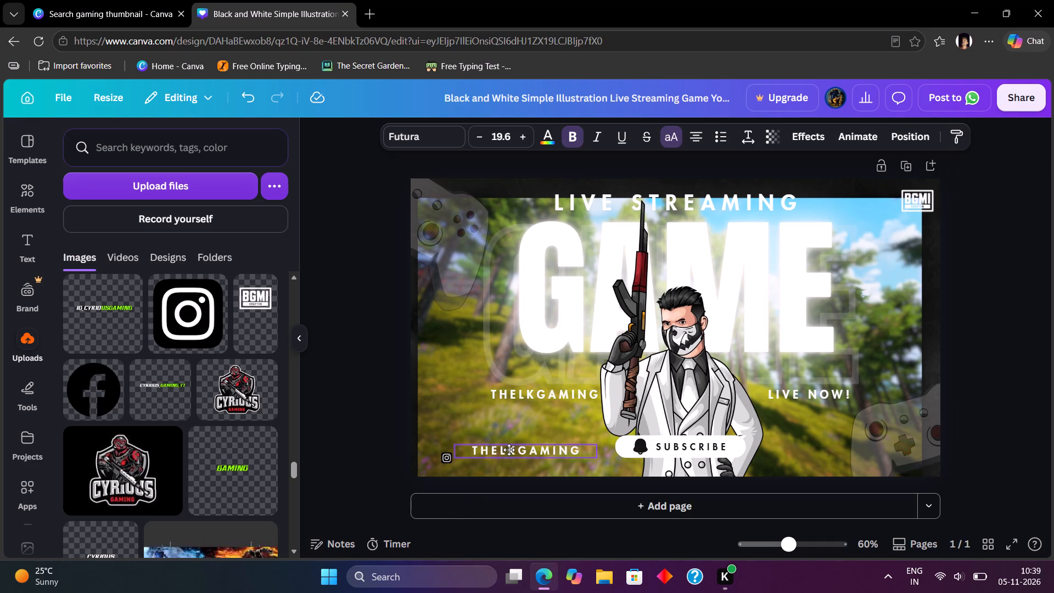
drag(509, 450, 492, 458)
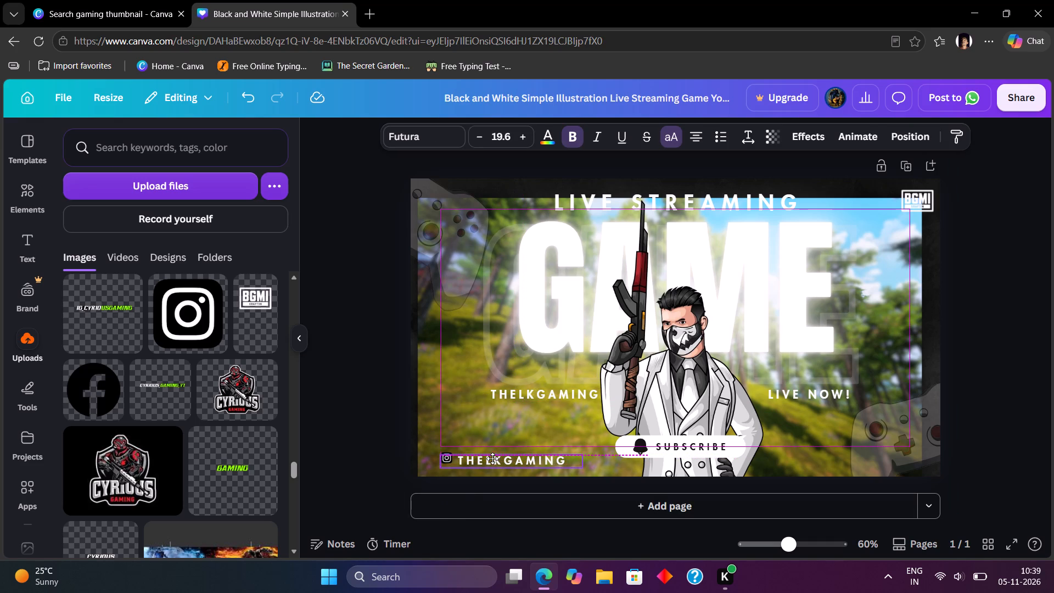
drag(492, 458, 492, 455)
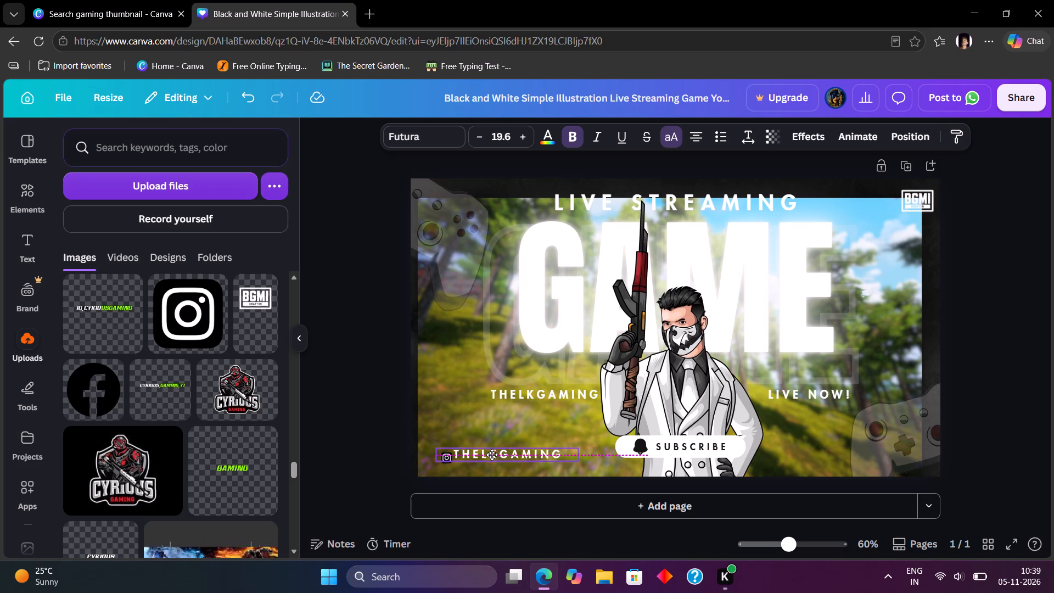
drag(492, 455, 495, 453)
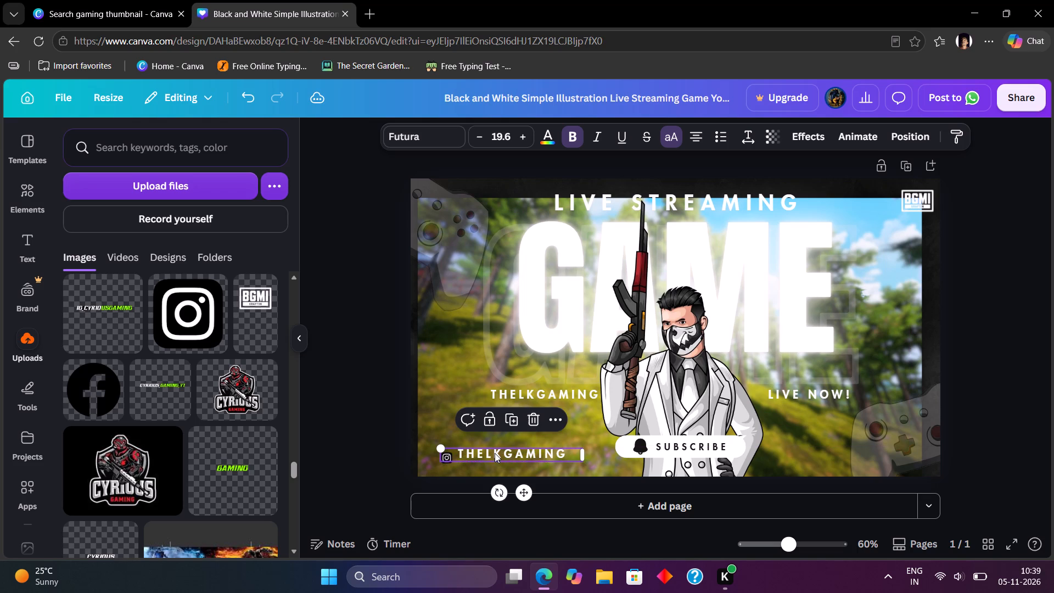
ctrl+scroll(496, 458, up, 9)
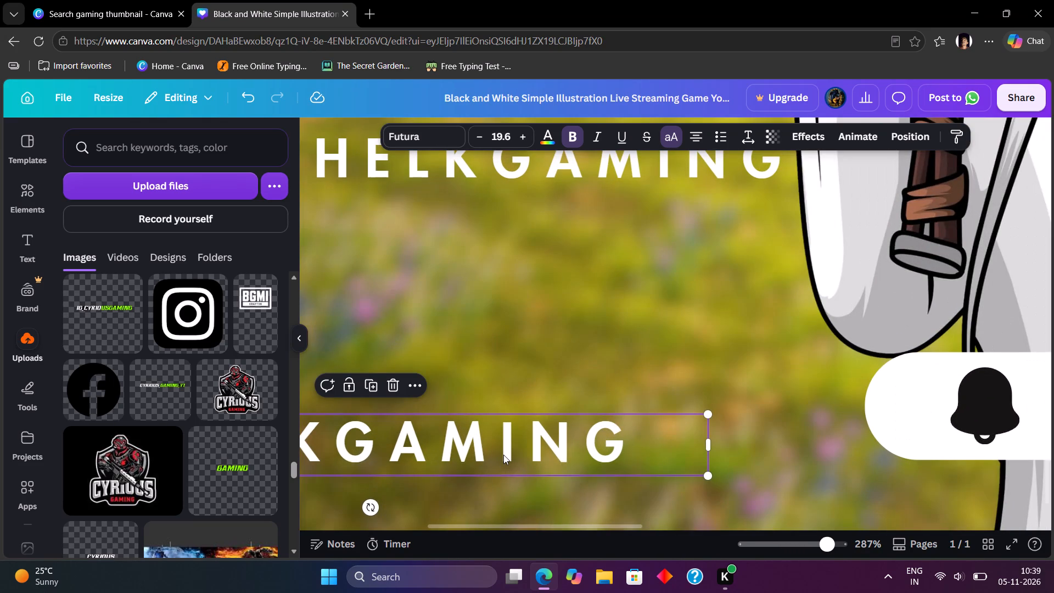
alt+shift+scroll(503, 455, up, 4)
alt+shift+scroll(503, 455, down, 2)
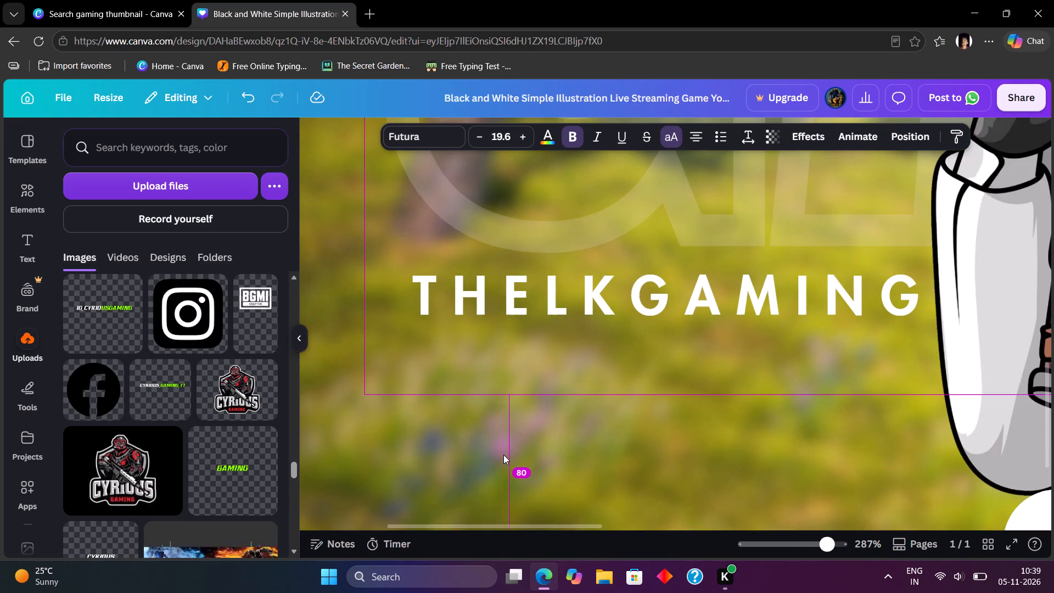
alt+shift+scroll(503, 455, up, 4)
ctrl+scroll(503, 455, down, 4)
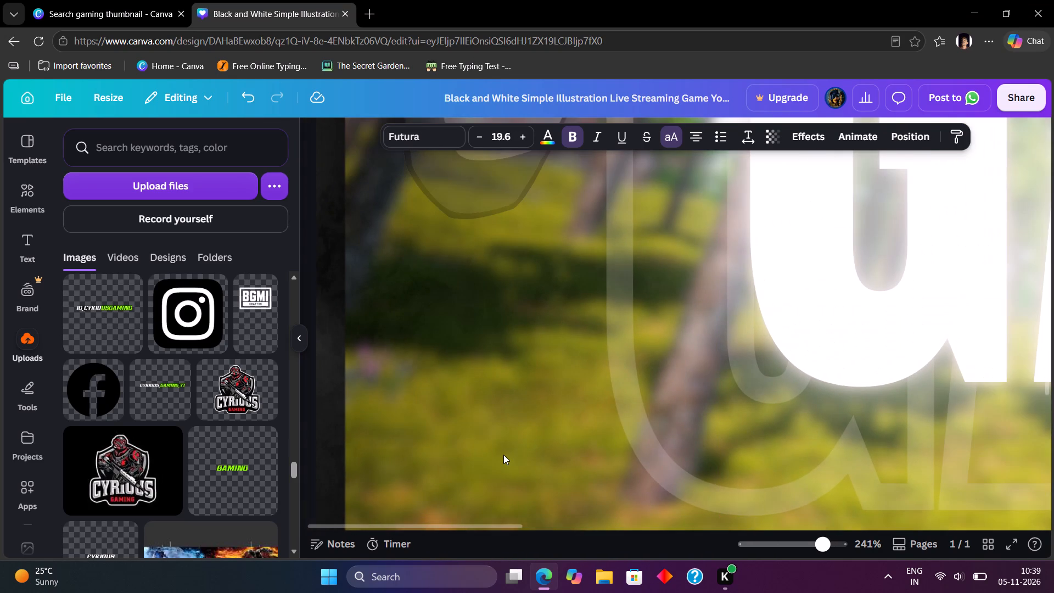
scroll(503, 455, down, 3)
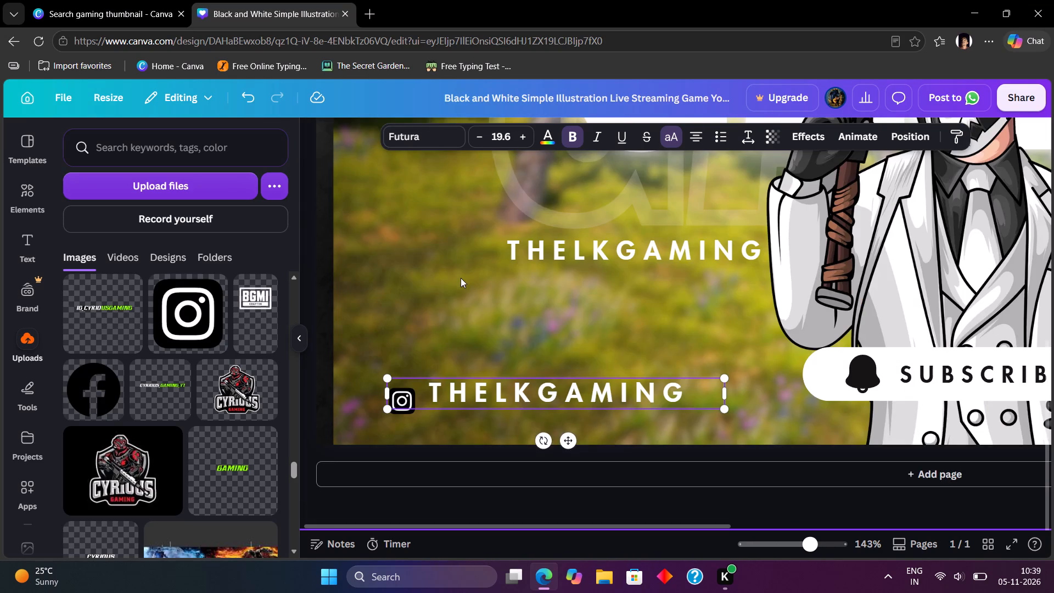
drag(494, 424, 493, 430)
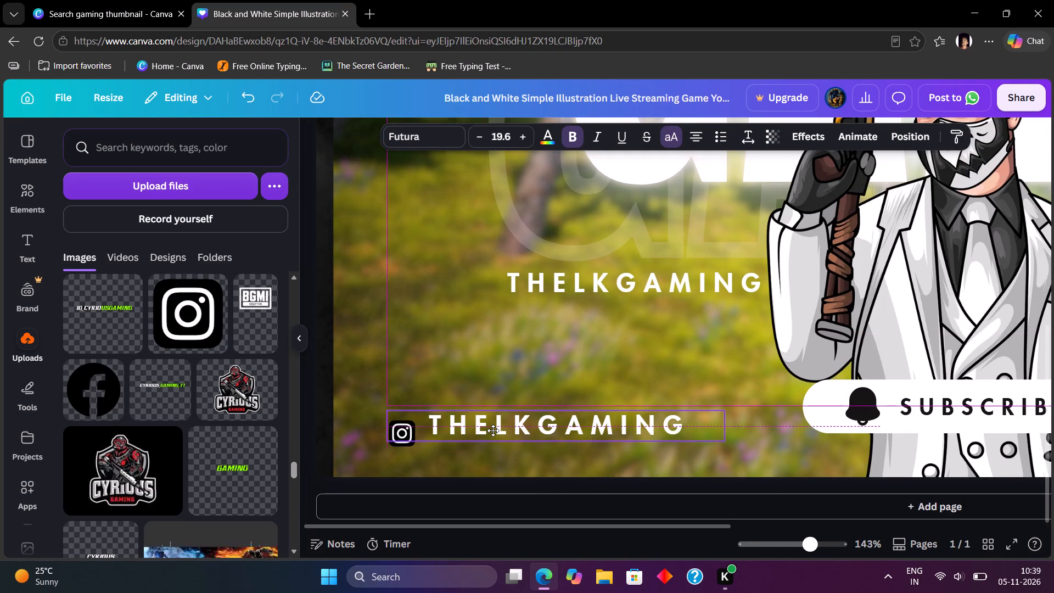
drag(493, 430, 493, 431)
Append 001 to the copied text beside the Instagram logo so it reads THELKGAMING001.
click(611, 411)
double_click(605, 430)
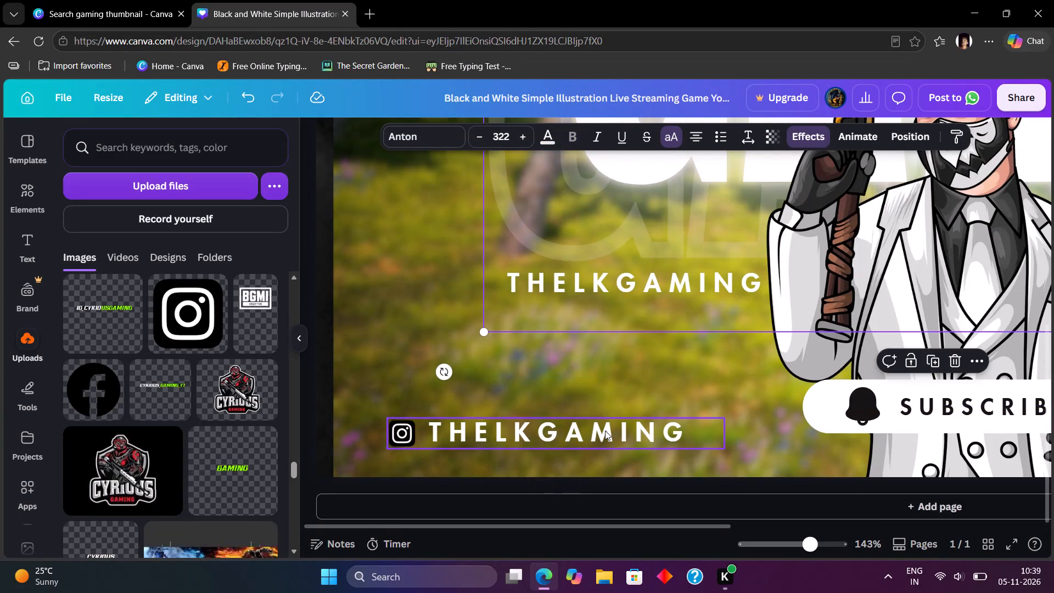
click(704, 432)
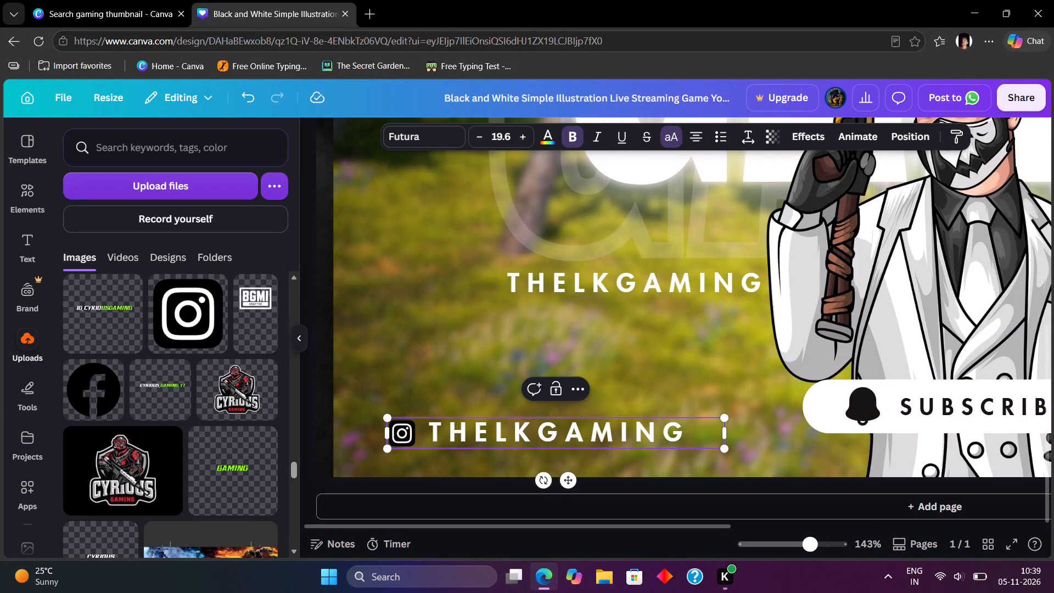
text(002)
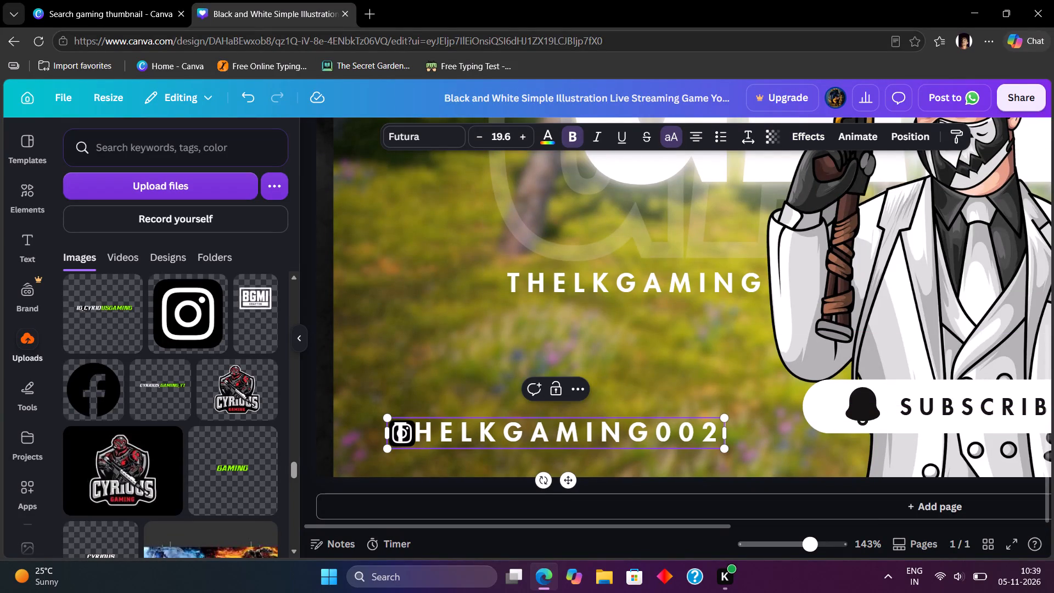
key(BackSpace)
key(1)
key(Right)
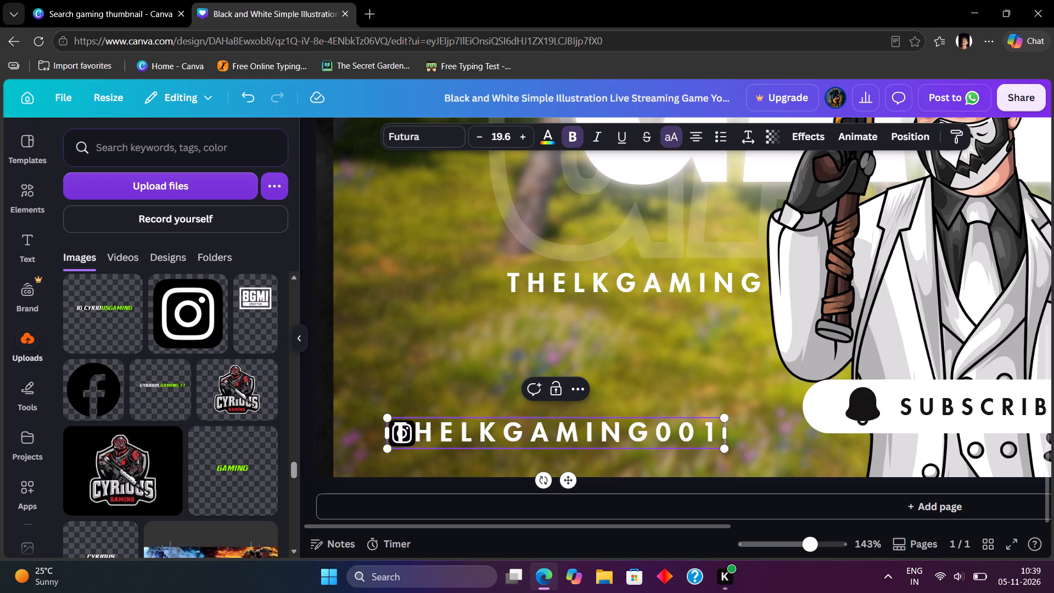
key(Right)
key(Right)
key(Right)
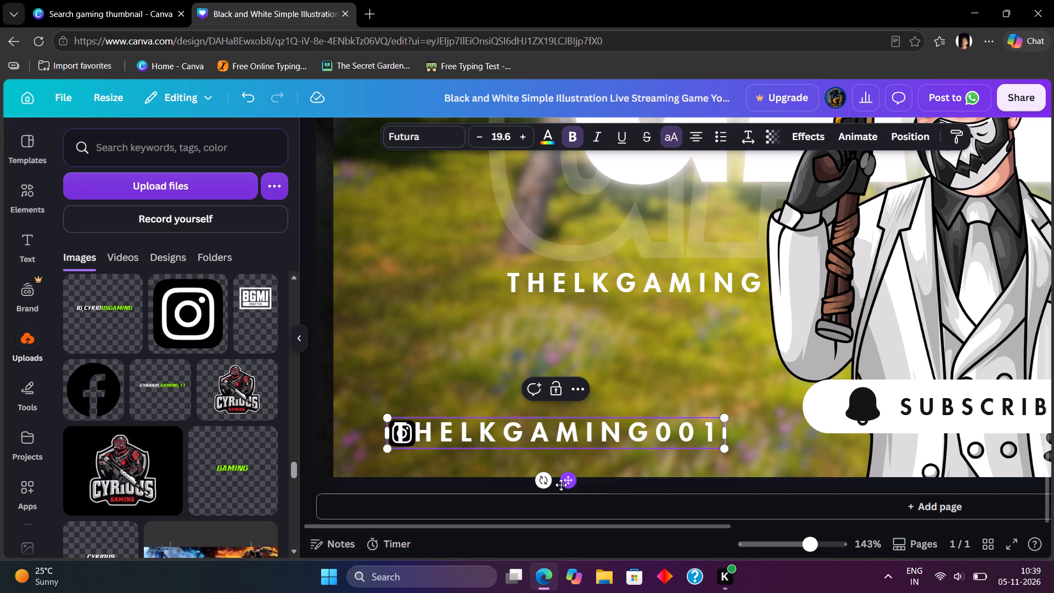
Shift the THELKGAMING001 text right until it clears the Instagram logo, keeping both on the same line.
drag(561, 485, 592, 484)
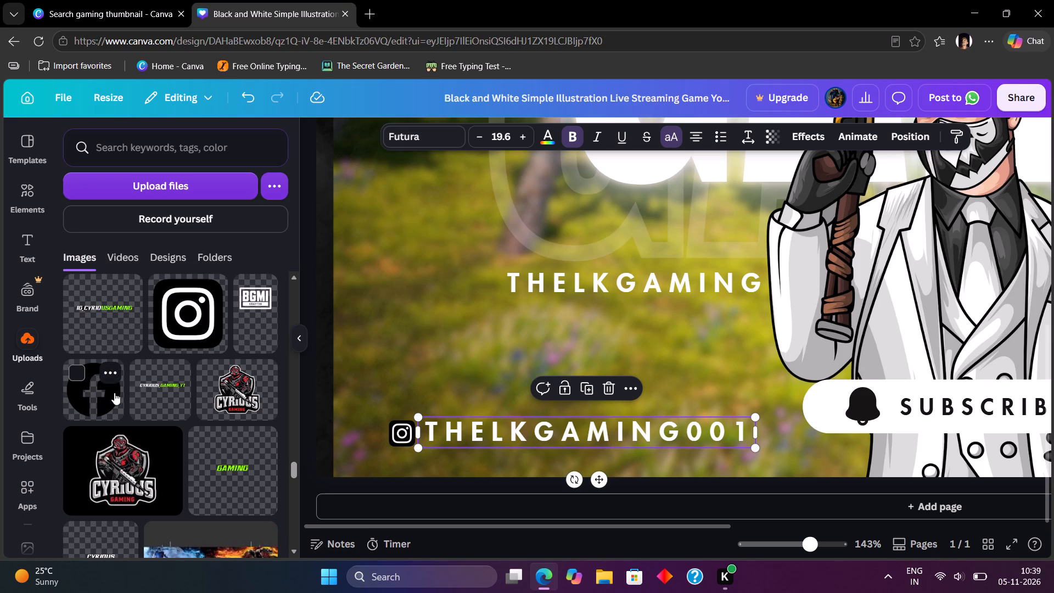
click(348, 350)
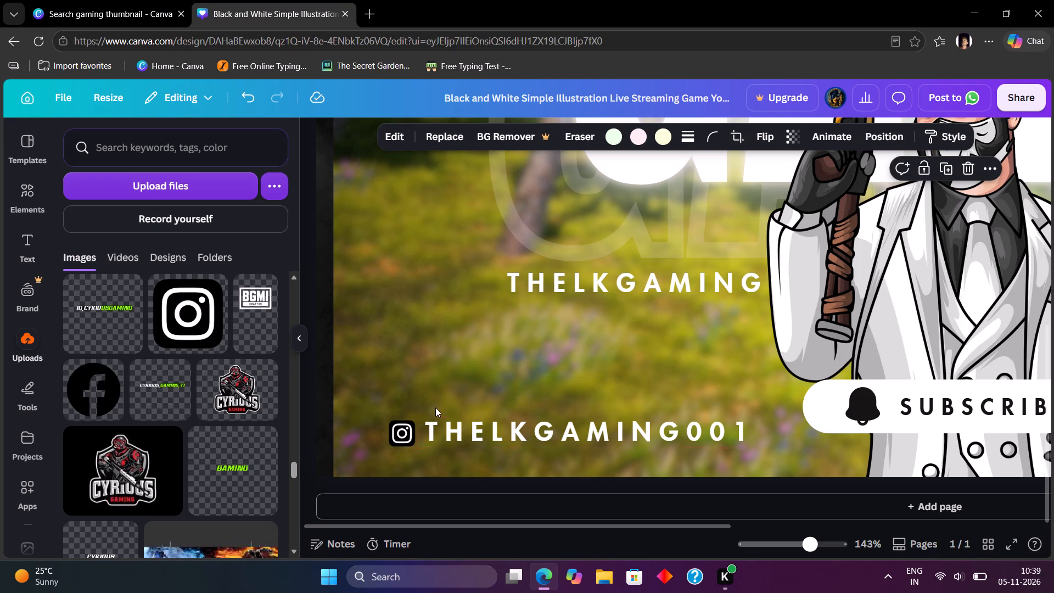
click(448, 433)
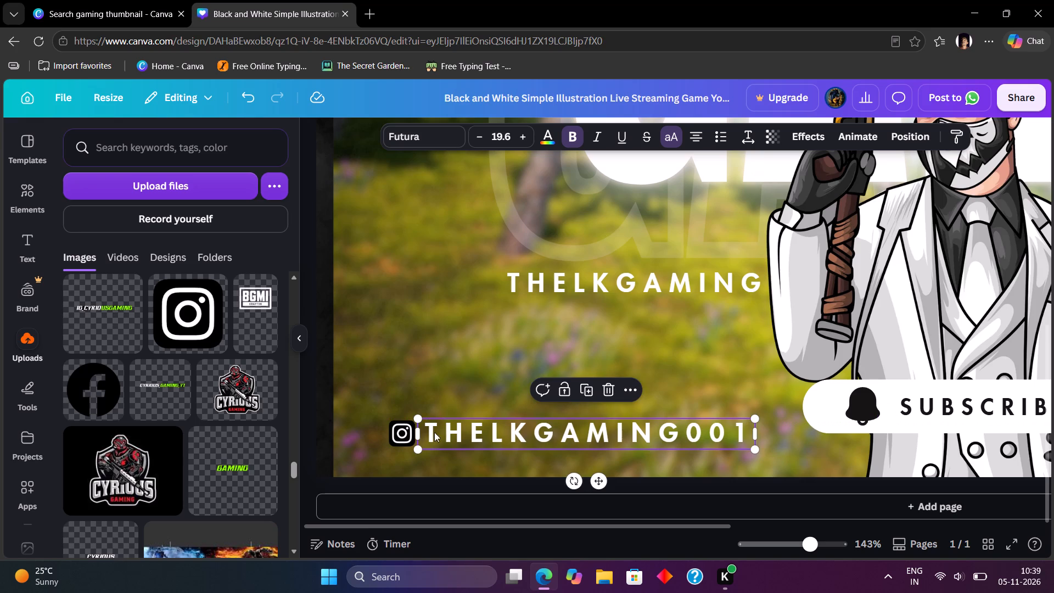
click(371, 363)
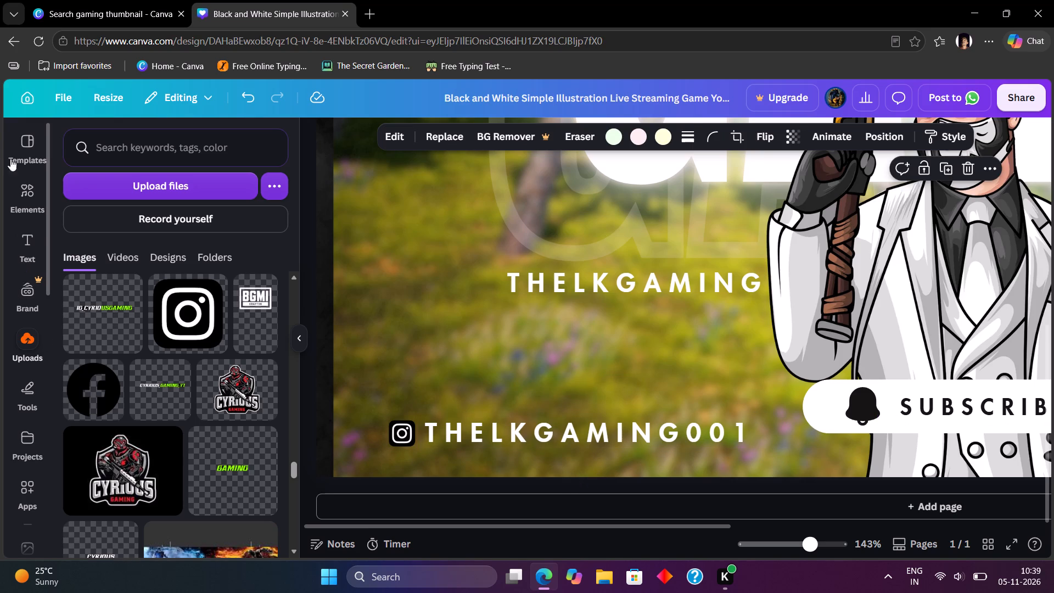
Replace the graphics search term in the elements library with a new search starting with "you".
click(33, 203)
drag(212, 149, 0, 131)
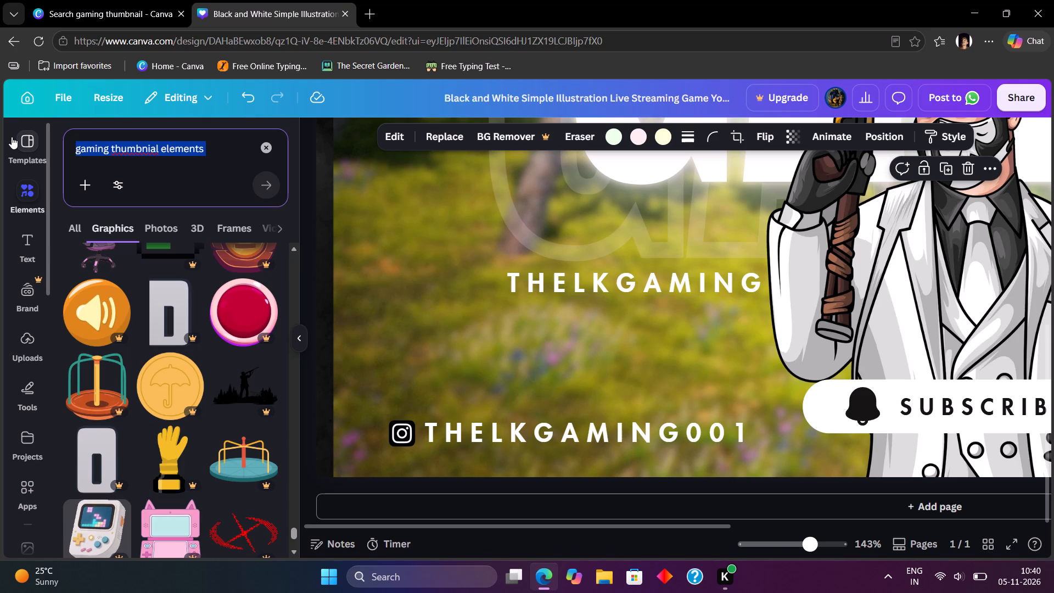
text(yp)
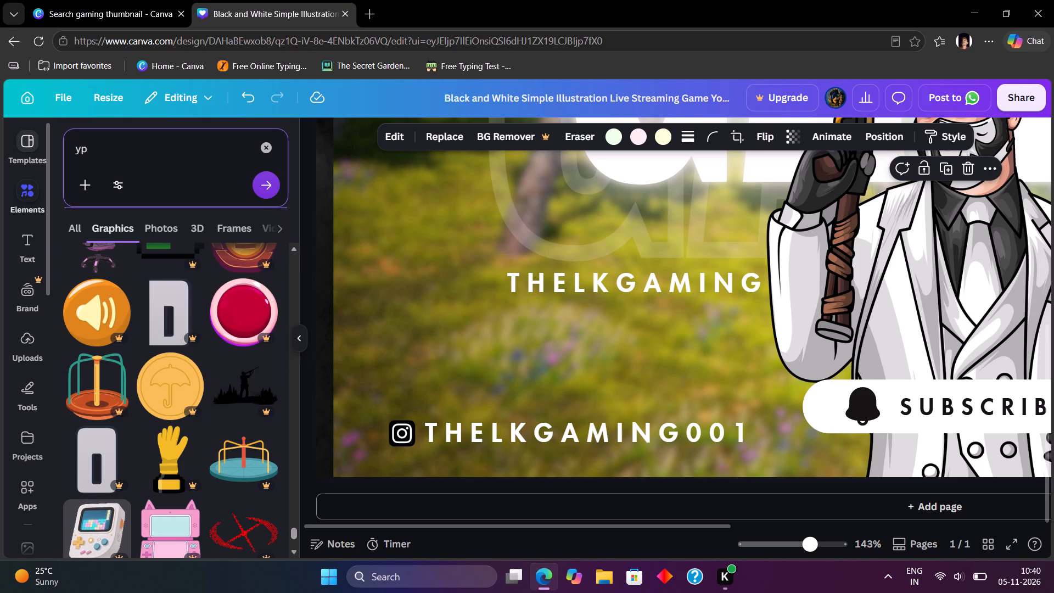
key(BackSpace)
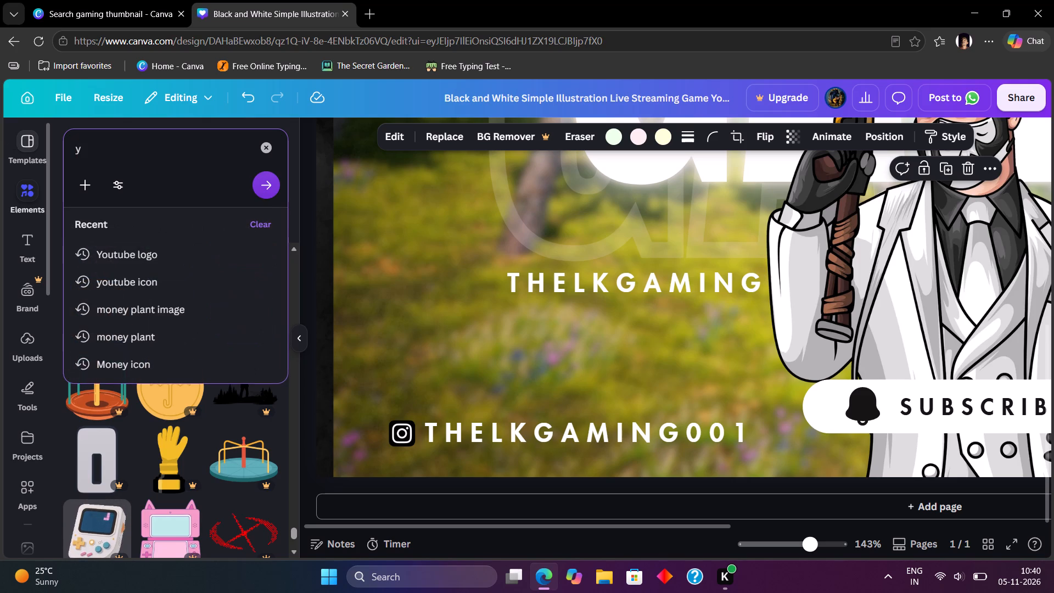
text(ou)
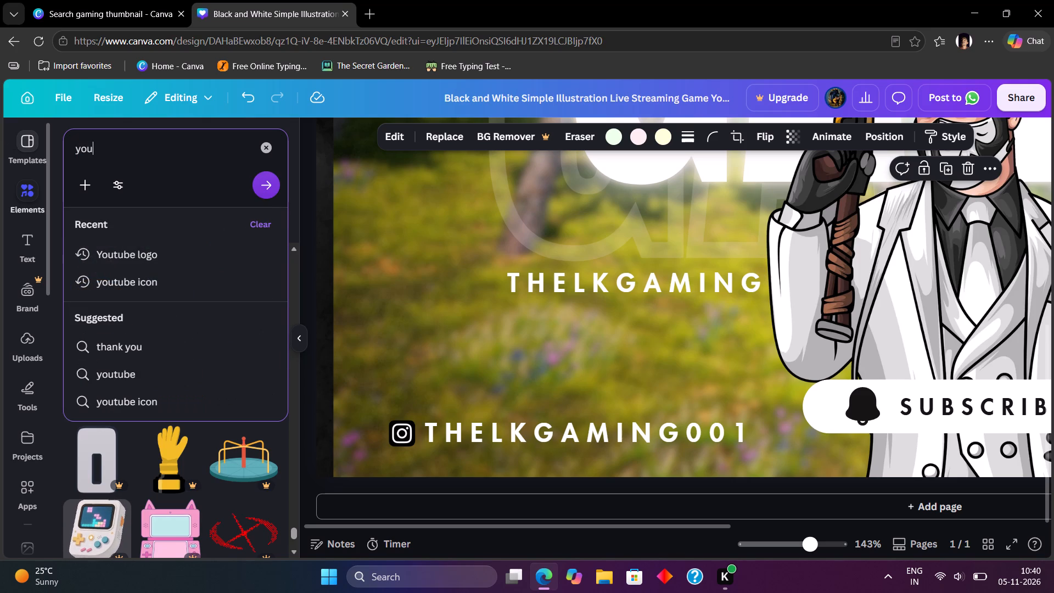
Search the graphics for "youtube icon" and look through the results for an icon matching the black-and-white Instagram logo.
click(141, 276)
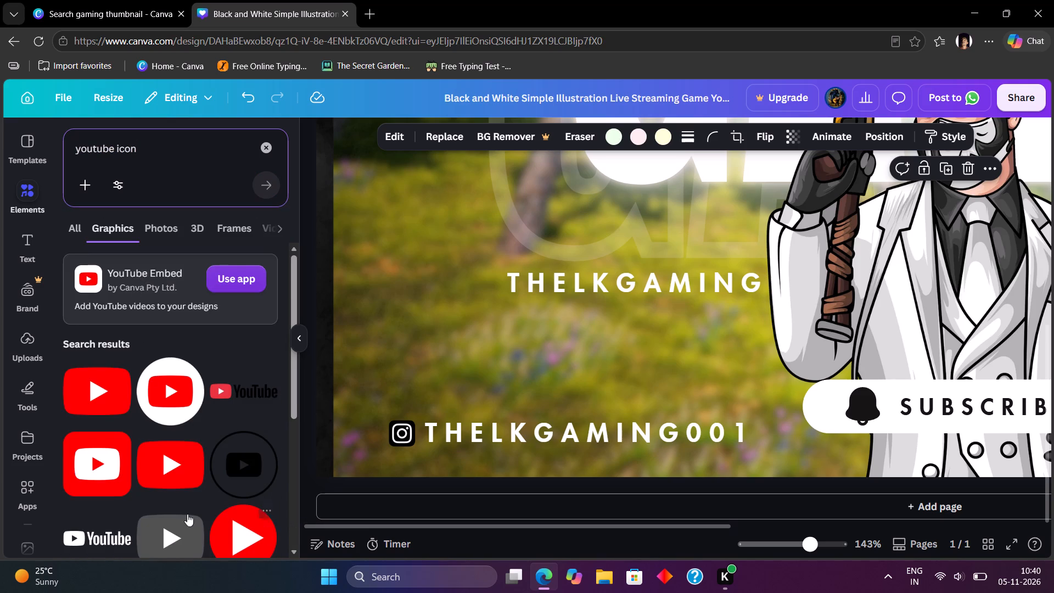
scroll(177, 489, down, 2)
scroll(235, 457, down, 3)
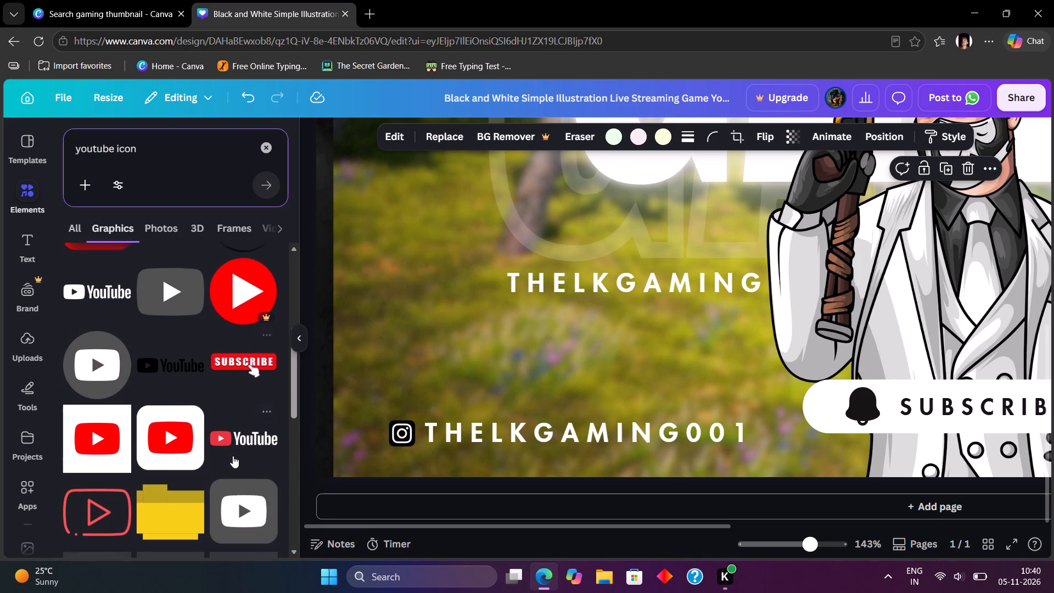
scroll(233, 456, down, 6)
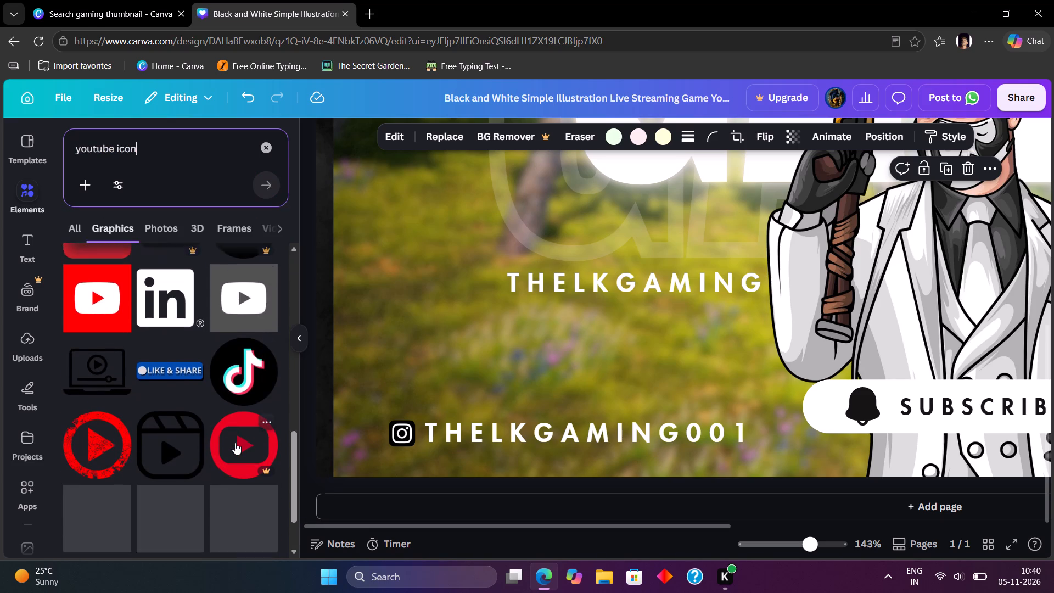
scroll(235, 443, down, 2)
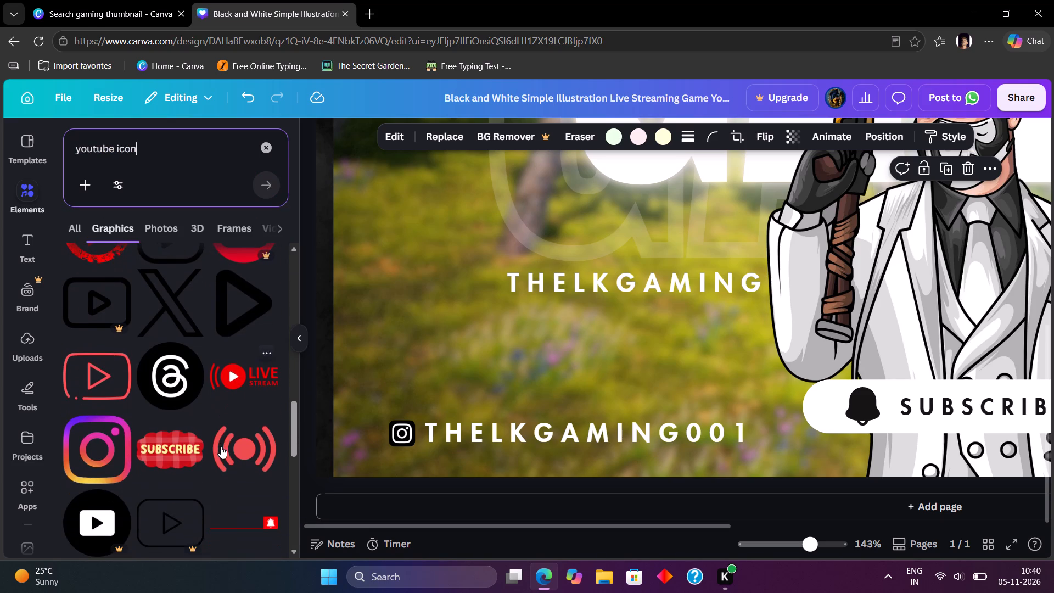
scroll(217, 446, down, 4)
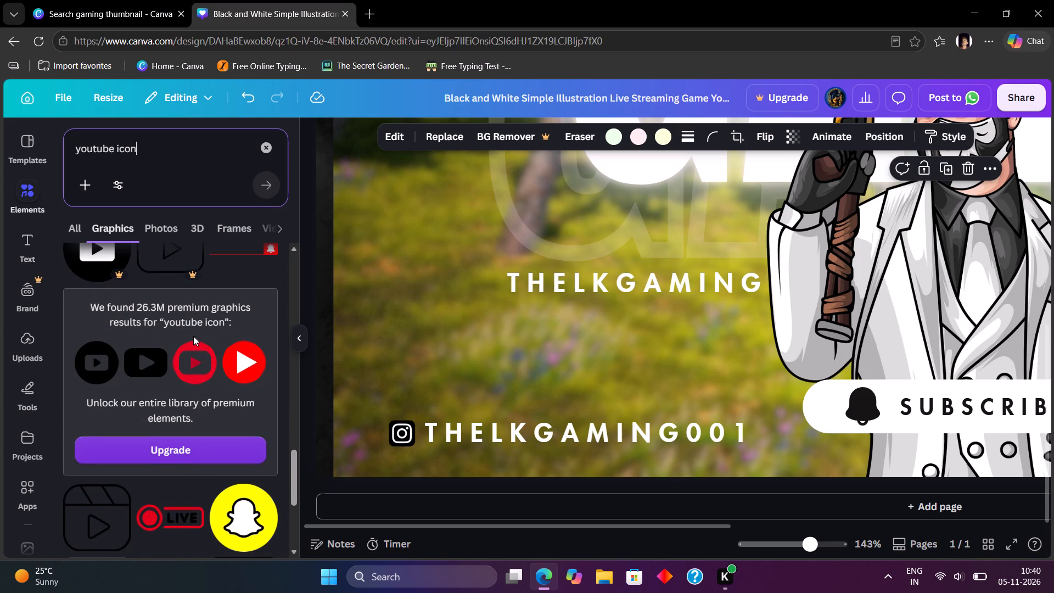
scroll(193, 336, down, 13)
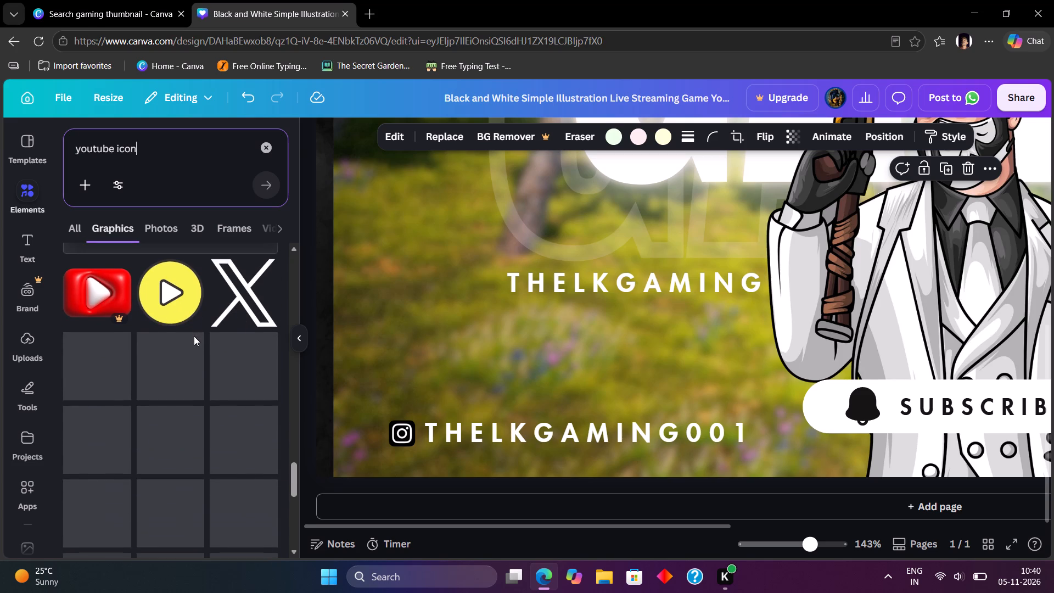
scroll(188, 339, down, 5)
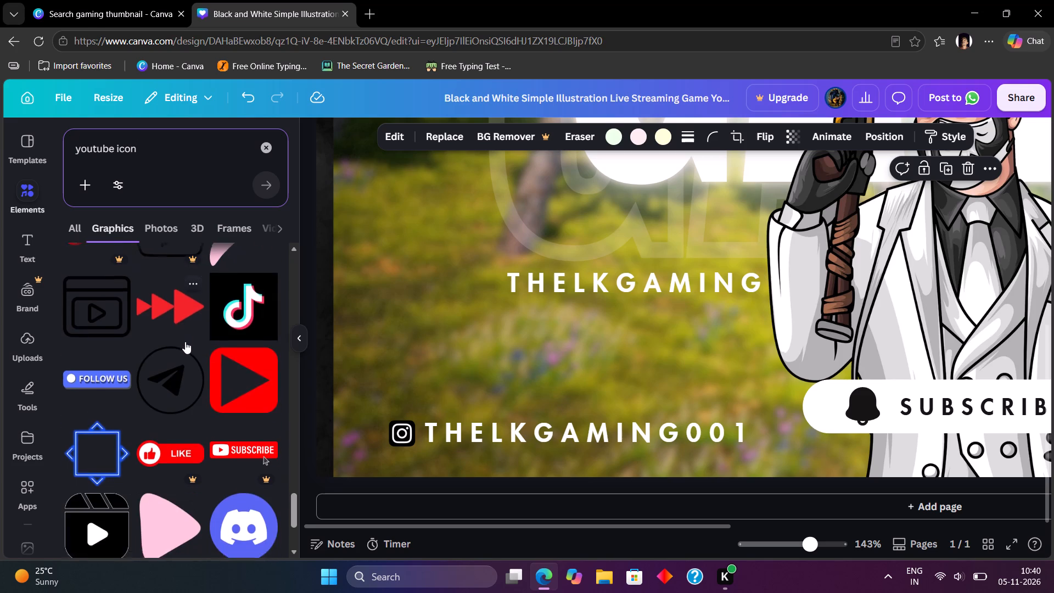
scroll(185, 342, down, 8)
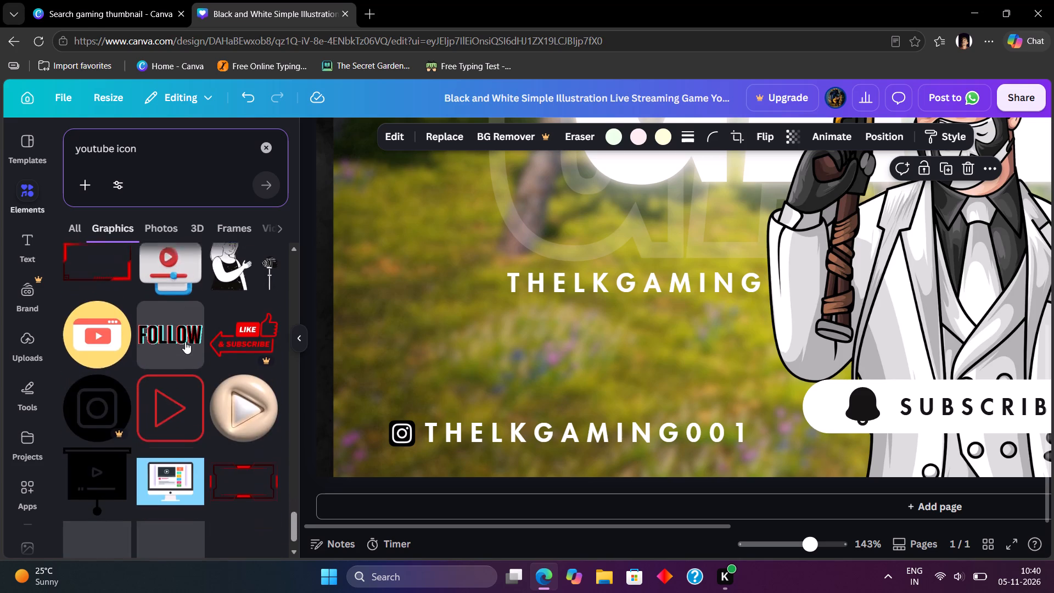
scroll(185, 342, down, 8)
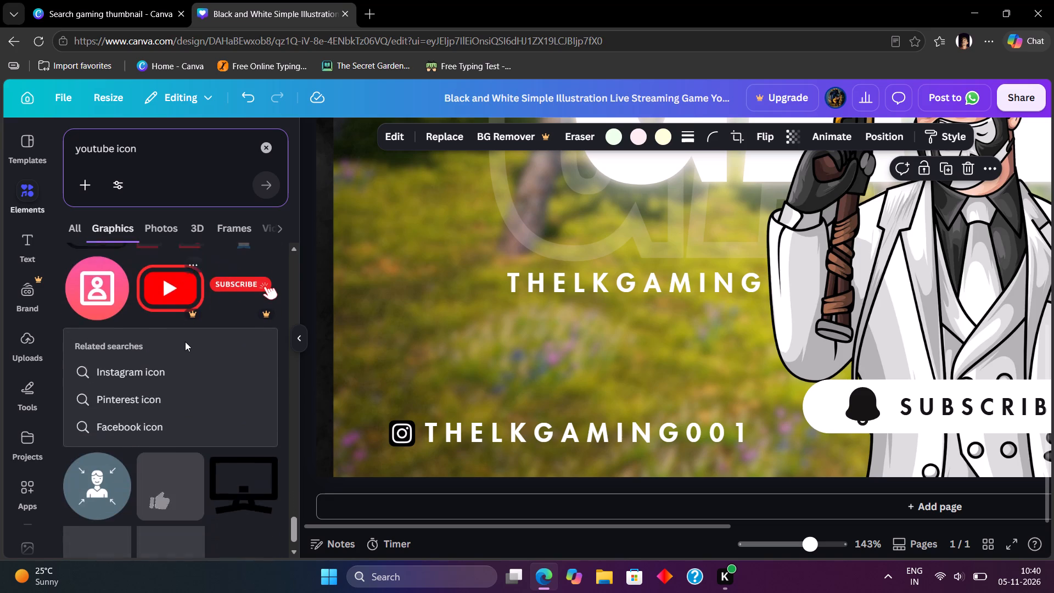
scroll(185, 342, down, 6)
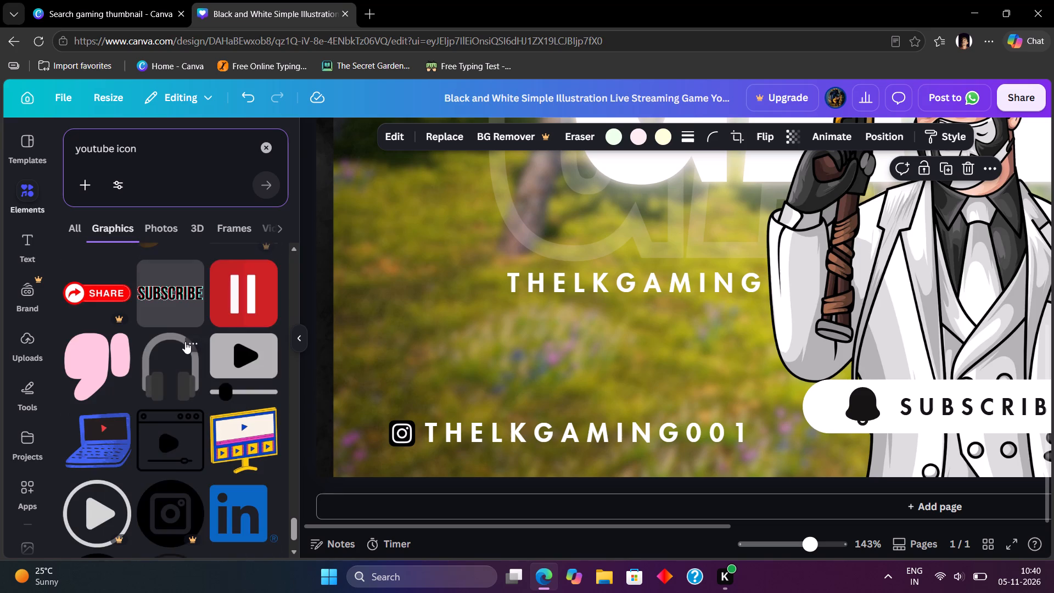
scroll(185, 342, down, 6)
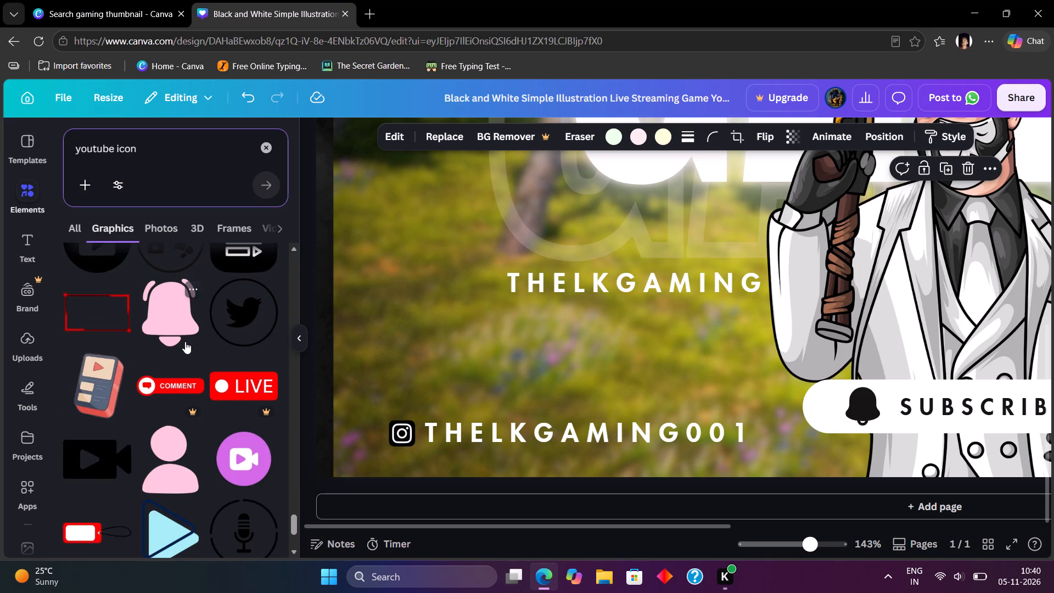
scroll(185, 342, down, 6)
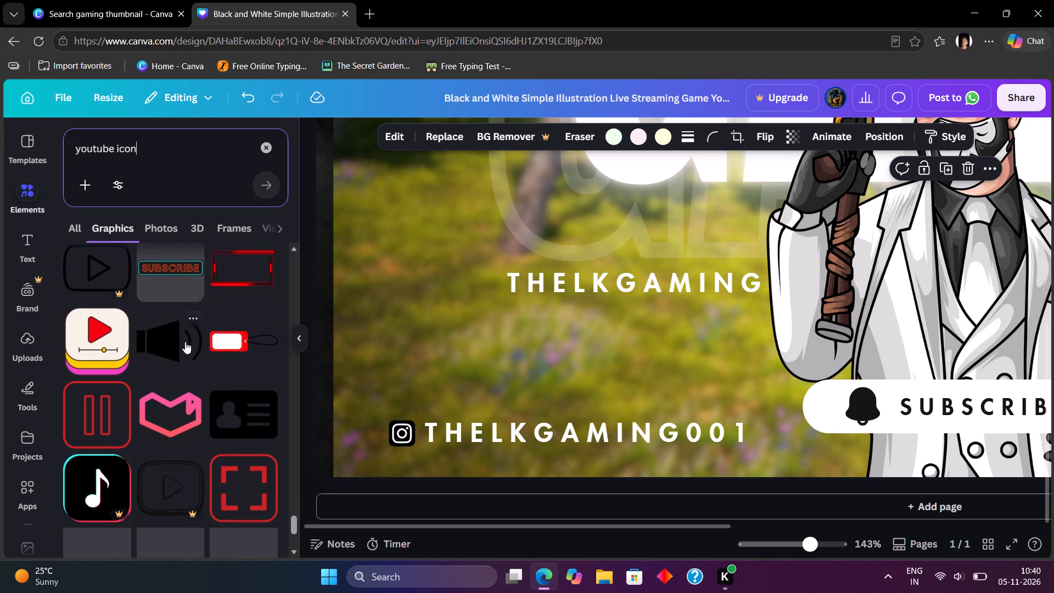
scroll(185, 342, down, 7)
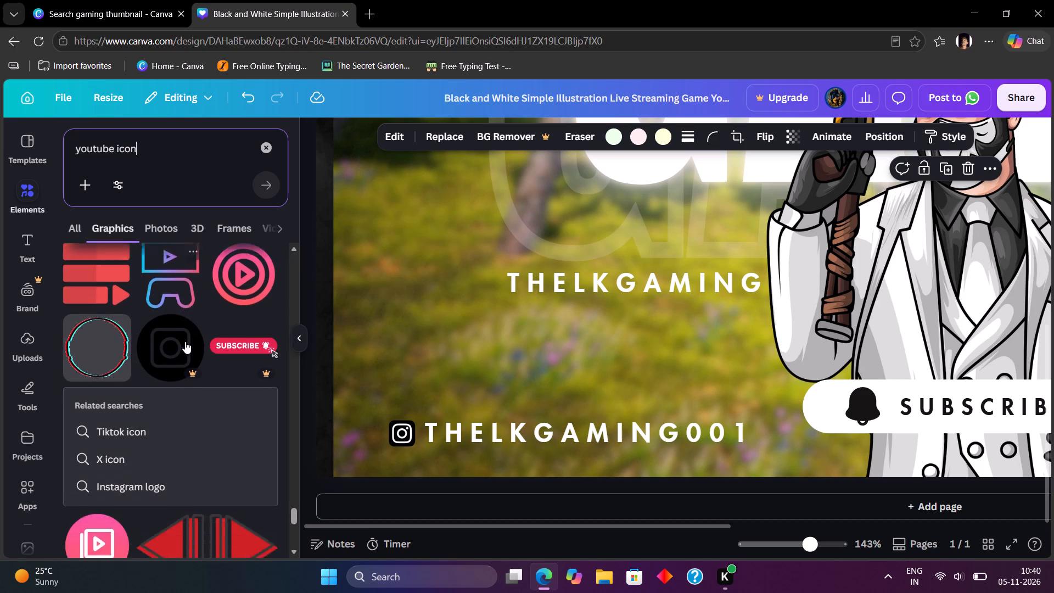
scroll(185, 342, down, 8)
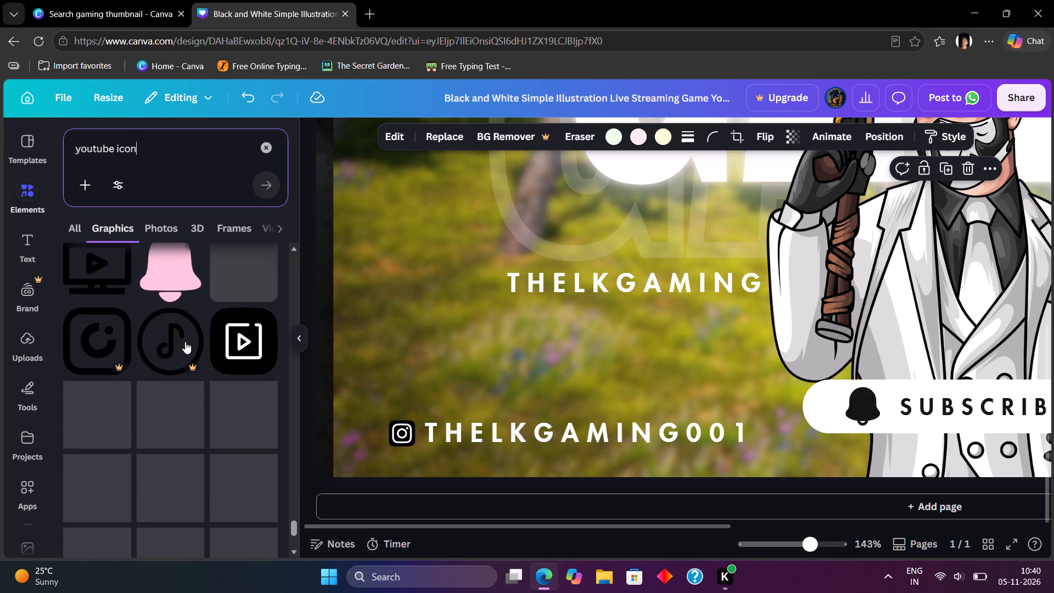
scroll(185, 342, down, 1)
scroll(185, 342, up, 2)
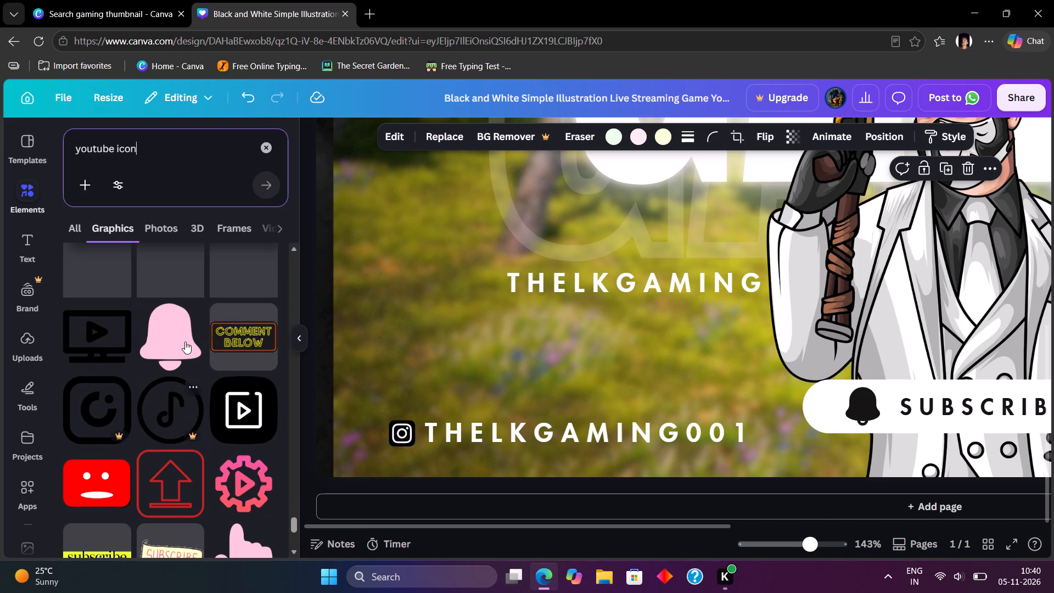
scroll(185, 342, up, 6)
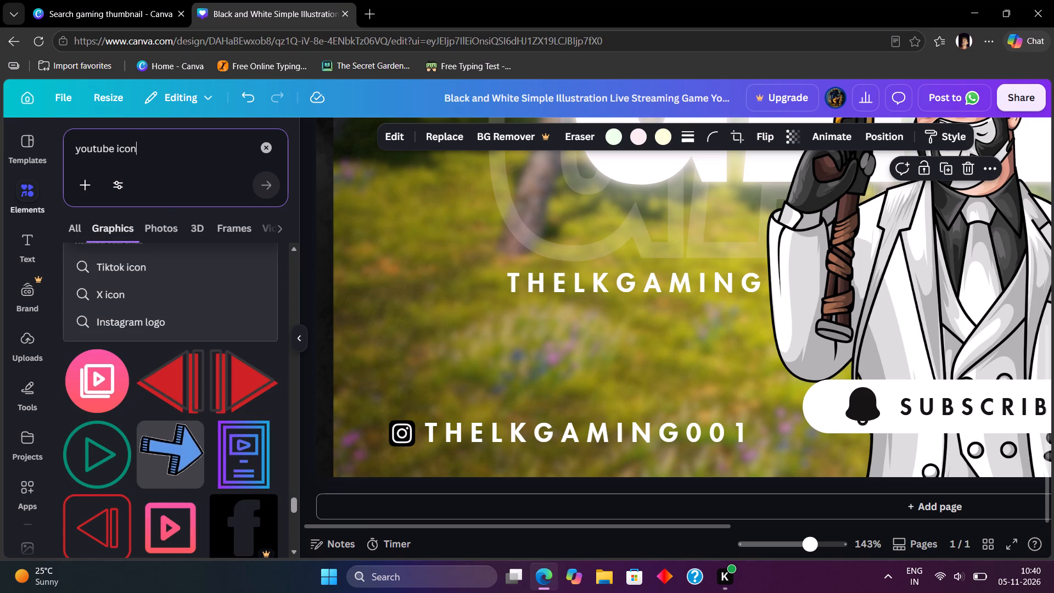
Refine the graphics search to "black and white youtube icon" and look through the results for a suitable icon.
click(70, 148)
click(75, 149)
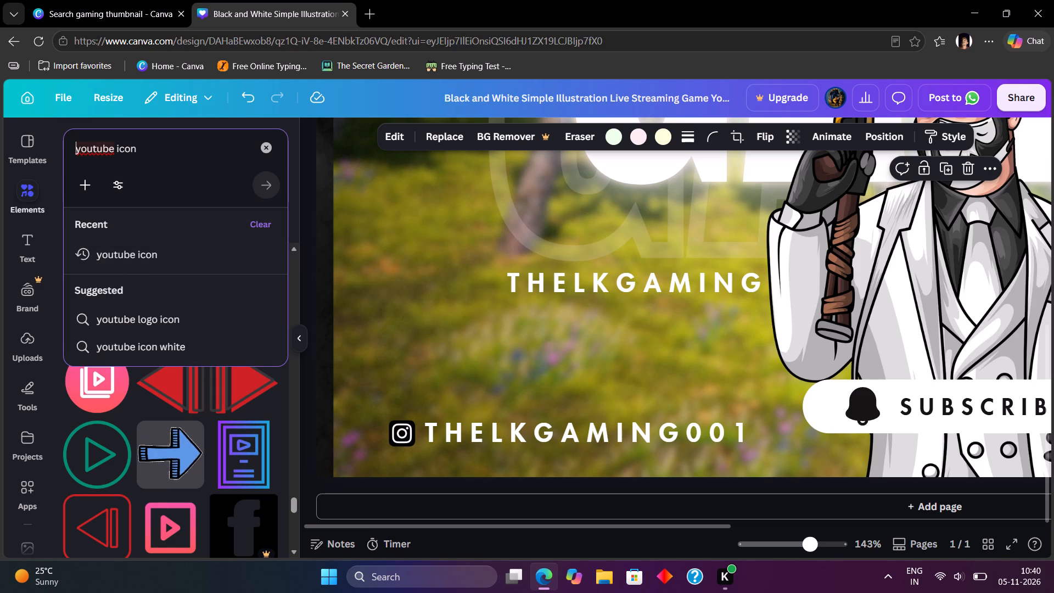
text(black and)
key(space)
text(white)
key(space)
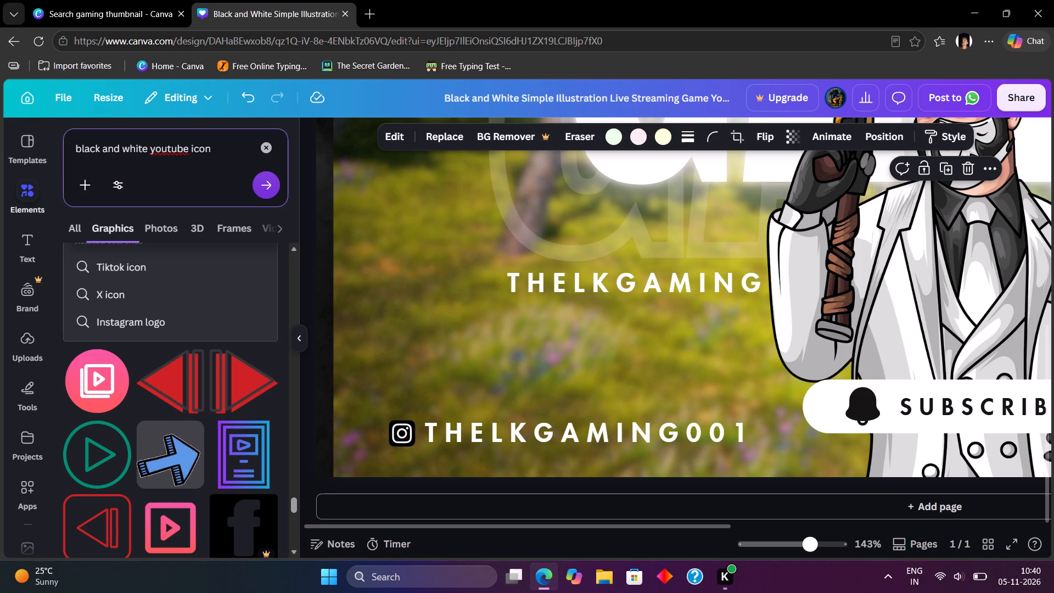
key(Return)
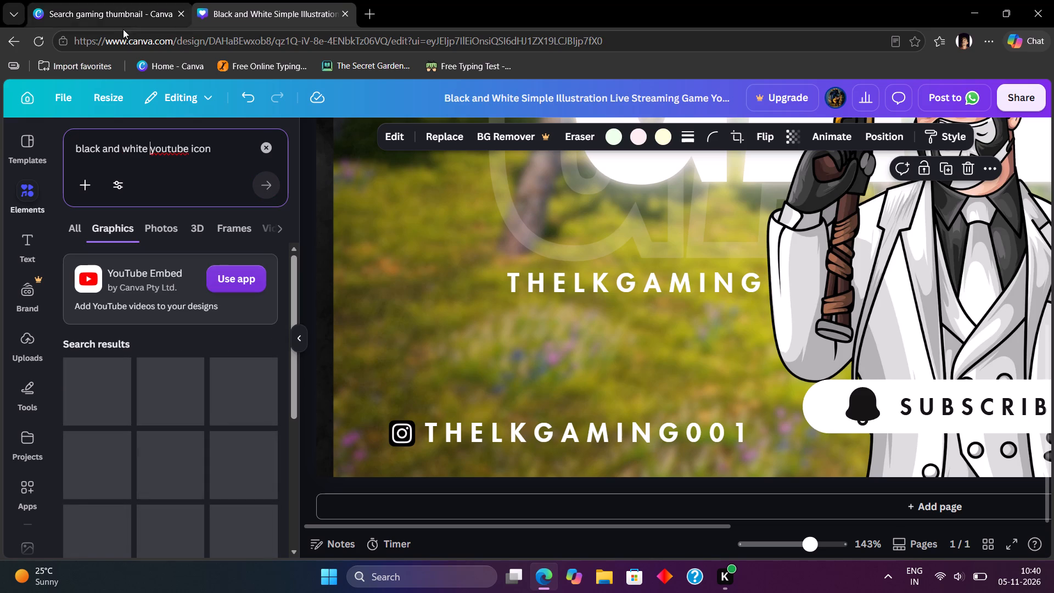
scroll(211, 373, down, 5)
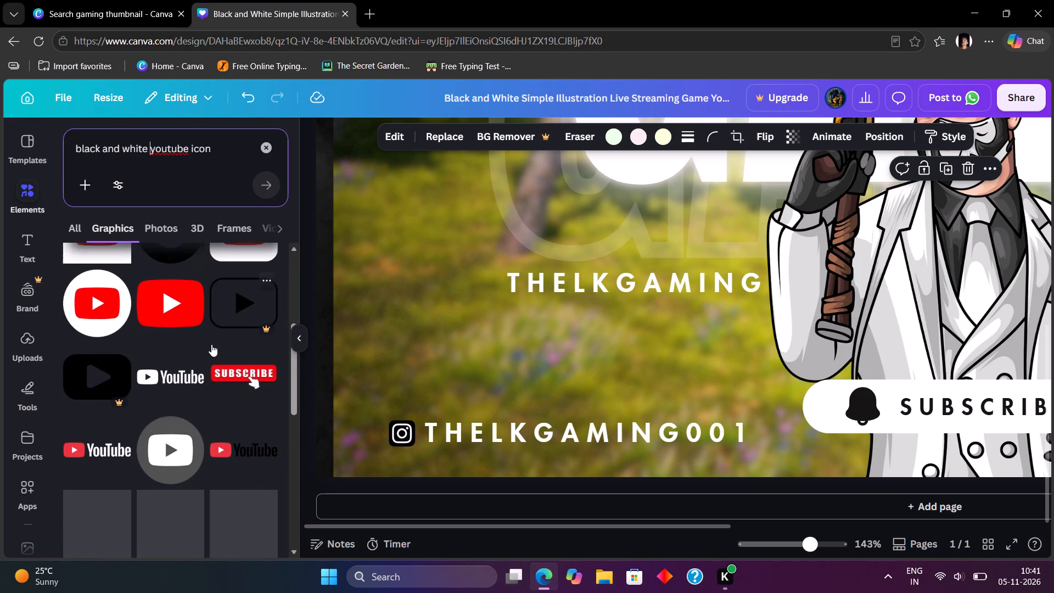
scroll(211, 344, down, 3)
scroll(195, 333, up, 3)
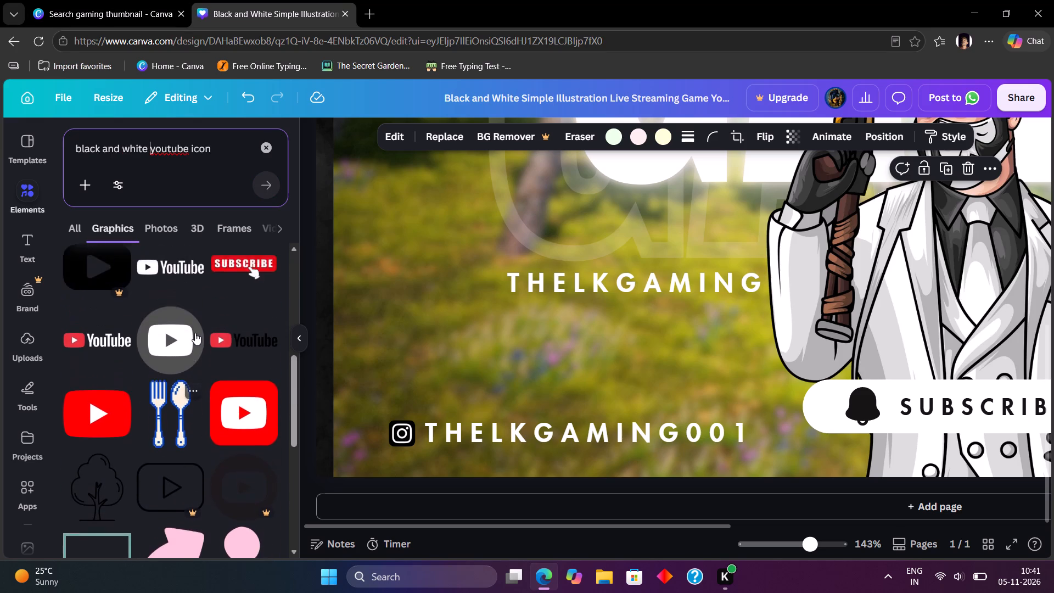
scroll(195, 333, down, 6)
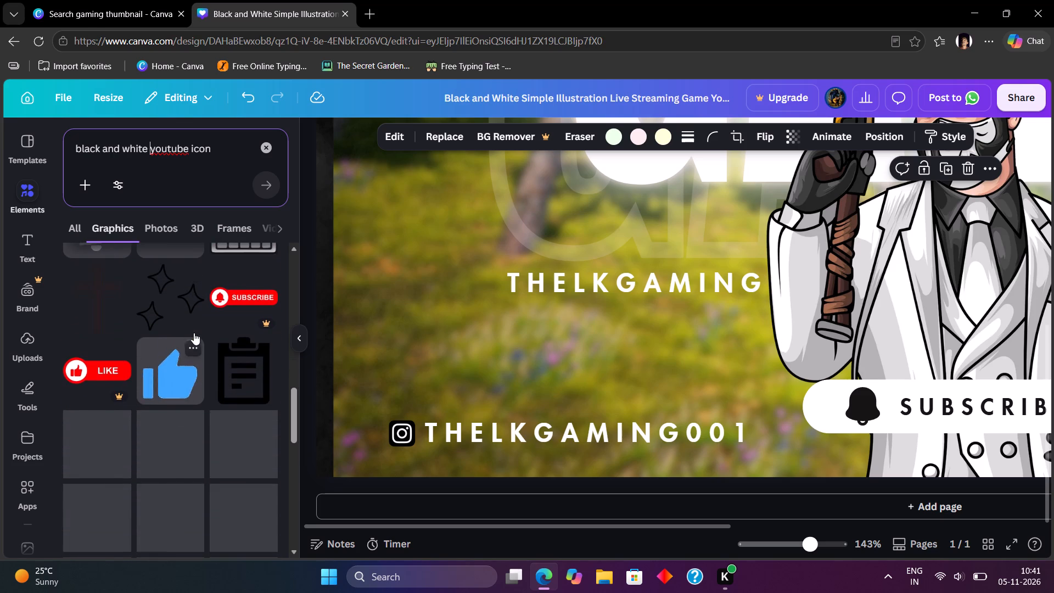
scroll(194, 333, down, 2)
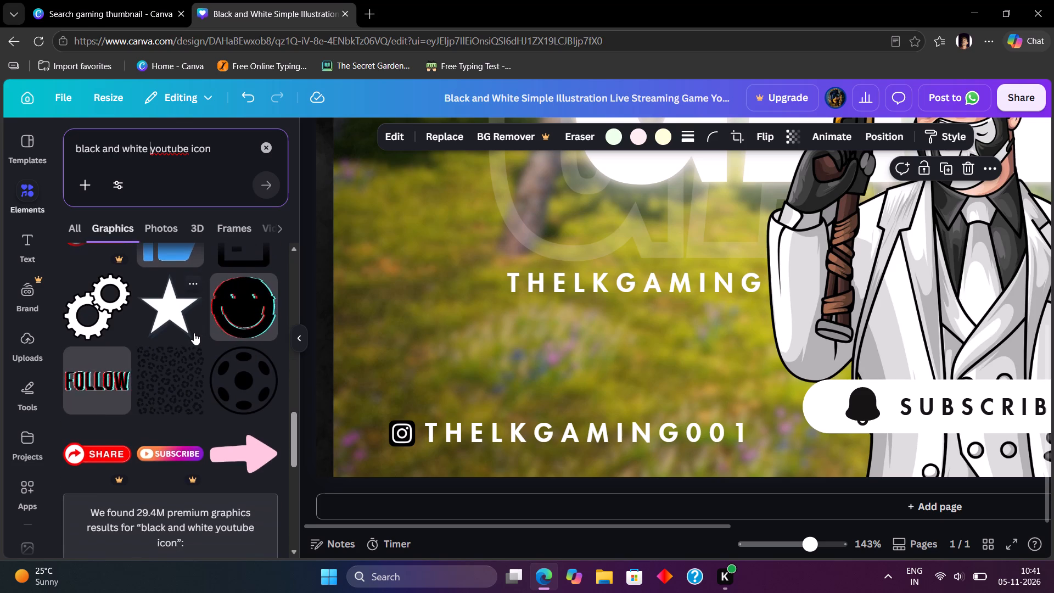
scroll(194, 333, down, 6)
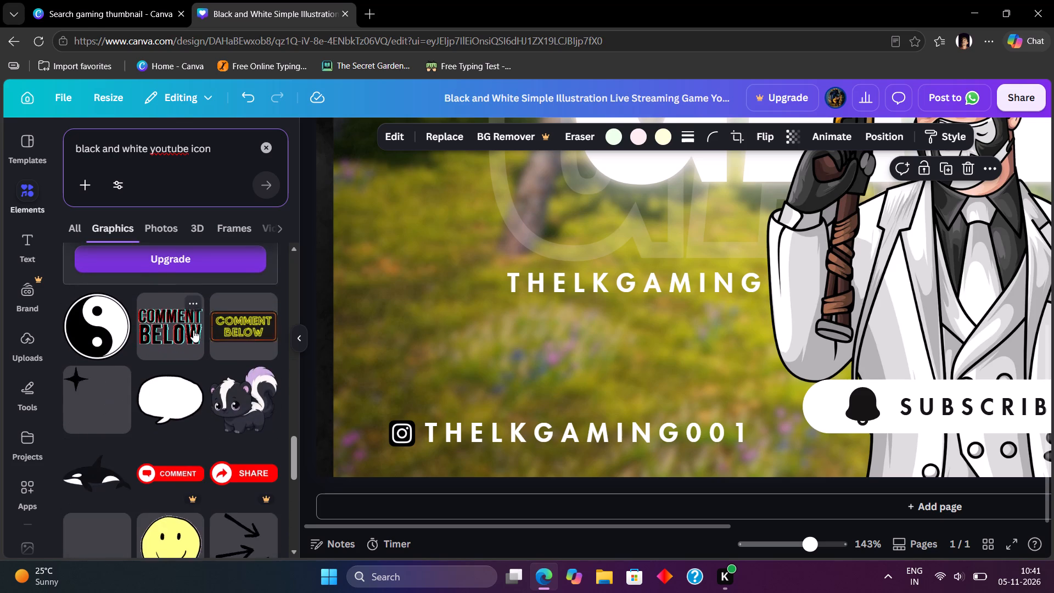
scroll(193, 330, down, 3)
scroll(193, 330, up, 16)
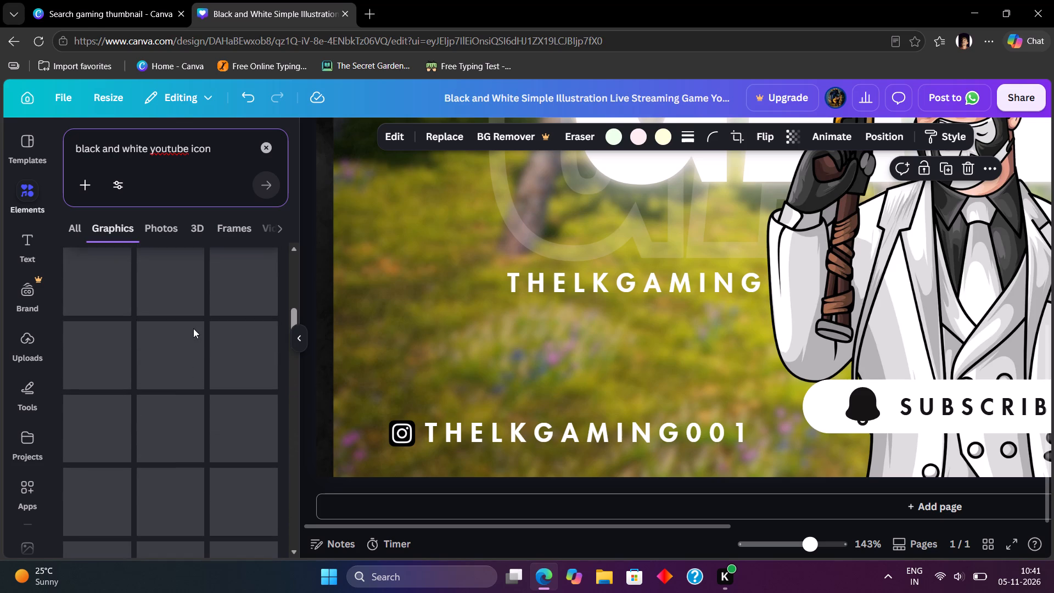
scroll(193, 328, up, 2)
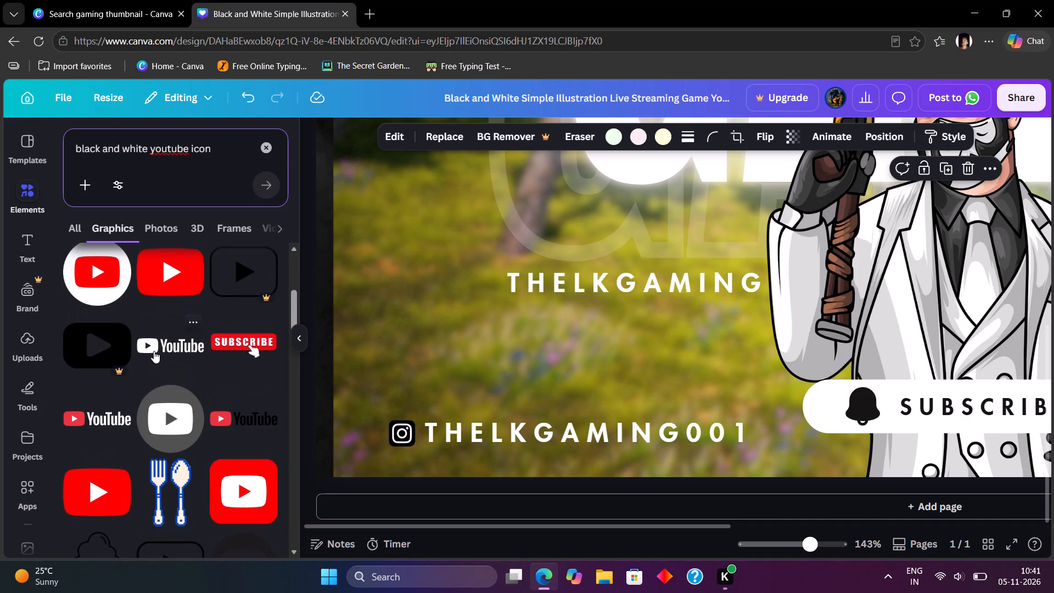
scroll(154, 351, up, 3)
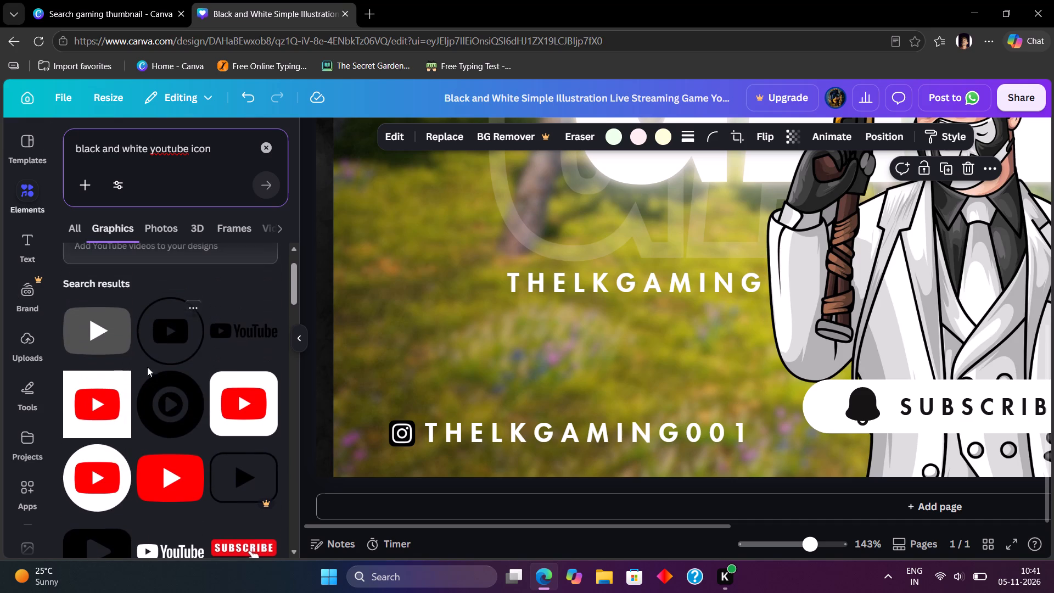
Add the round white YouTube icon with the red play badge and shrink it over the Instagram logo to match that logo's size.
click(88, 481)
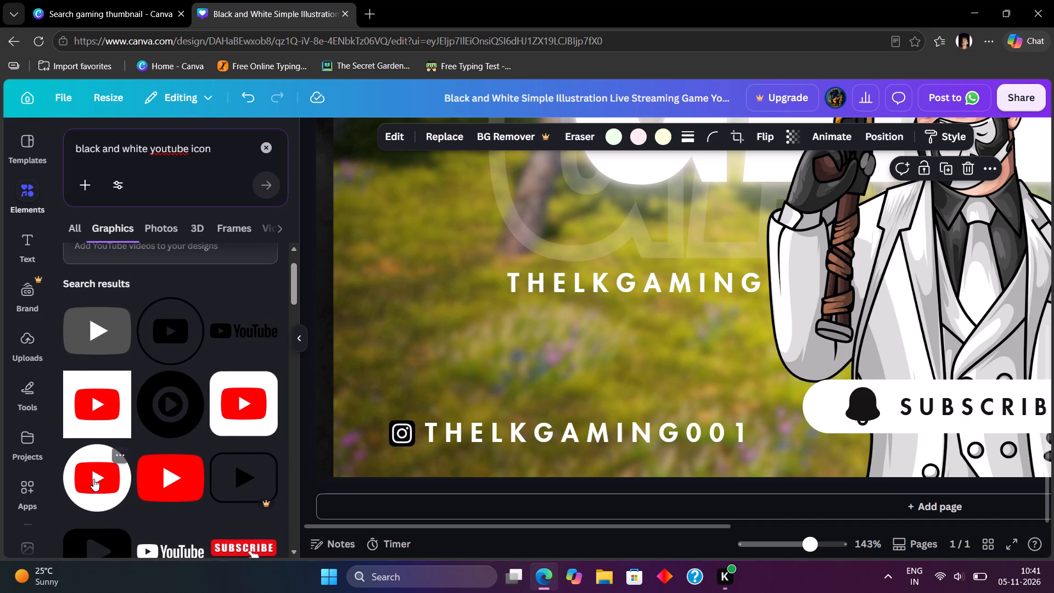
scroll(730, 429, up, 2)
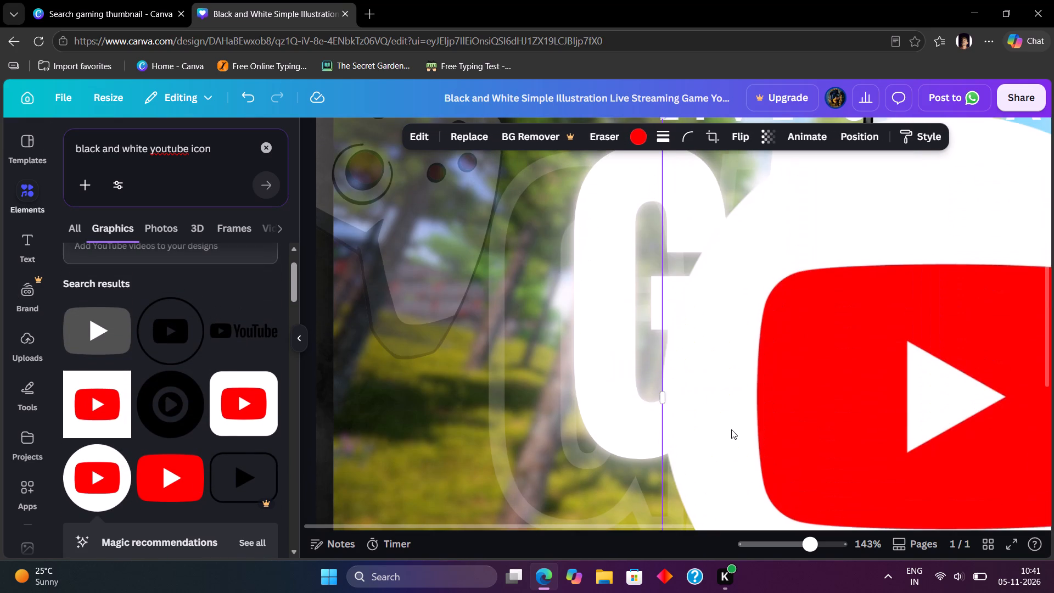
ctrl+scroll(721, 418, down, 5)
ctrl+scroll(721, 418, up, 1)
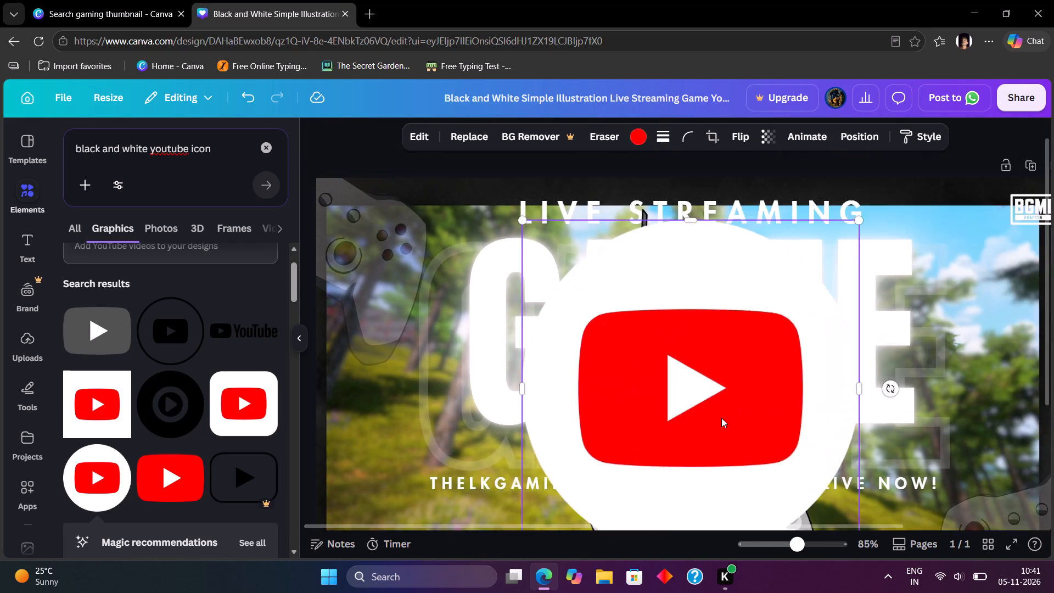
ctrl+scroll(721, 418, down, 2)
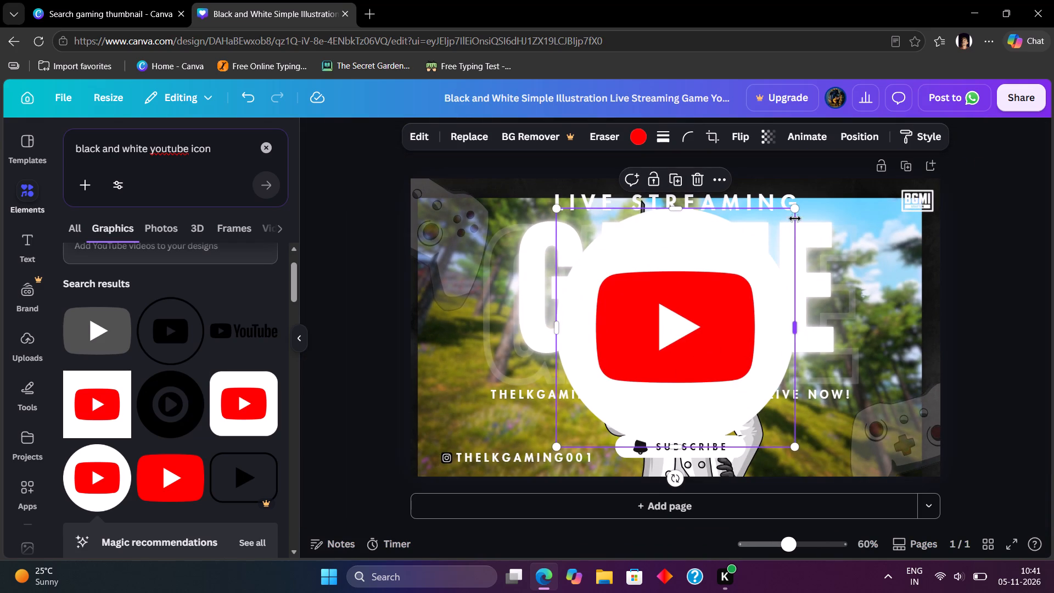
drag(795, 207, 582, 409)
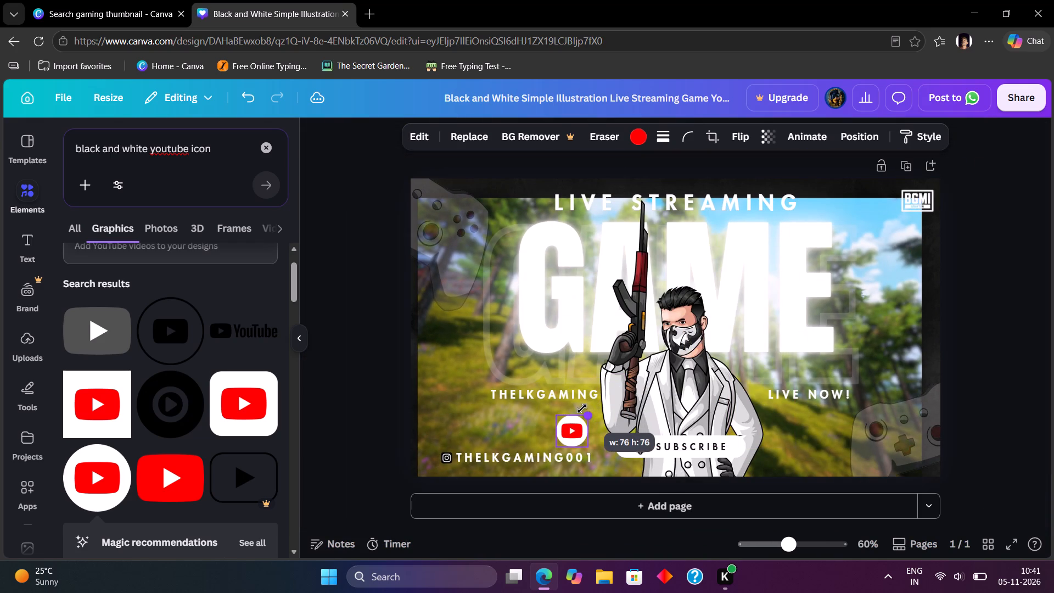
drag(582, 409, 575, 424)
drag(578, 485, 457, 503)
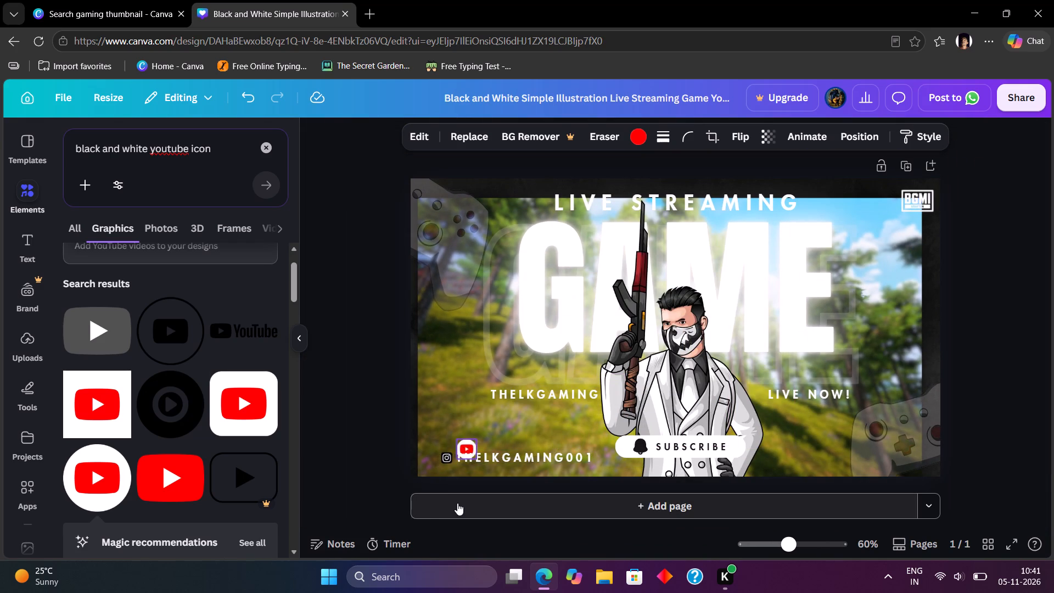
drag(457, 503, 451, 506)
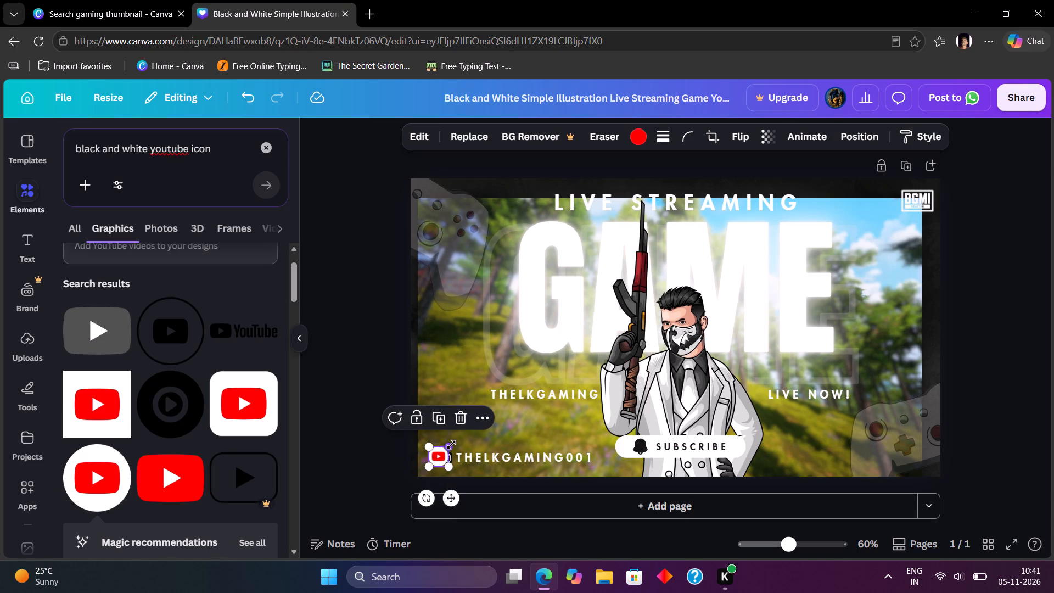
drag(451, 445, 446, 454)
drag(449, 497, 461, 495)
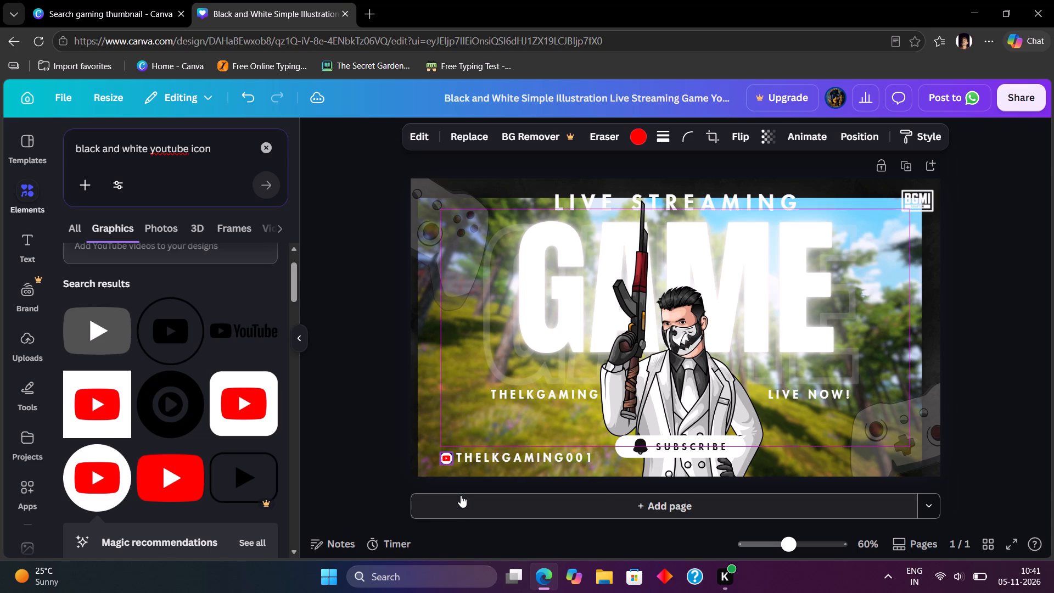
Move the small YouTube icon to the right of the character's coat beside SUBSCRIBE, level with the Instagram logo and THELKGAMING001 handle.
drag(461, 495, 792, 501)
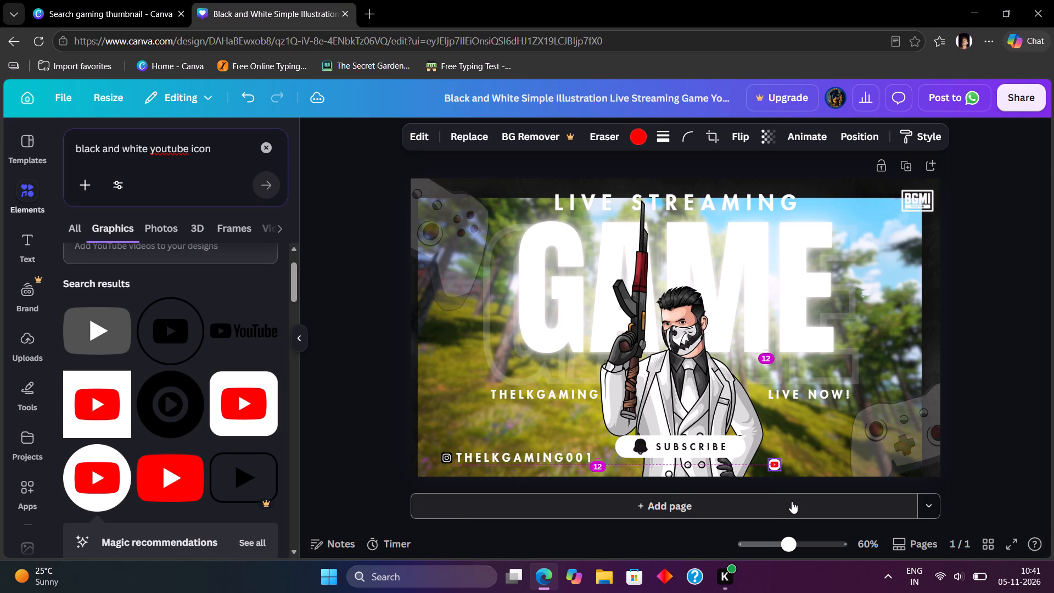
drag(792, 501, 793, 497)
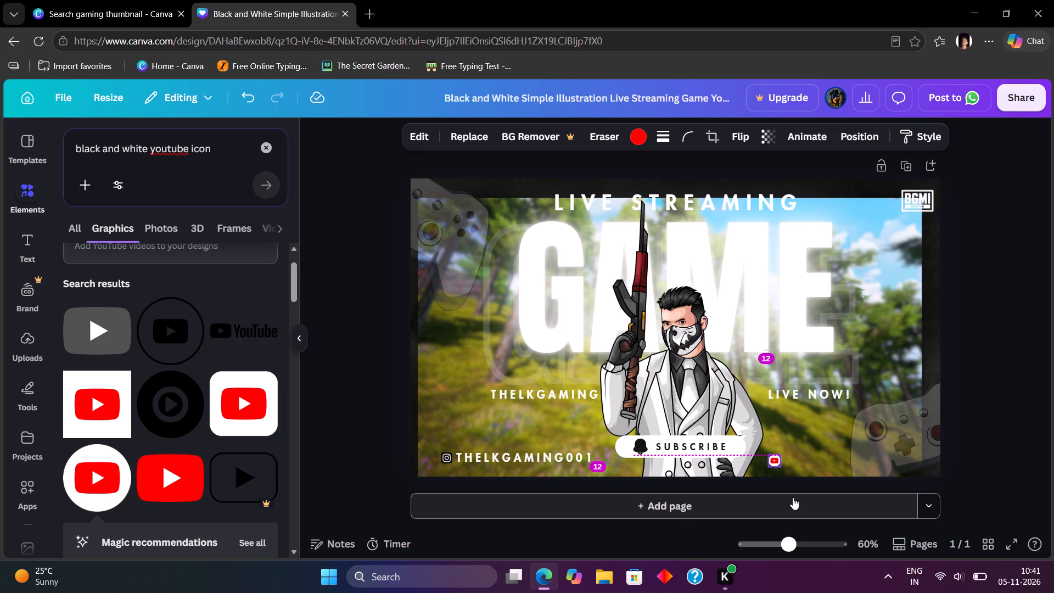
drag(793, 497, 793, 489)
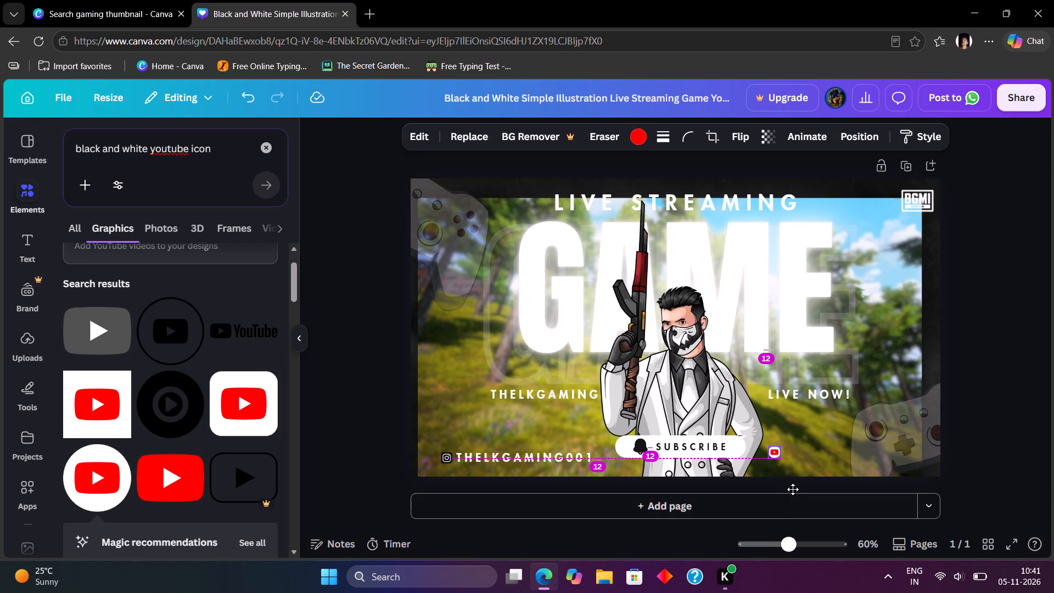
drag(793, 489, 793, 495)
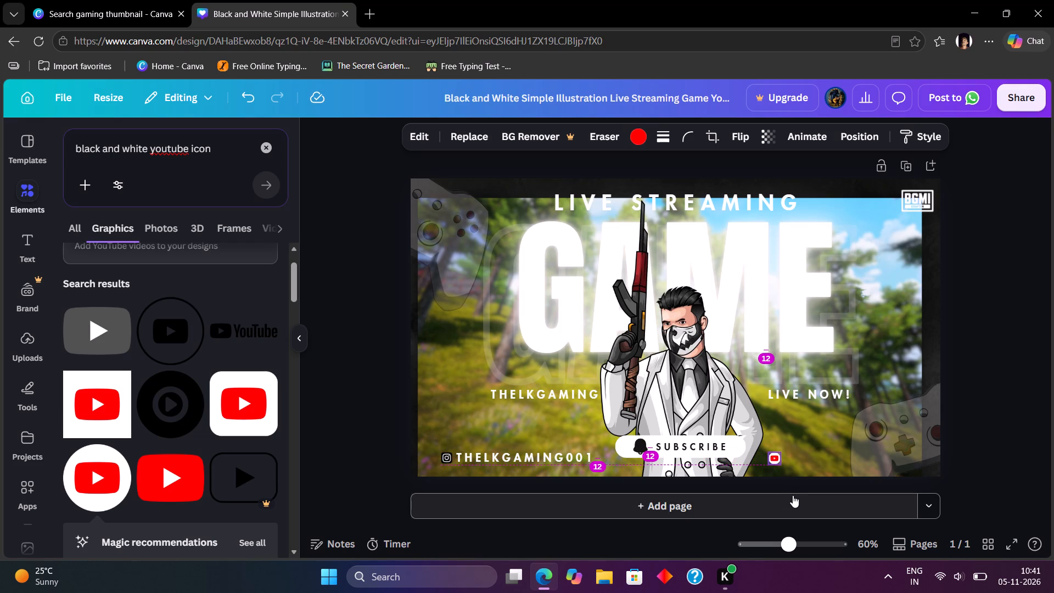
drag(793, 495, 792, 495)
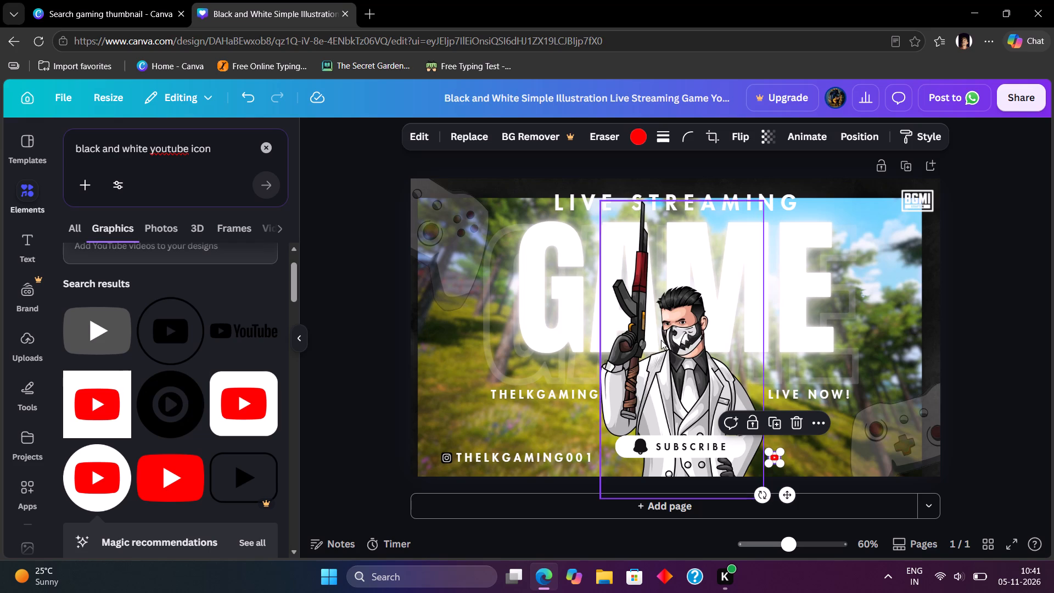
Recolor the red YouTube icon beside the SUBSCRIBE banner to the near-black shade from the design's colors.
click(635, 141)
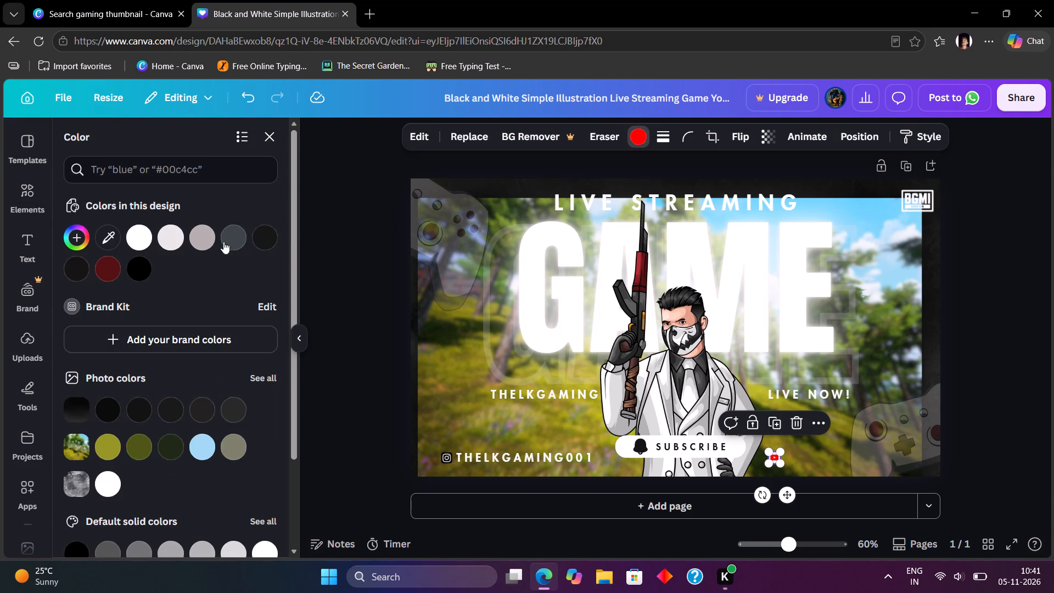
click(171, 236)
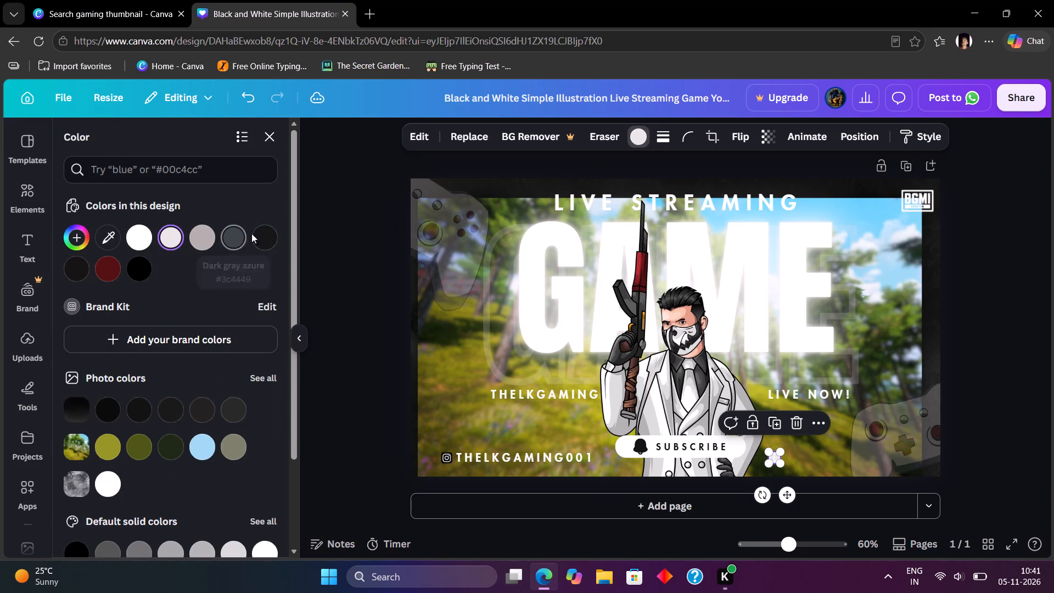
click(255, 235)
click(360, 373)
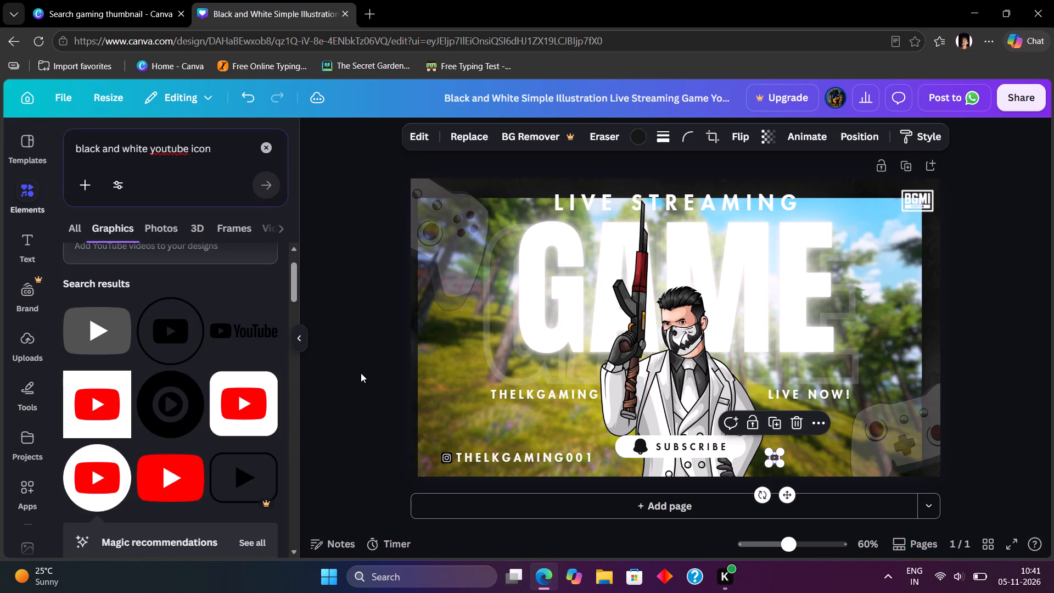
click(361, 373)
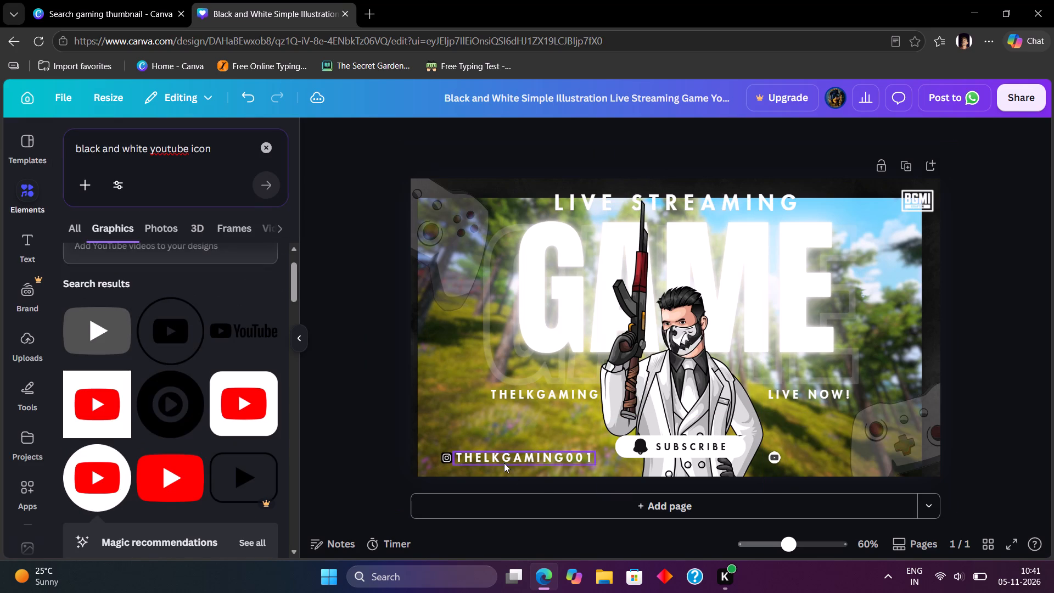
Duplicate the THELKGAMING001 handle text and place the copy just right of the YouTube icon, level with the original handle.
click(504, 463)
click(519, 415)
drag(520, 463, 525, 462)
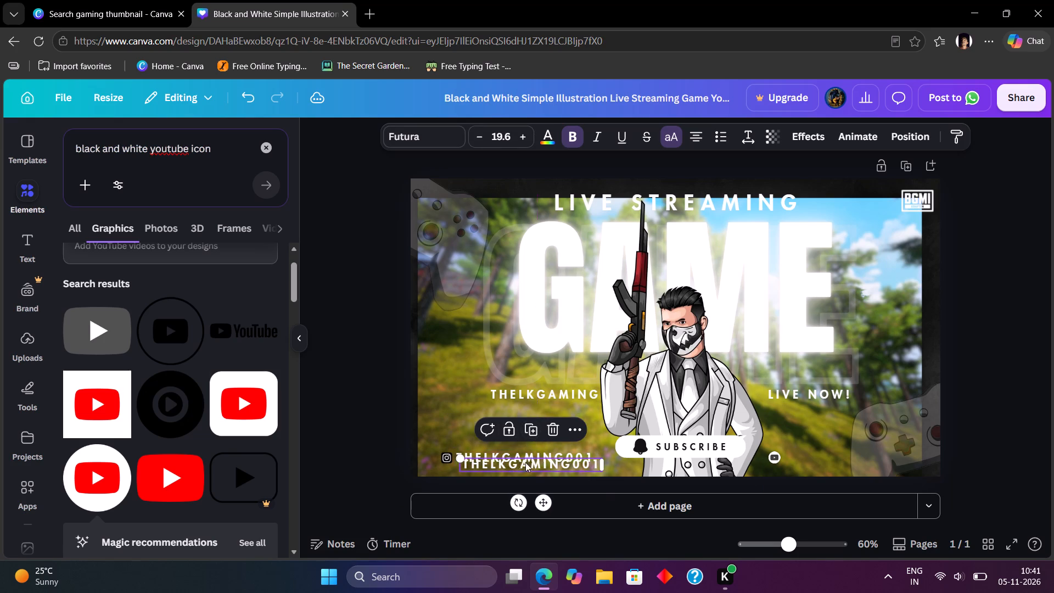
drag(525, 462, 842, 457)
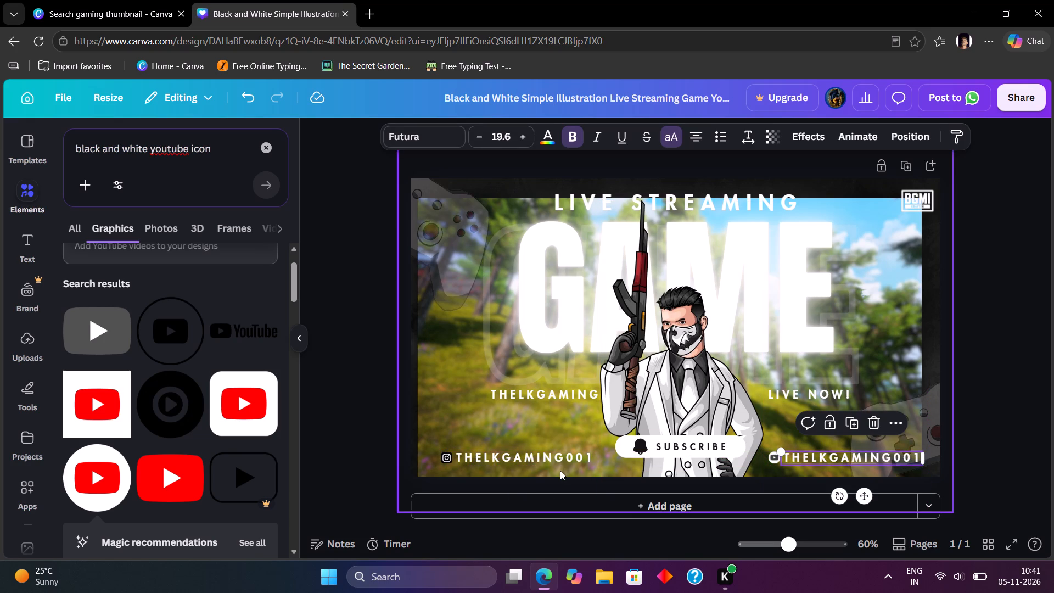
click(1009, 432)
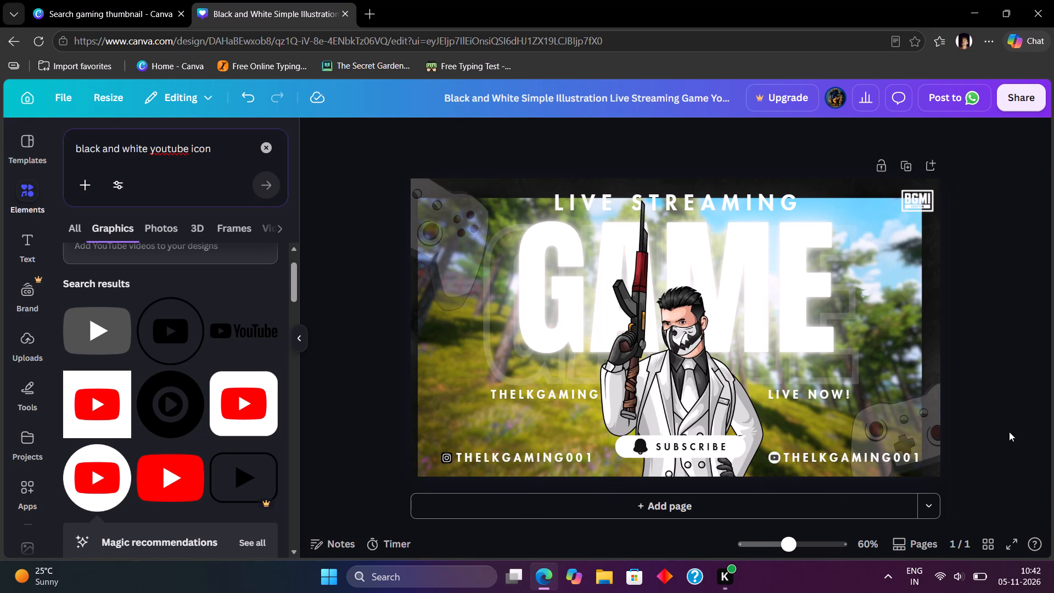
Nudge the YouTube icon beside the SUBSCRIBE banner slightly to the left, away from its handle text.
click(773, 459)
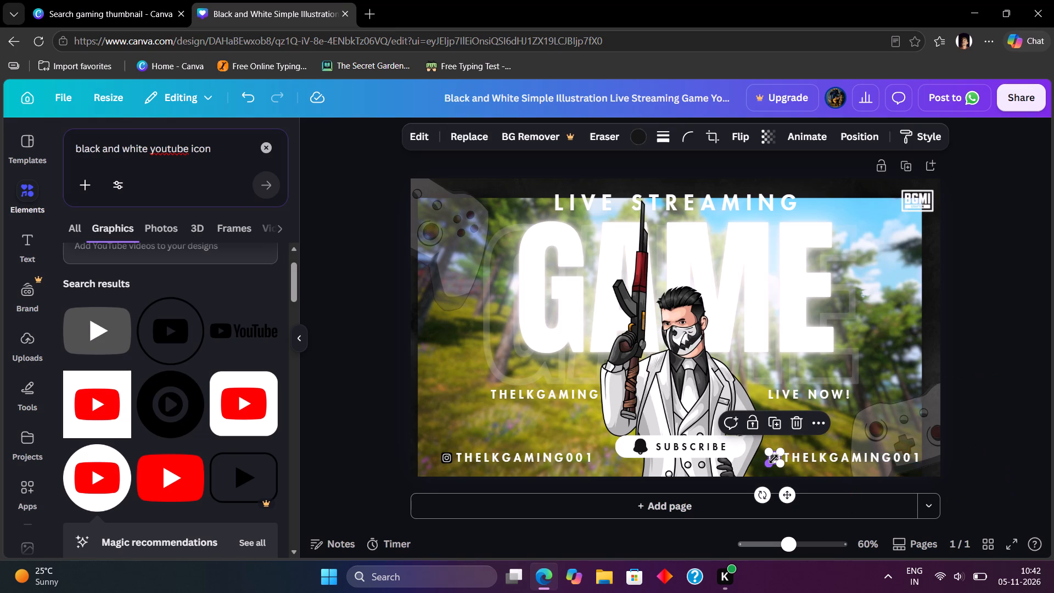
key(Left)
key(Left)
key(Left)
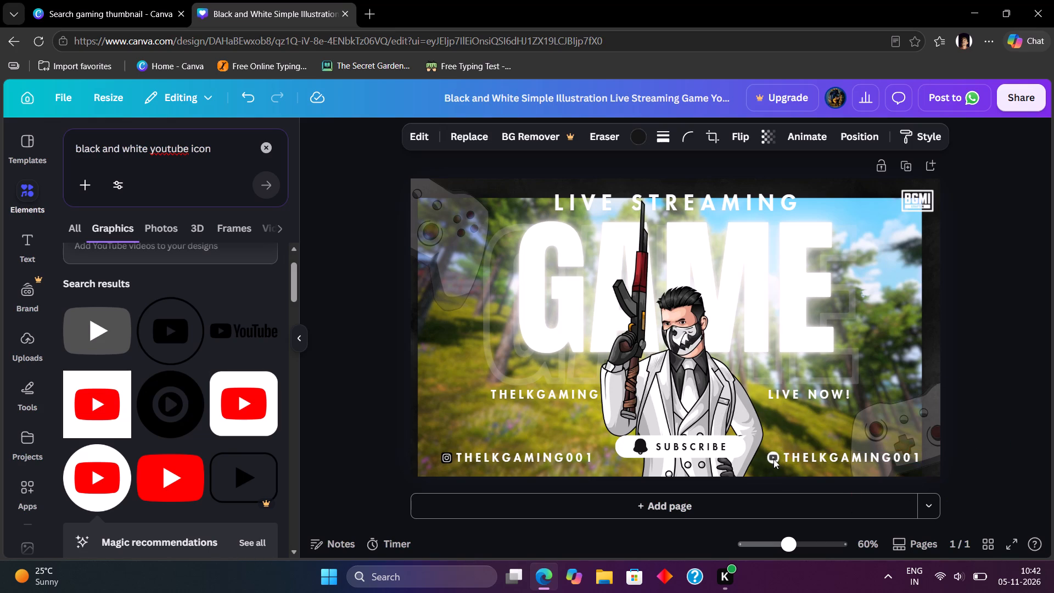
key(Left)
key(Left)
key(Left)
key(Left)
key(Left)
key(Left)
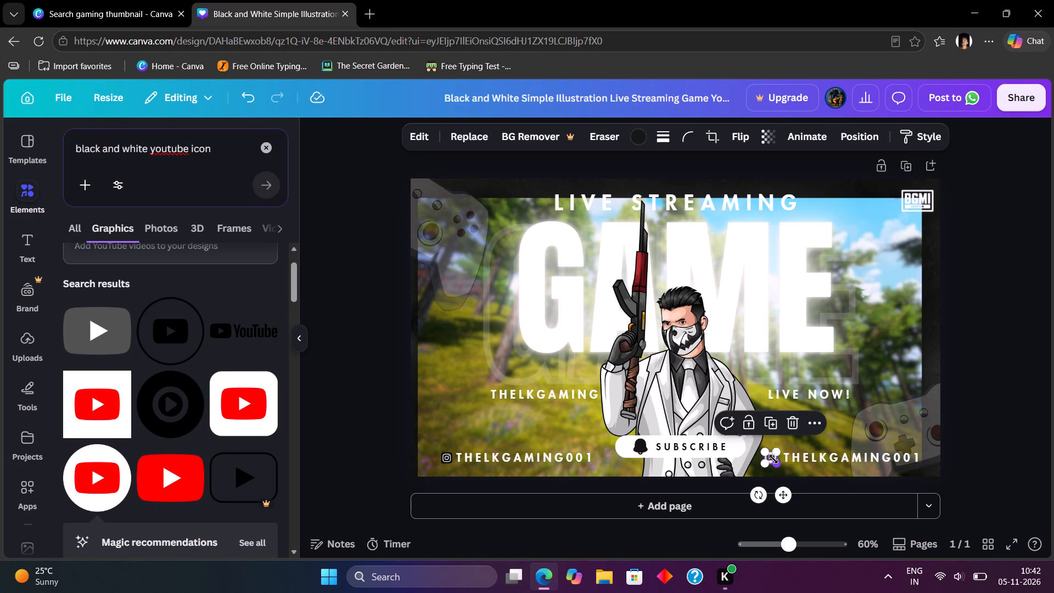
Nudge the THELKGAMING001 handle beside the YouTube icon slightly left to tighten the gap to the icon.
click(784, 458)
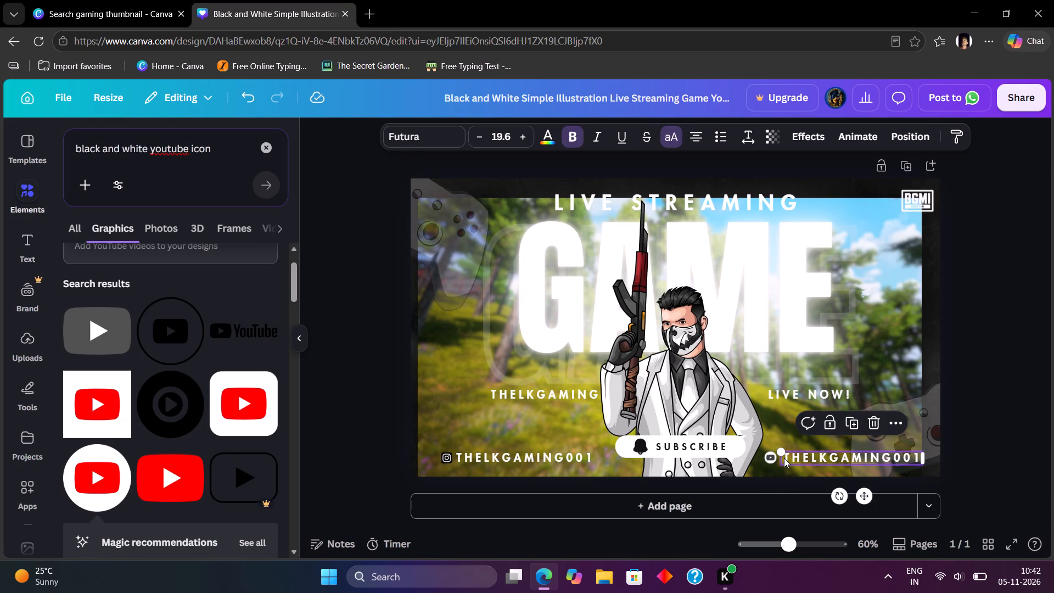
key(Left)
key(Left)
key(Left)
key(Left)
key(Left)
key(Left)
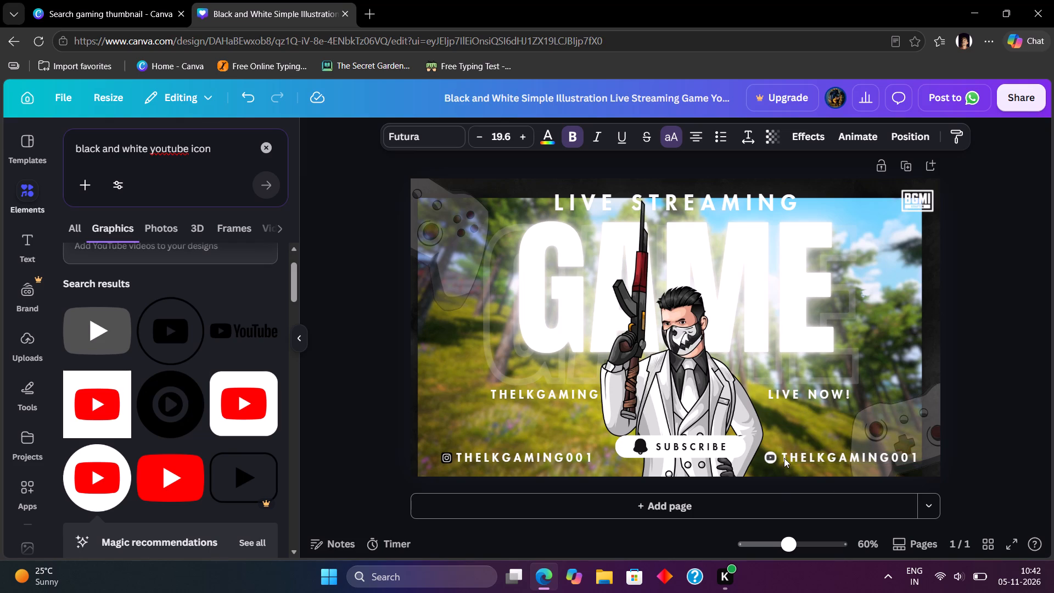
key(Left)
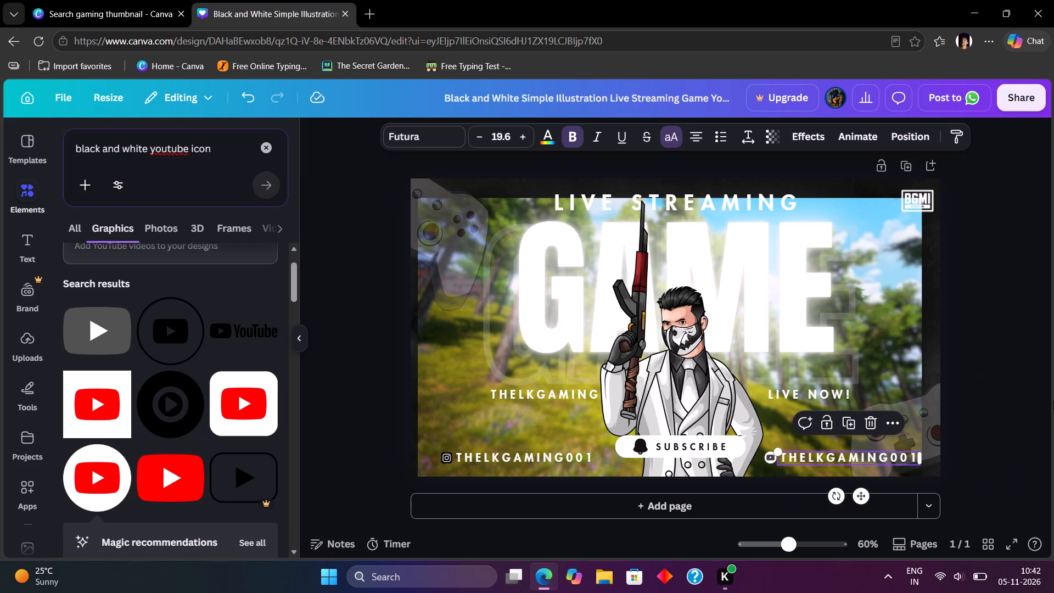
Nudge the masked gunman character left until it clears the YouTube icon.
click(666, 413)
key(Left)
key(Left)
key(Left)
key(Left)
key(Left)
key(Left)
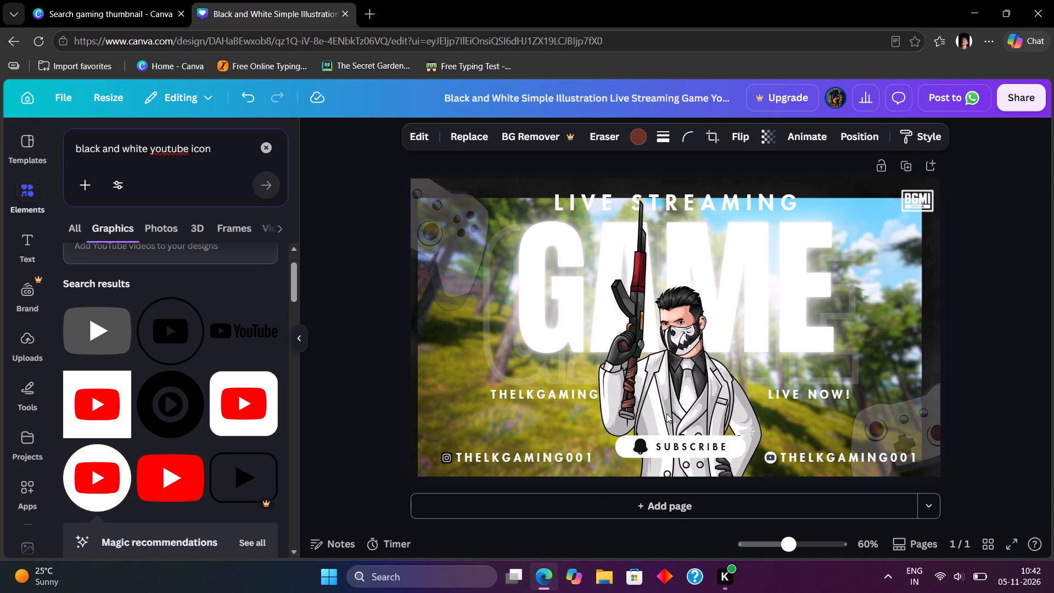
key(Left)
key(Left)
key(Left)
key(Left)
key(Left)
key(Left)
key(Left)
key(Left)
key(Left)
key(Left)
key(Left)
key(Left)
key(Left)
key(Left)
key(Left)
key(Left)
key(Left)
key(Left)
key(Left)
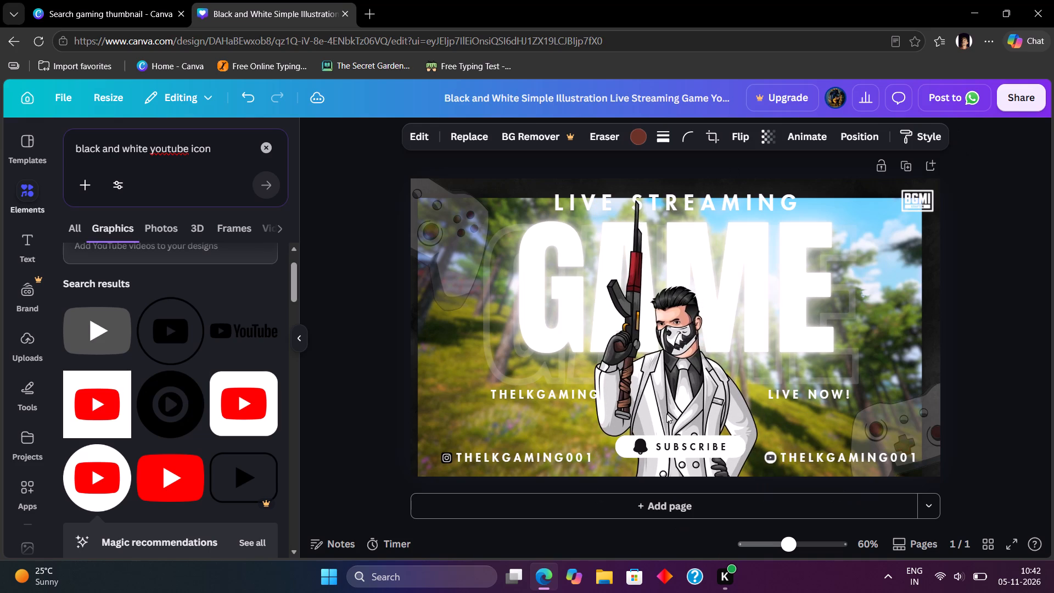
key(Left)
key(Left)
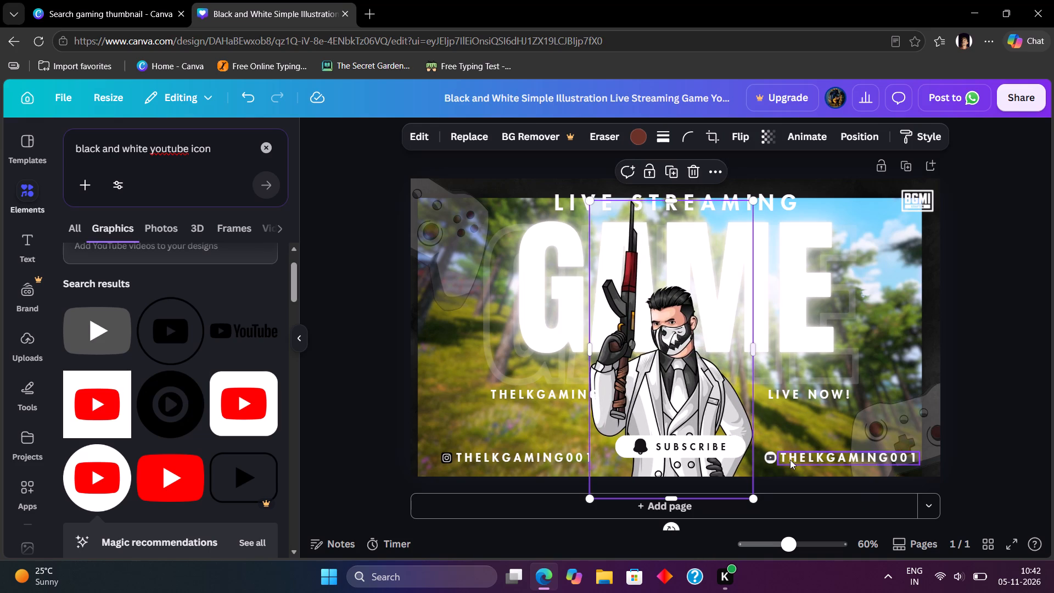
Nudge the YouTube icon a little further left toward the character.
click(776, 460)
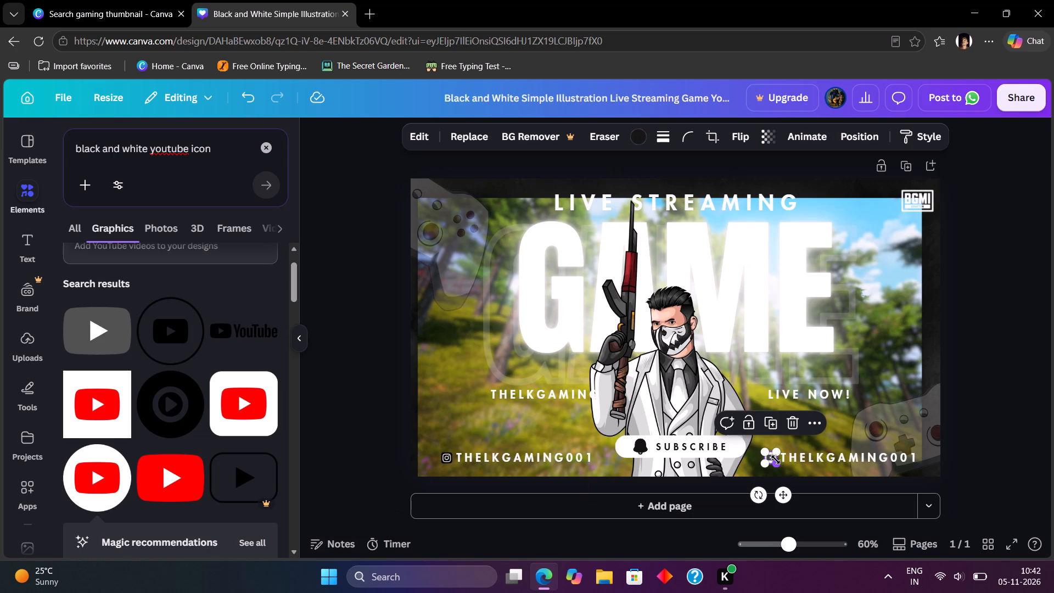
key(Left)
key(Left)
key(Left)
key(Left)
key(Left)
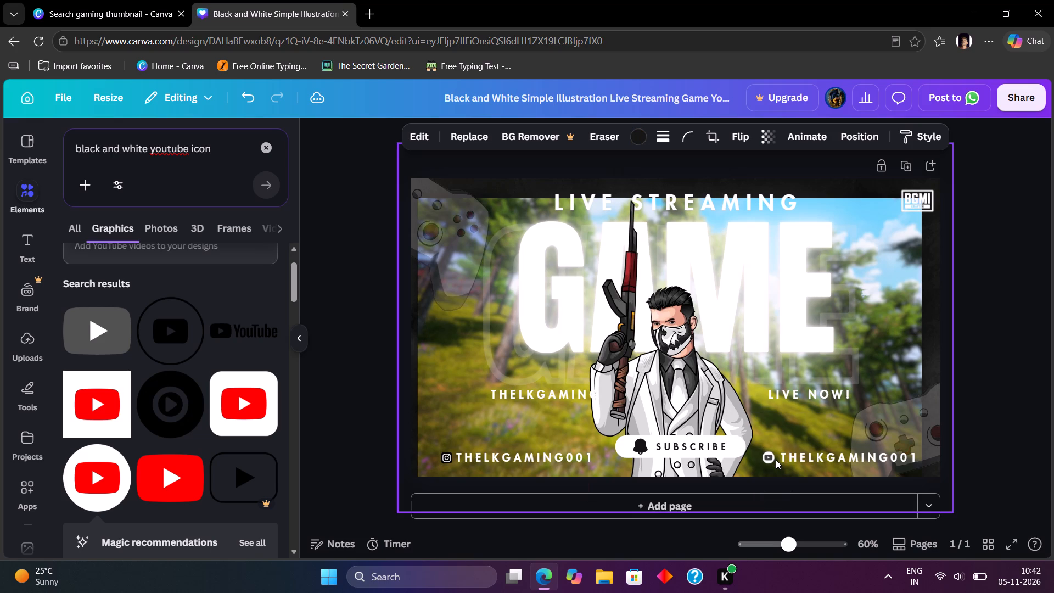
Nudge the YouTube handle text a little further left so it sits close beside the icon.
click(793, 458)
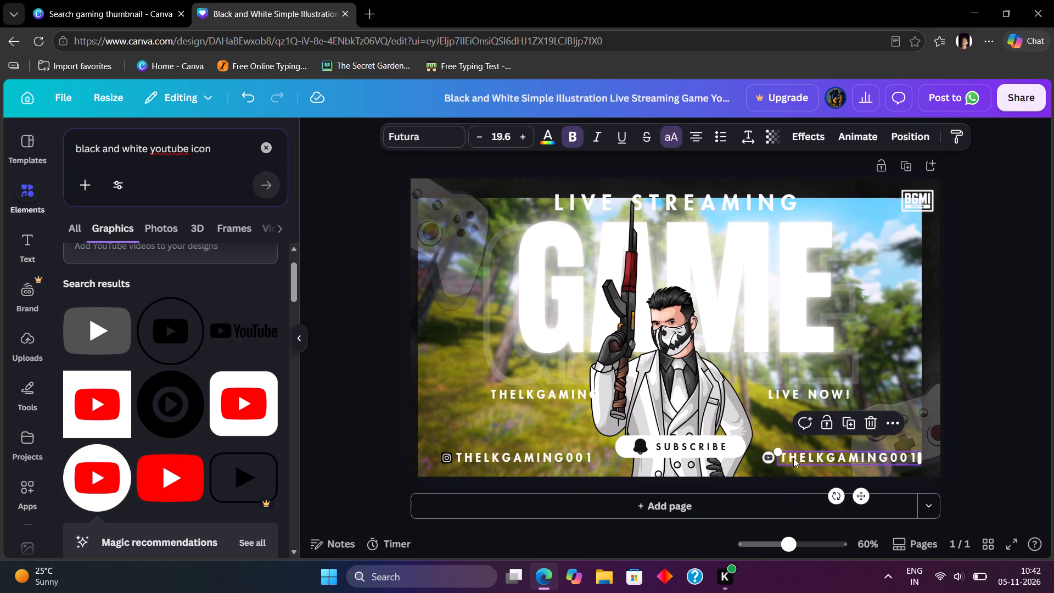
key(Left)
key(Left)
key(Left)
key(Left)
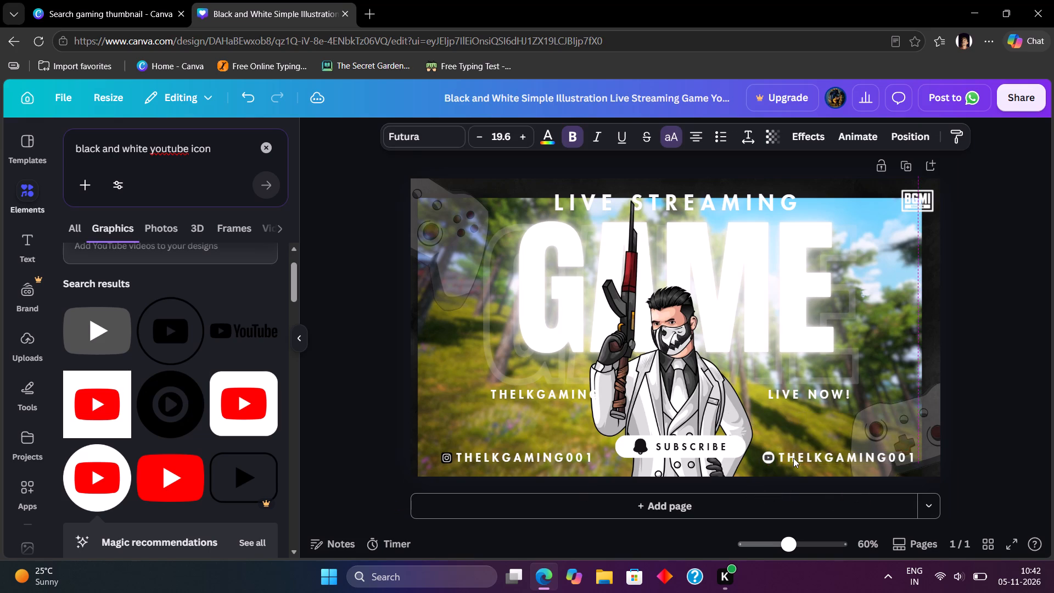
key(Left)
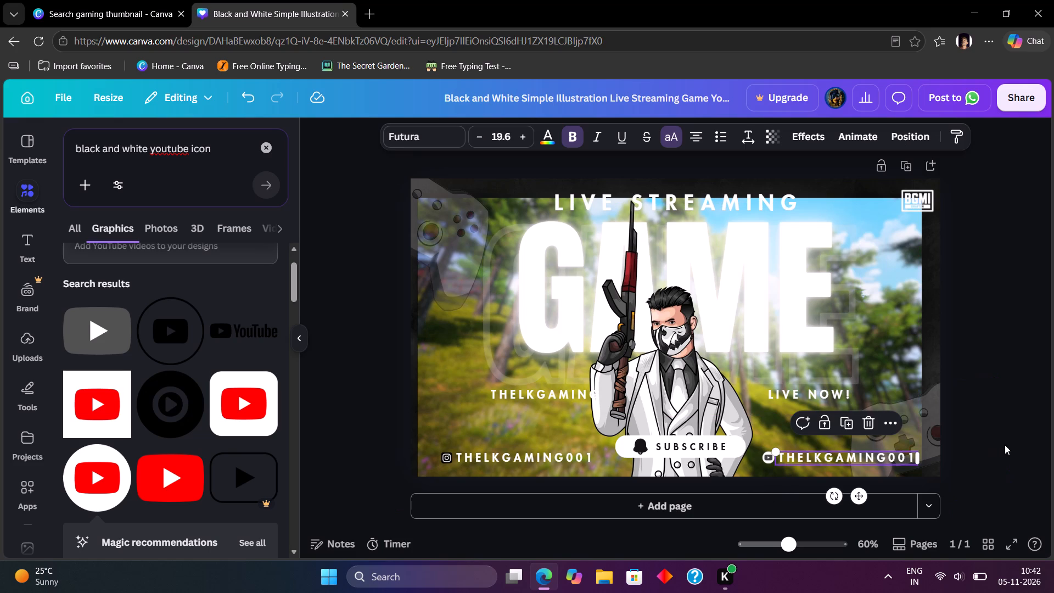
click(1005, 444)
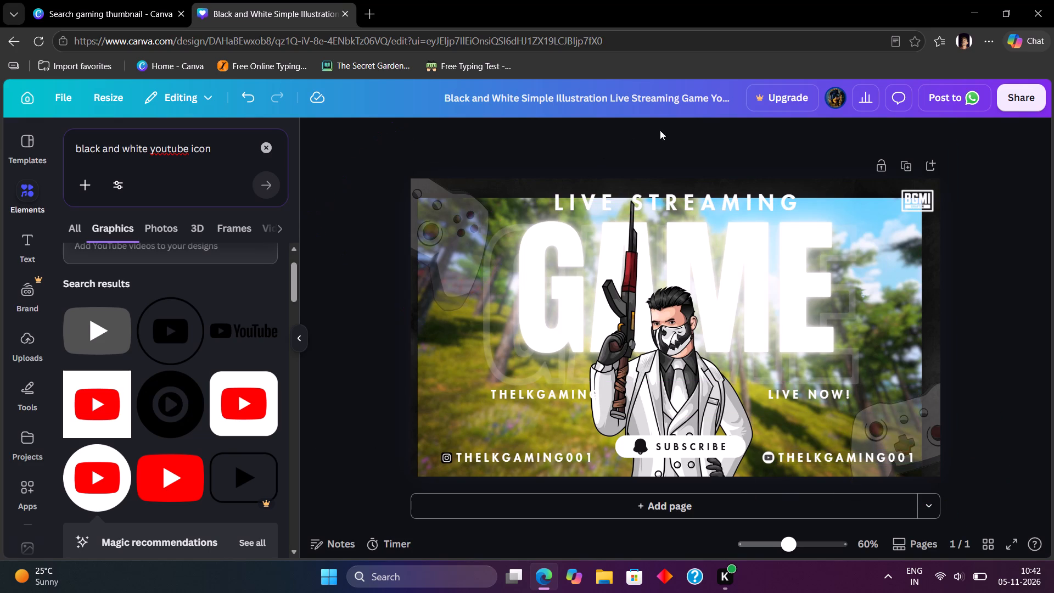
Move the LIVE STREAMING heading slightly up into the dark top border, keeping it centered above the GAME title.
drag(668, 197, 671, 189)
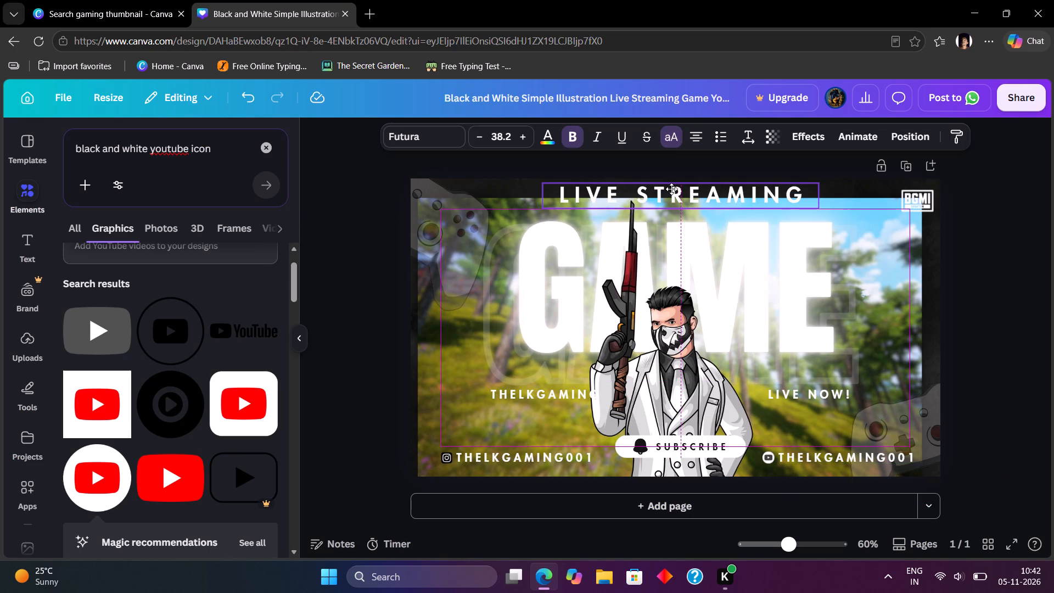
drag(671, 189, 670, 189)
Move the BGMI logo slightly inward from the upper-right corner and level it with the LIVE STREAMING heading.
drag(921, 202, 912, 192)
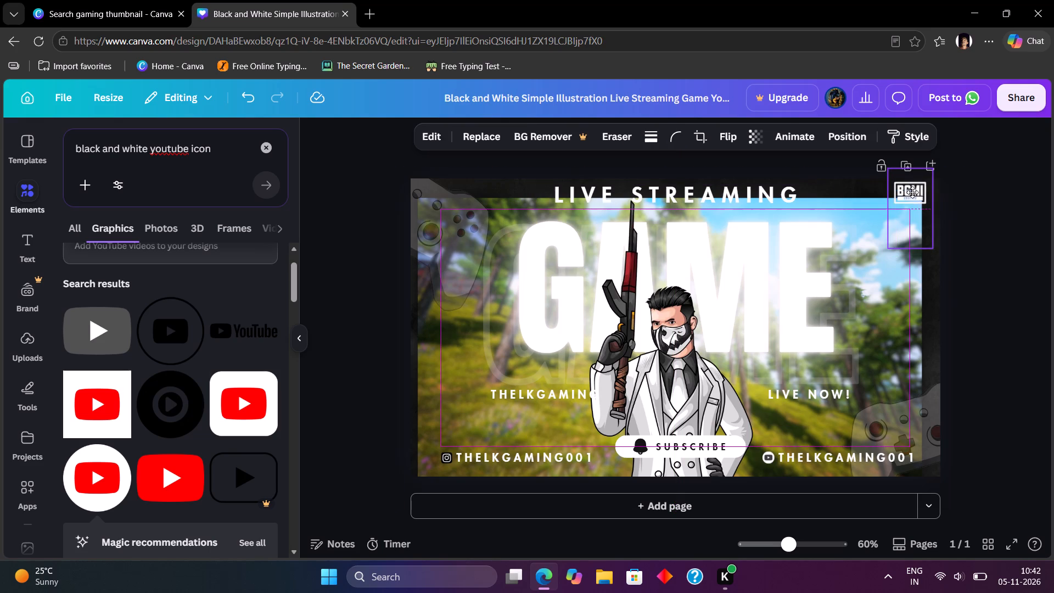
drag(912, 192, 907, 192)
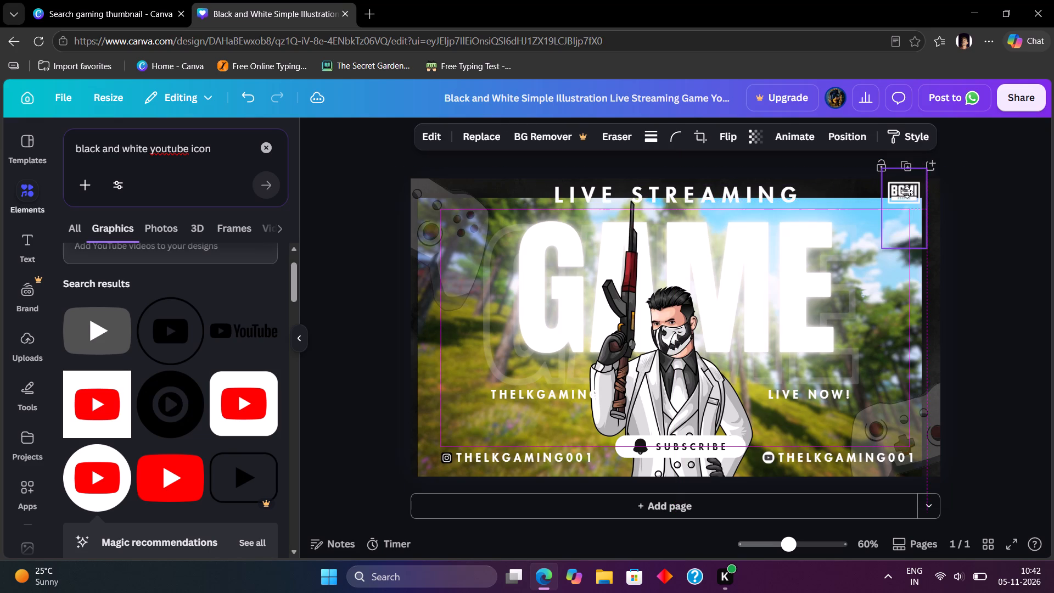
drag(907, 192, 907, 193)
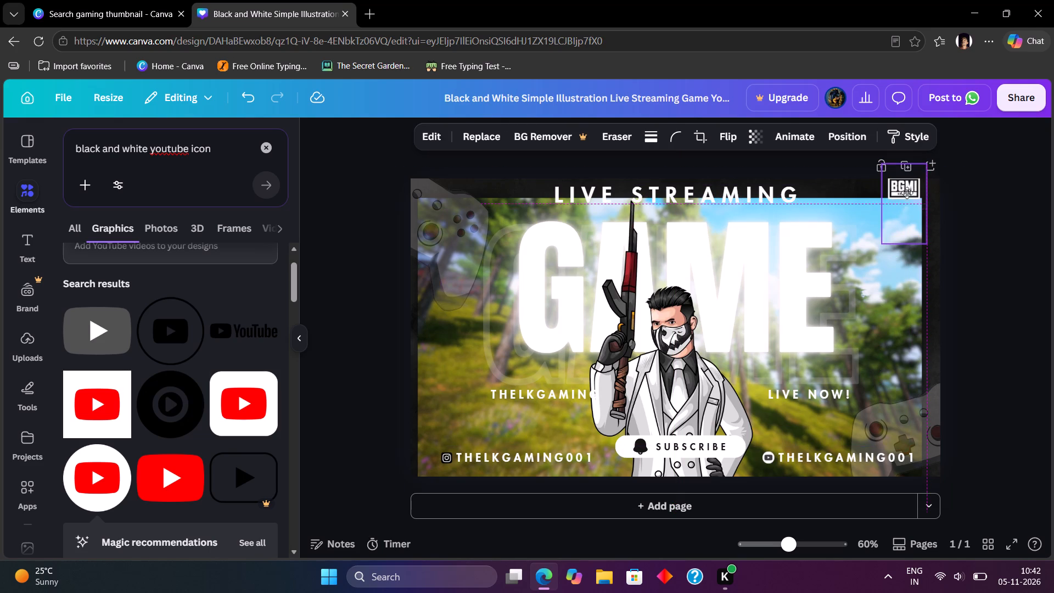
drag(907, 193, 907, 195)
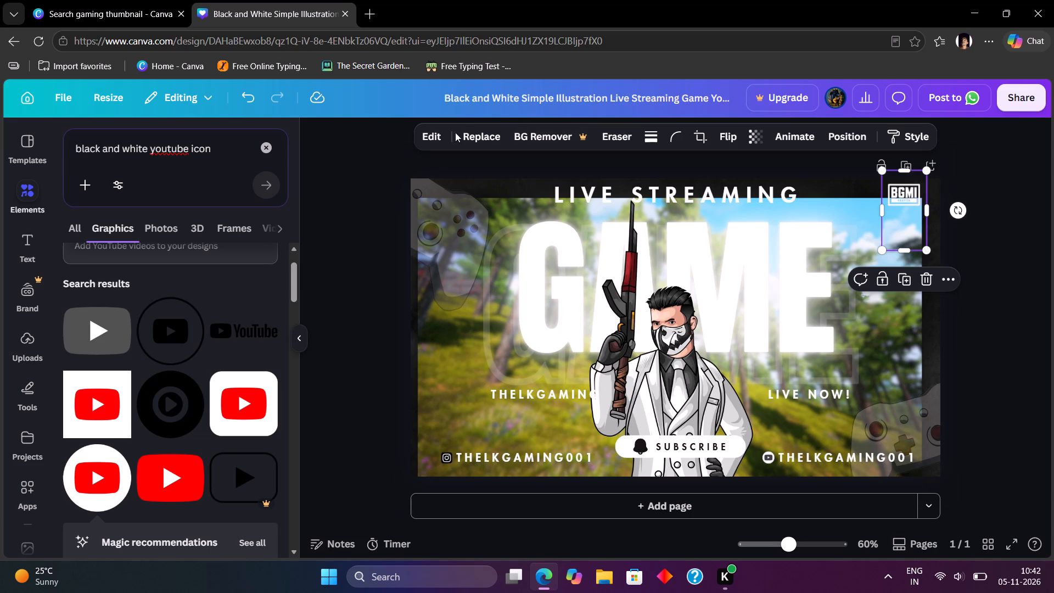
click(988, 243)
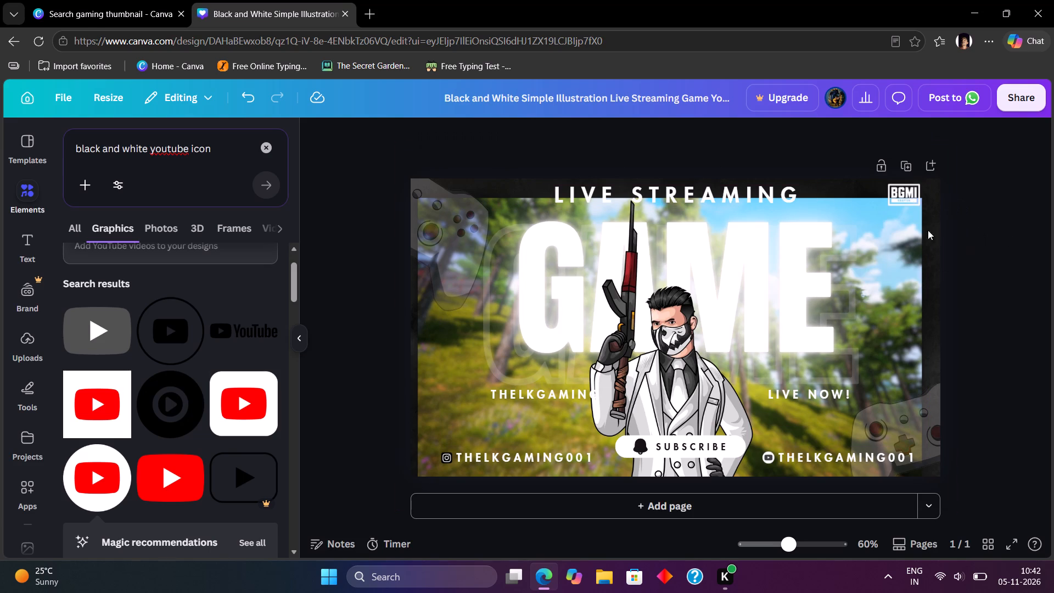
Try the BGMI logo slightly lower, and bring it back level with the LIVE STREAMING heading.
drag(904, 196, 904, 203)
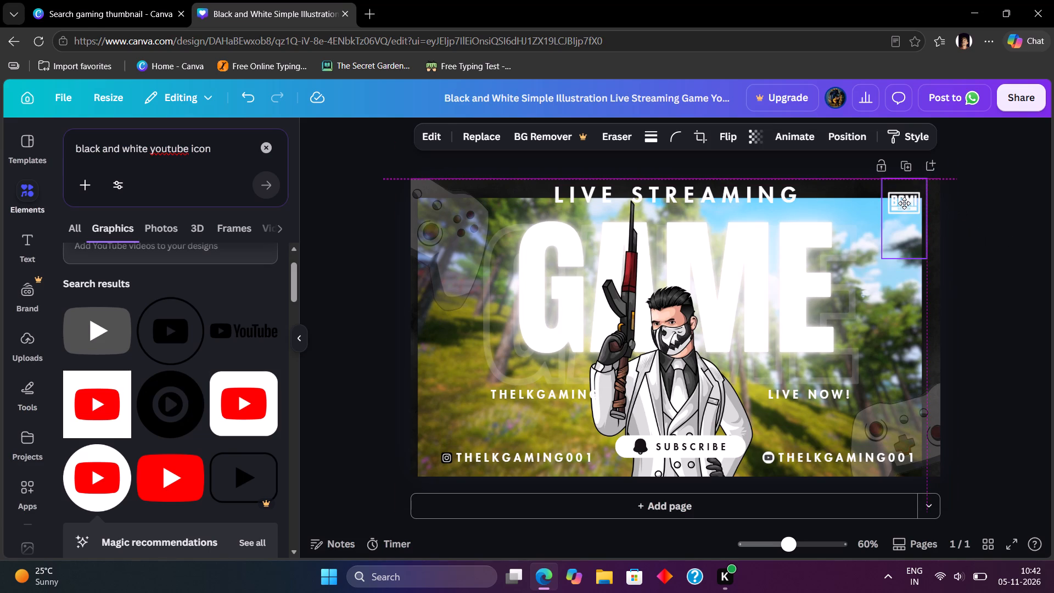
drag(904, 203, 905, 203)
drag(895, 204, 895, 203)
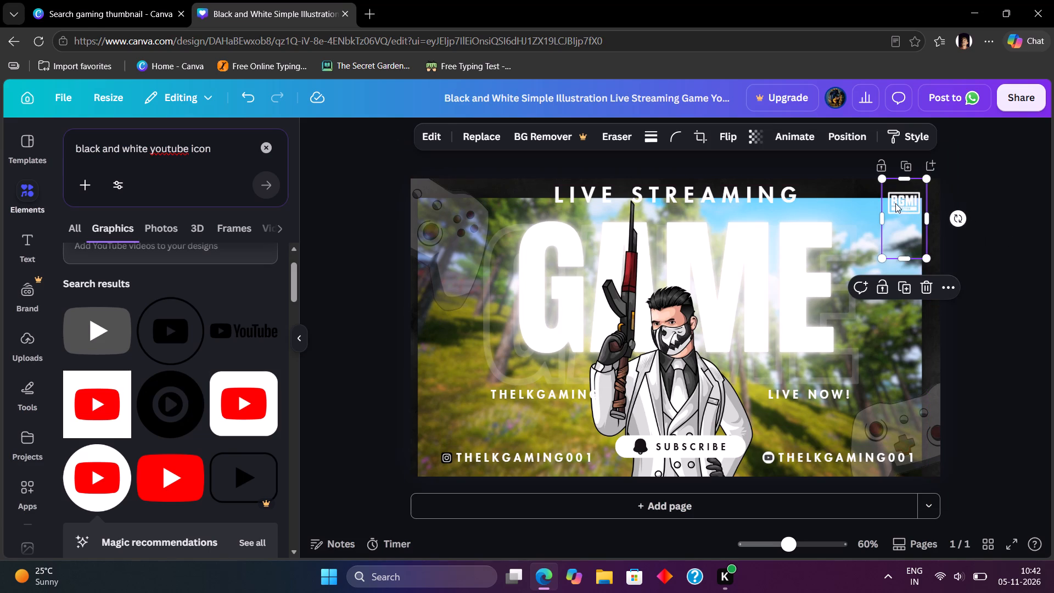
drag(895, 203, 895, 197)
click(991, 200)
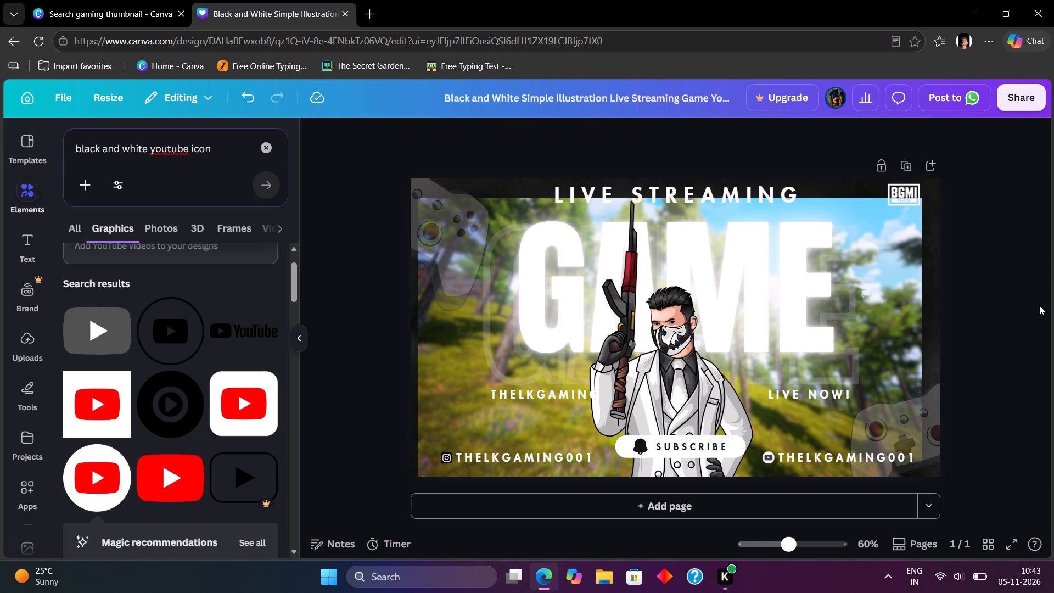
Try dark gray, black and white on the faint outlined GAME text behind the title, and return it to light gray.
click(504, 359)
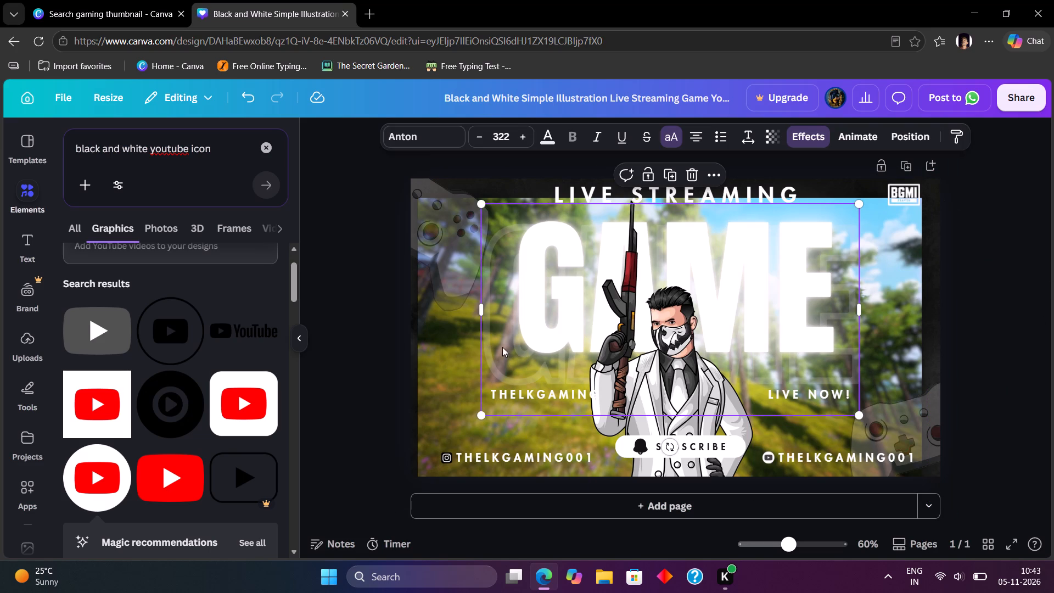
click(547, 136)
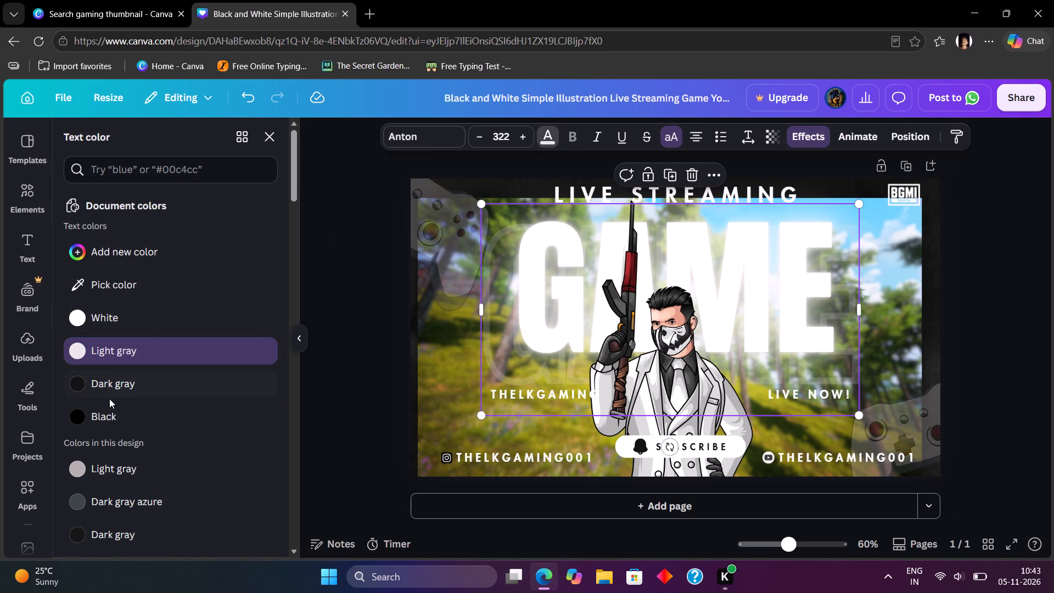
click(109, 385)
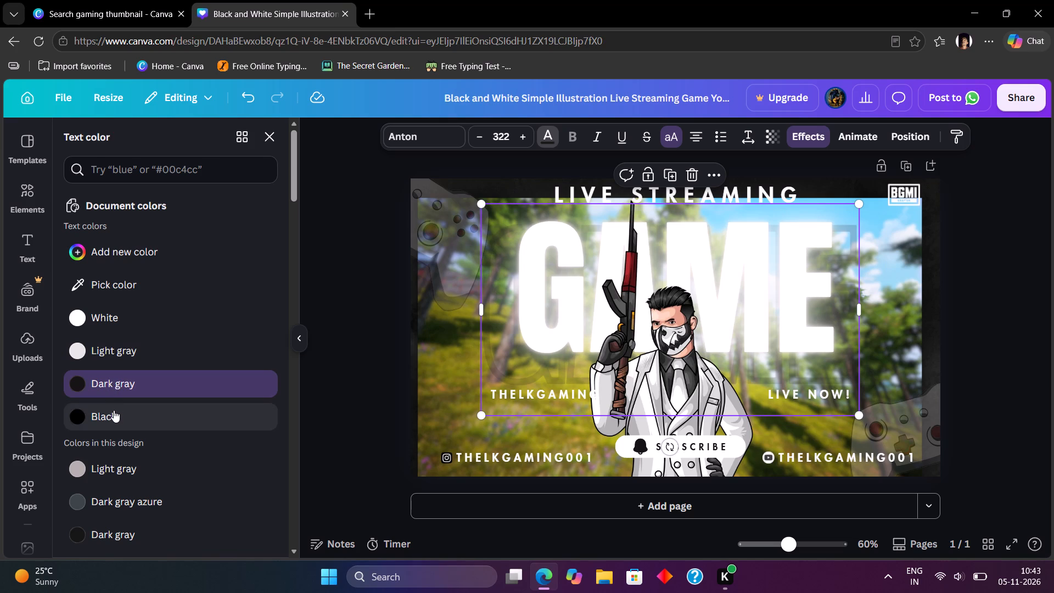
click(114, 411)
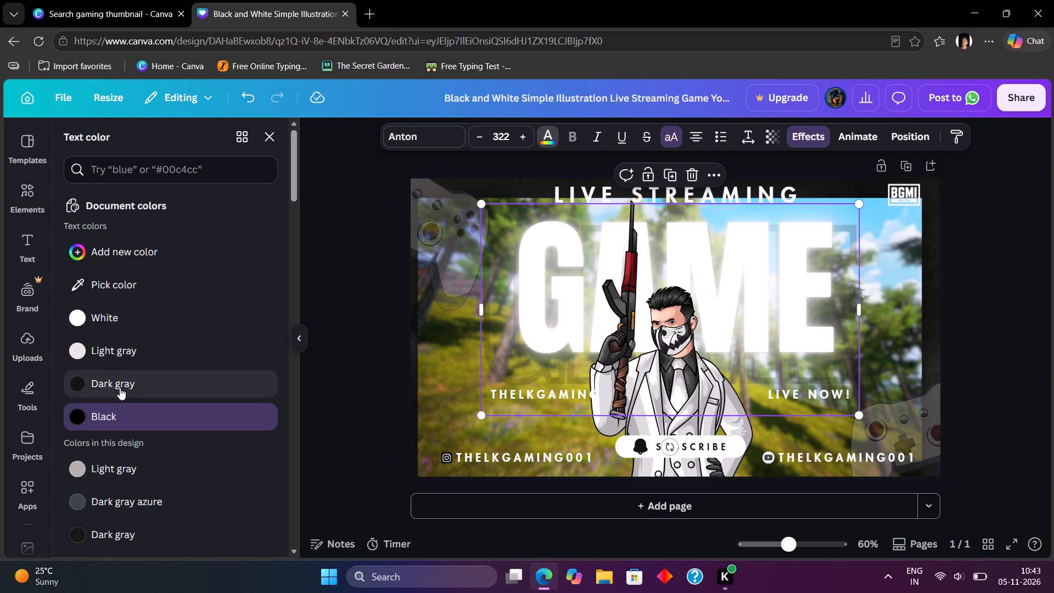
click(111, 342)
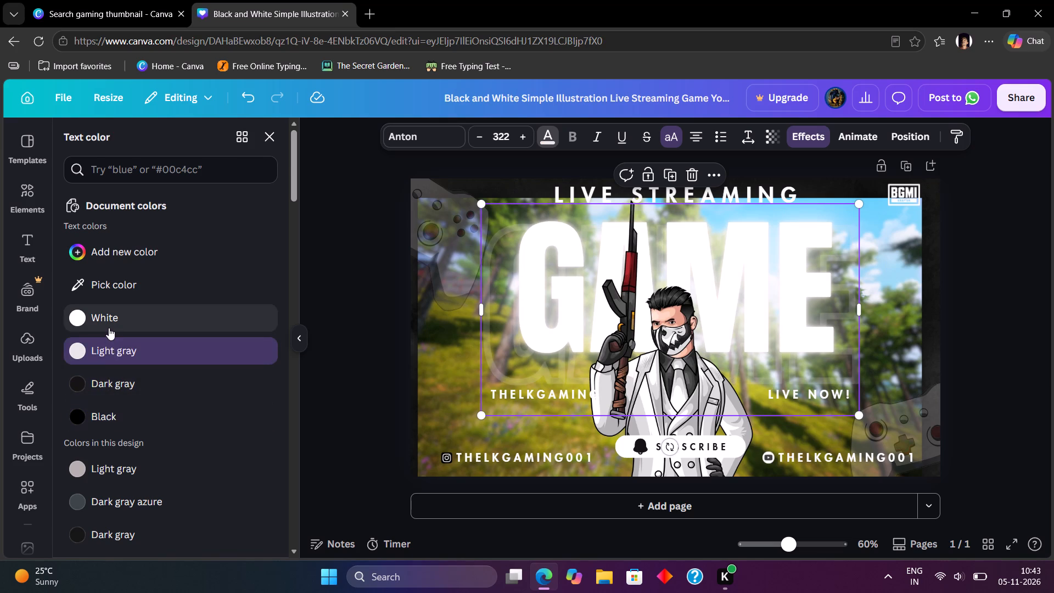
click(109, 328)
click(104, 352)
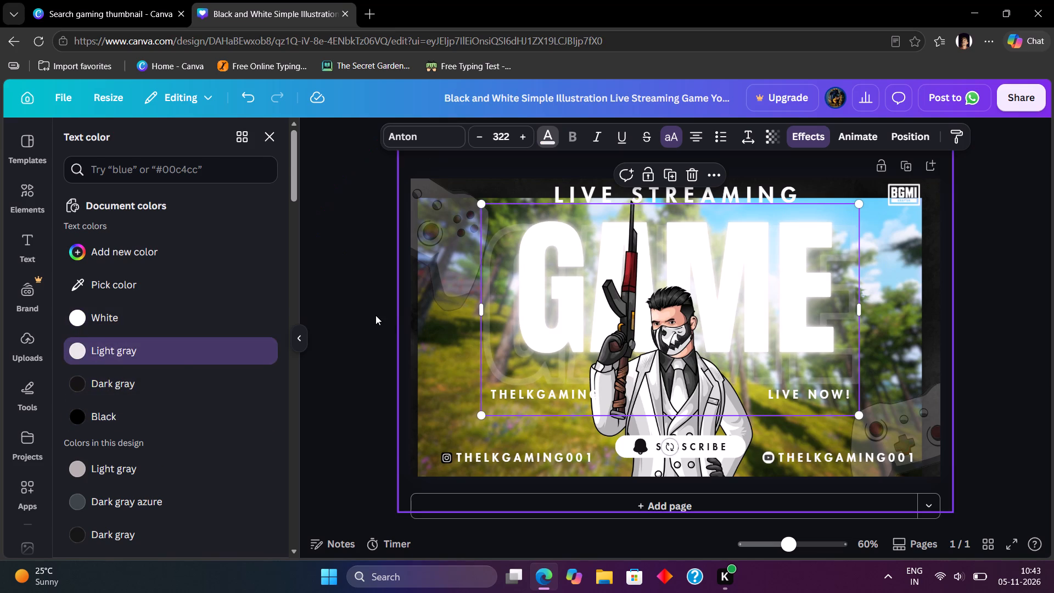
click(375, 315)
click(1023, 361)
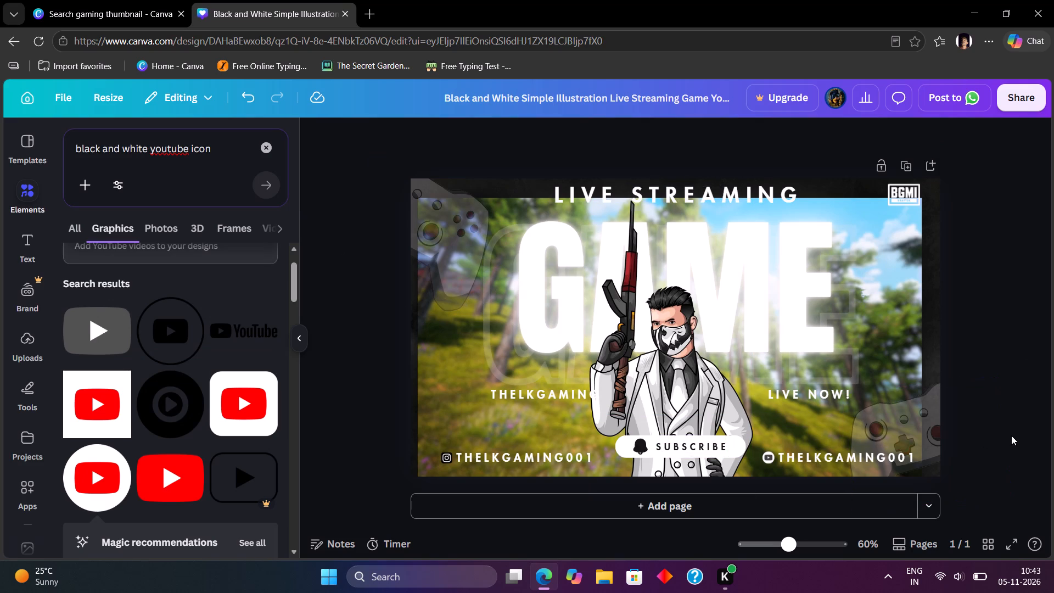
Clear the YouTube icon search and look through the element categories, including the Mockups collection.
click(769, 459)
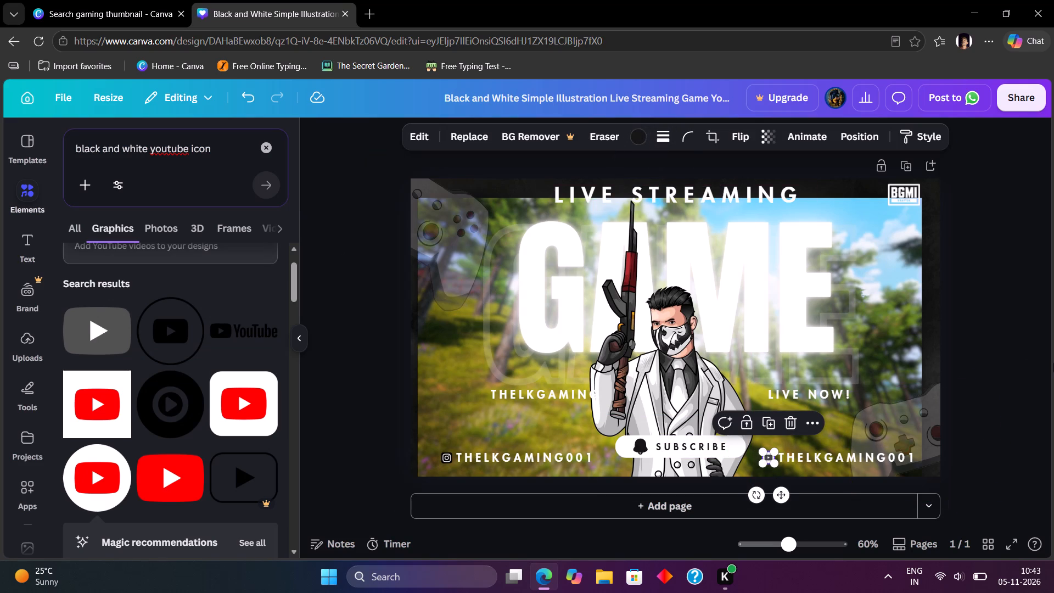
click(23, 161)
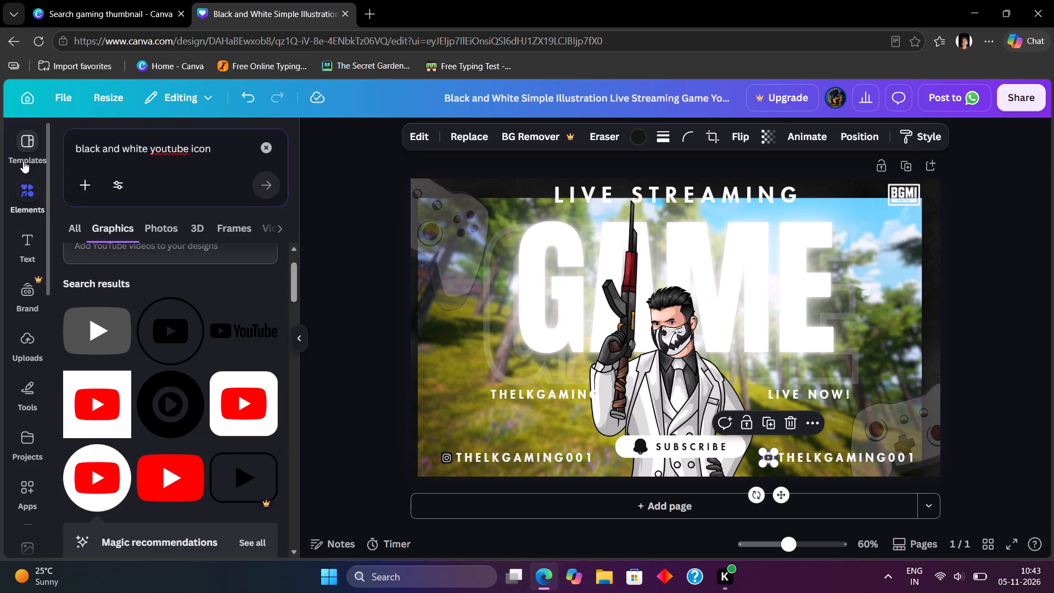
click(26, 187)
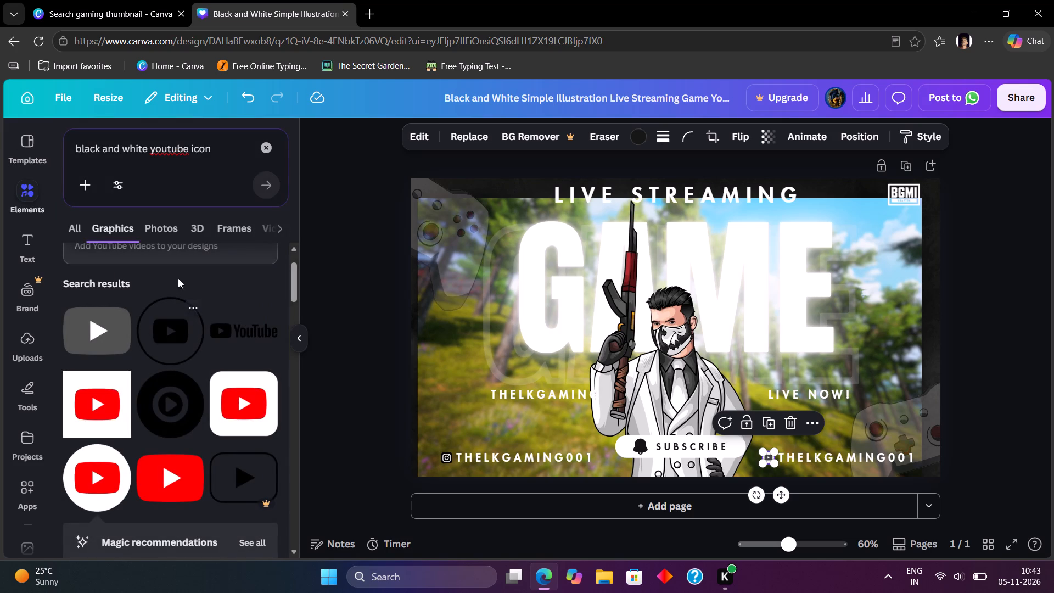
click(274, 143)
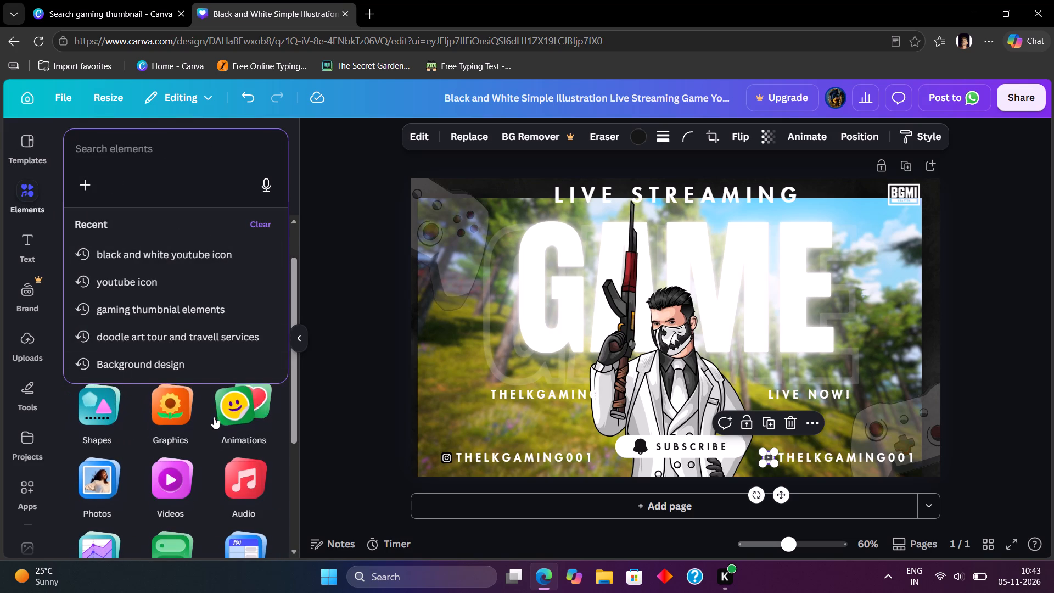
scroll(252, 412, down, 2)
scroll(202, 450, down, 3)
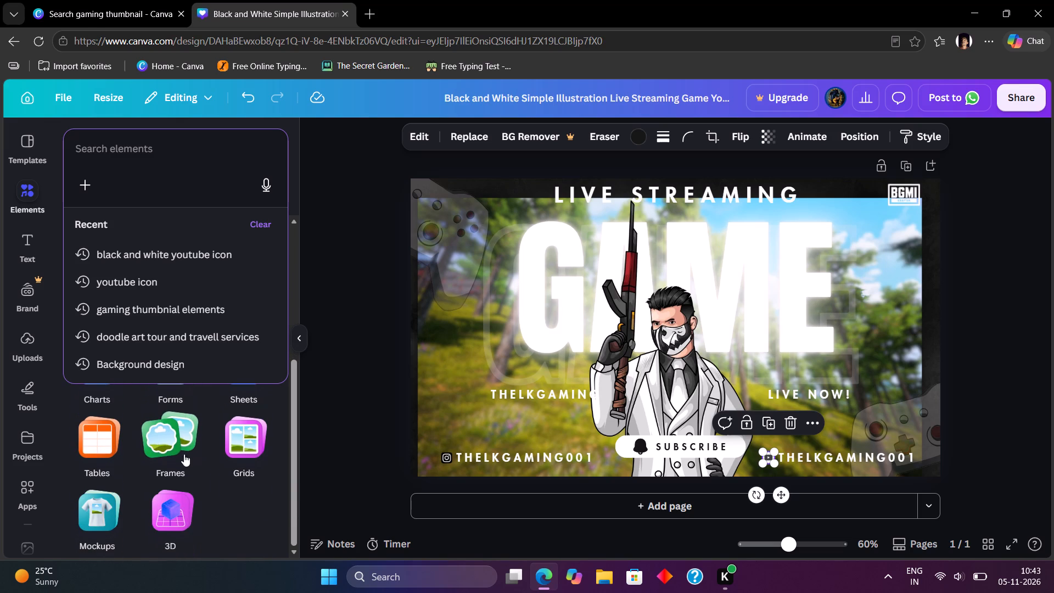
click(105, 508)
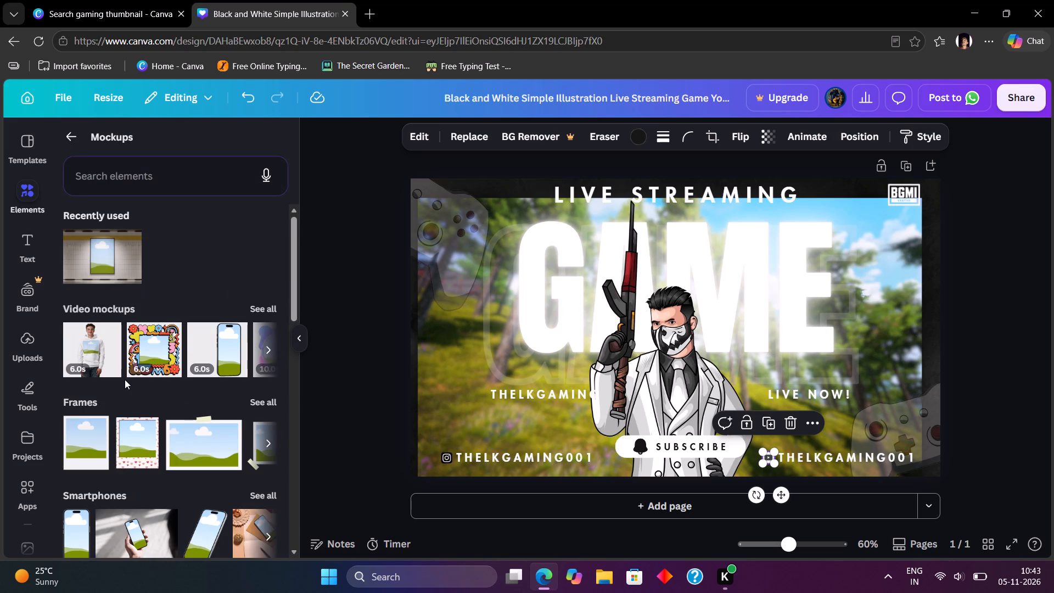
scroll(130, 372, down, 9)
scroll(130, 372, up, 6)
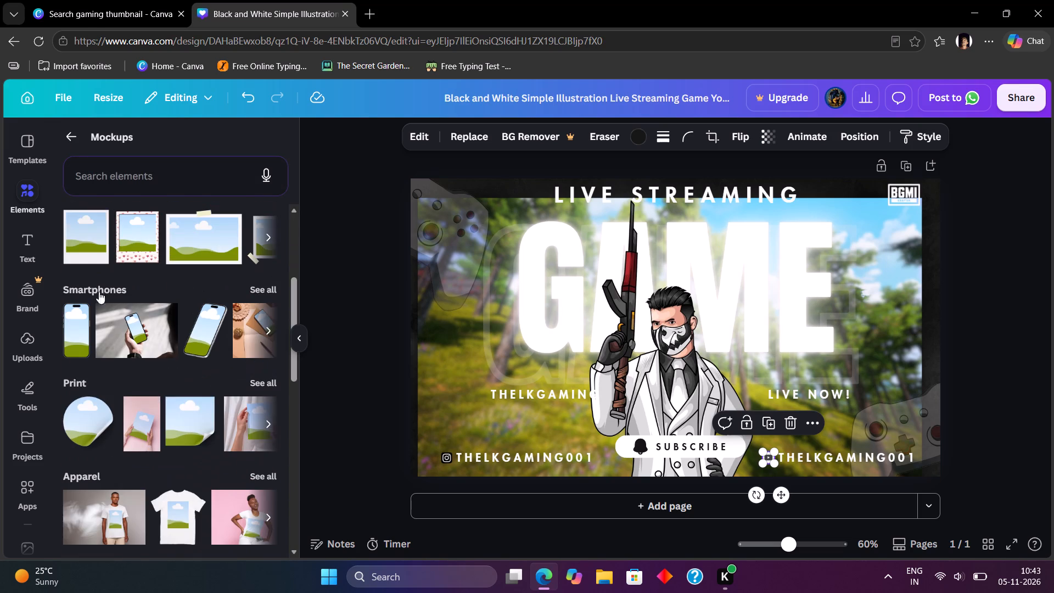
click(79, 137)
scroll(175, 483, down, 6)
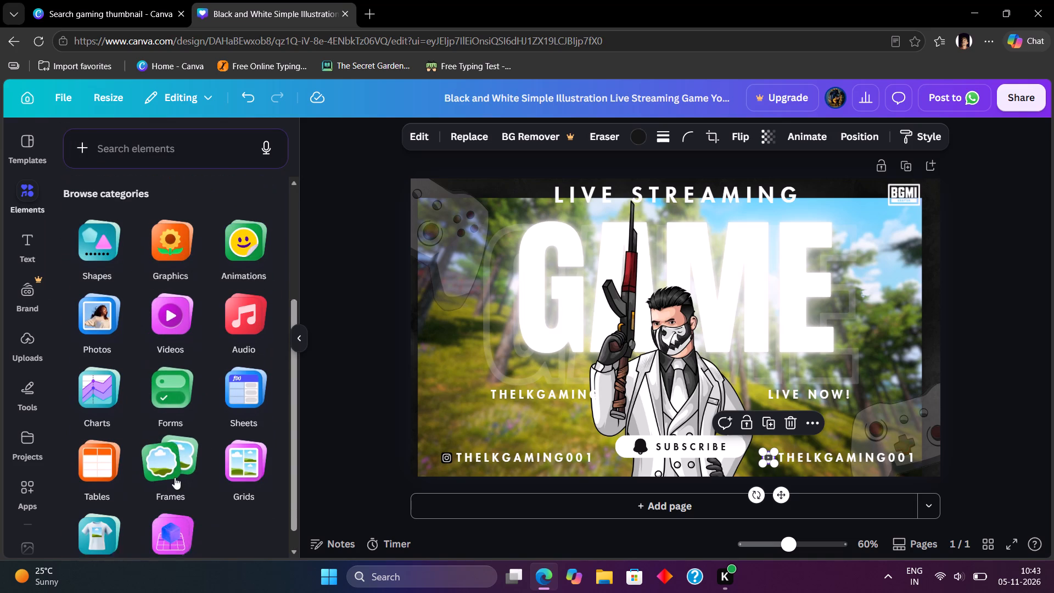
Browse the Work & lifestyle collection of 3D elements for a decoration that suits the gaming thumbnail.
click(182, 524)
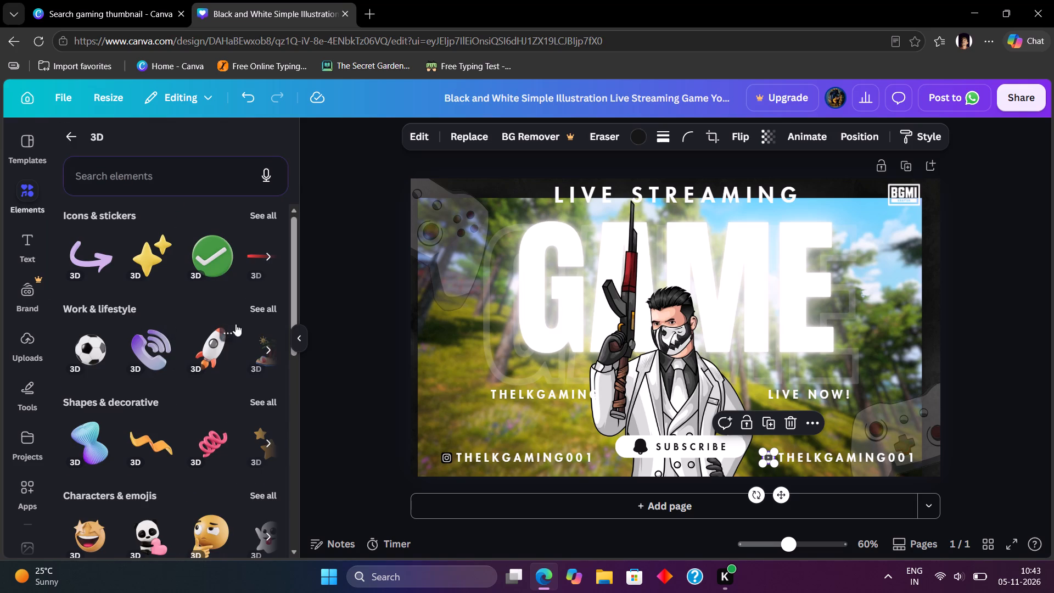
click(244, 313)
click(266, 309)
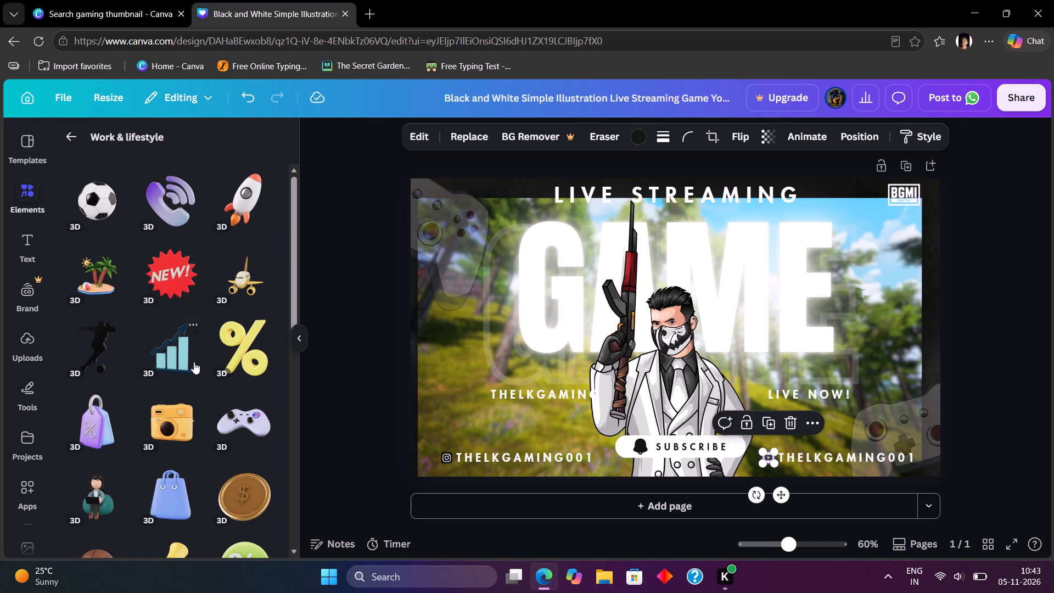
scroll(194, 362, down, 7)
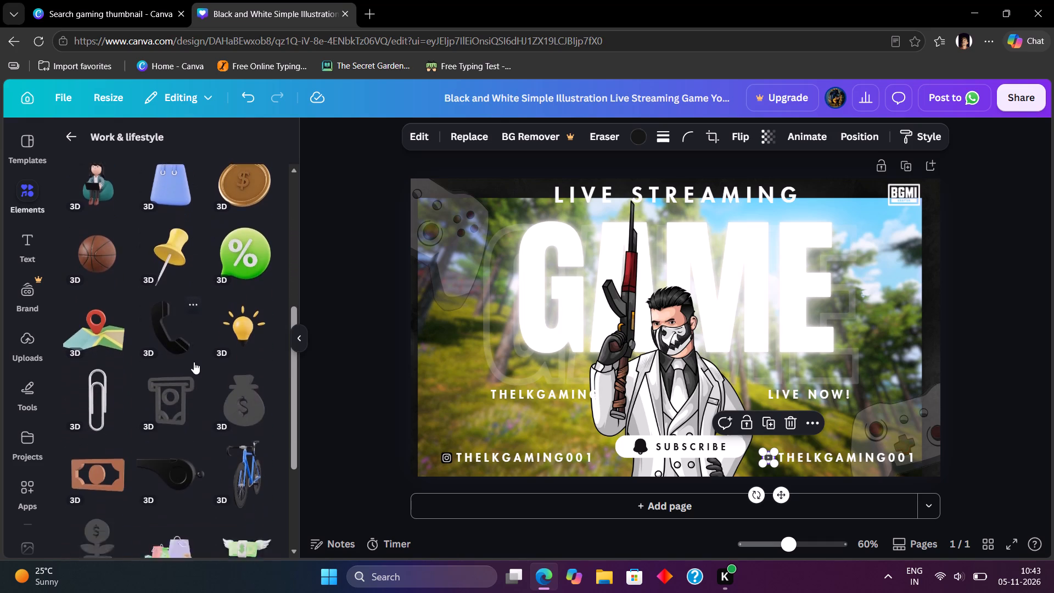
scroll(194, 362, down, 6)
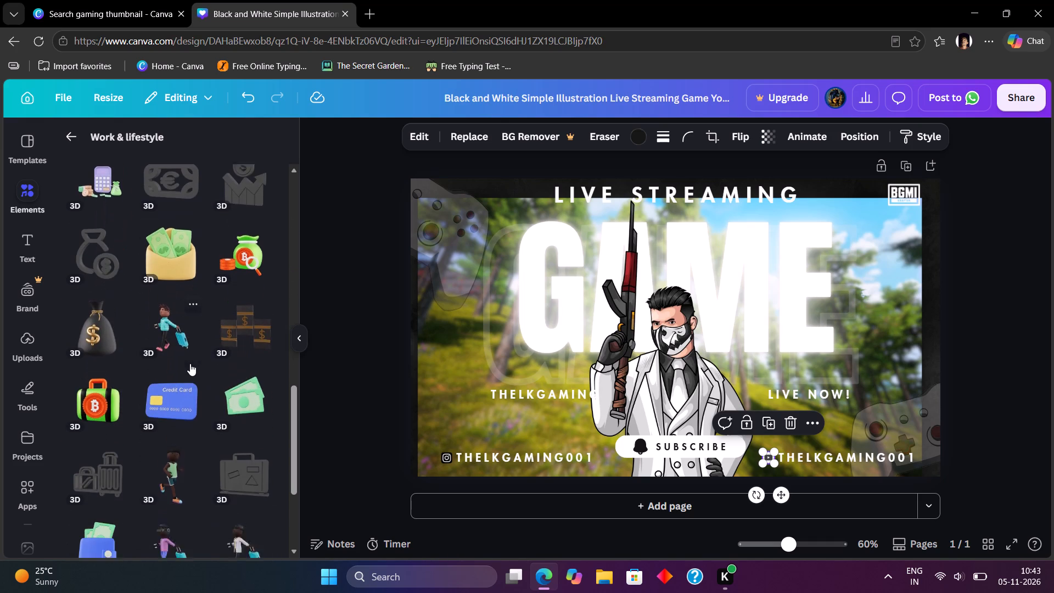
scroll(189, 362, down, 5)
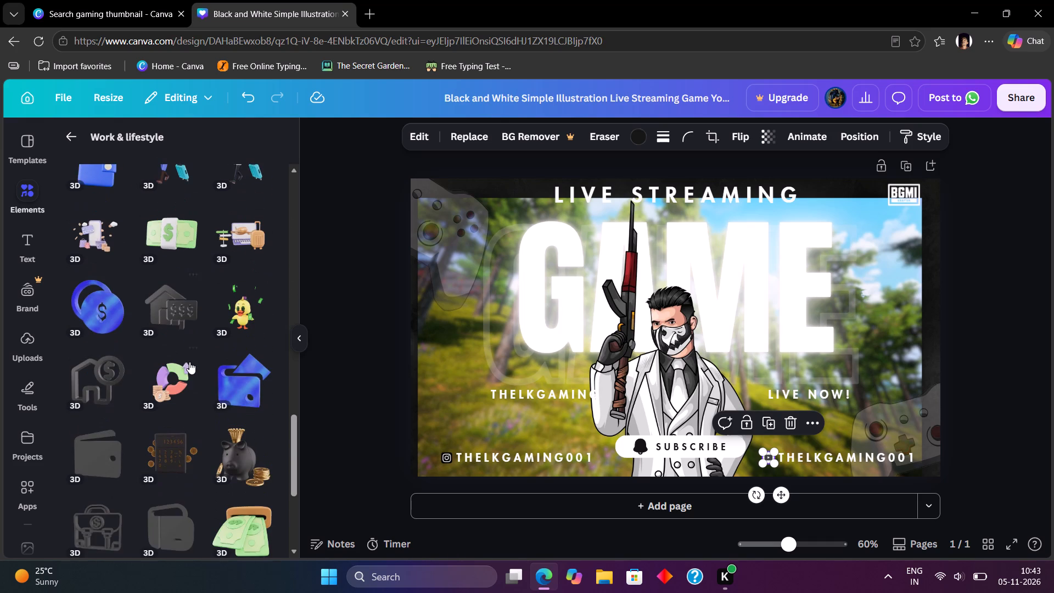
scroll(189, 362, down, 7)
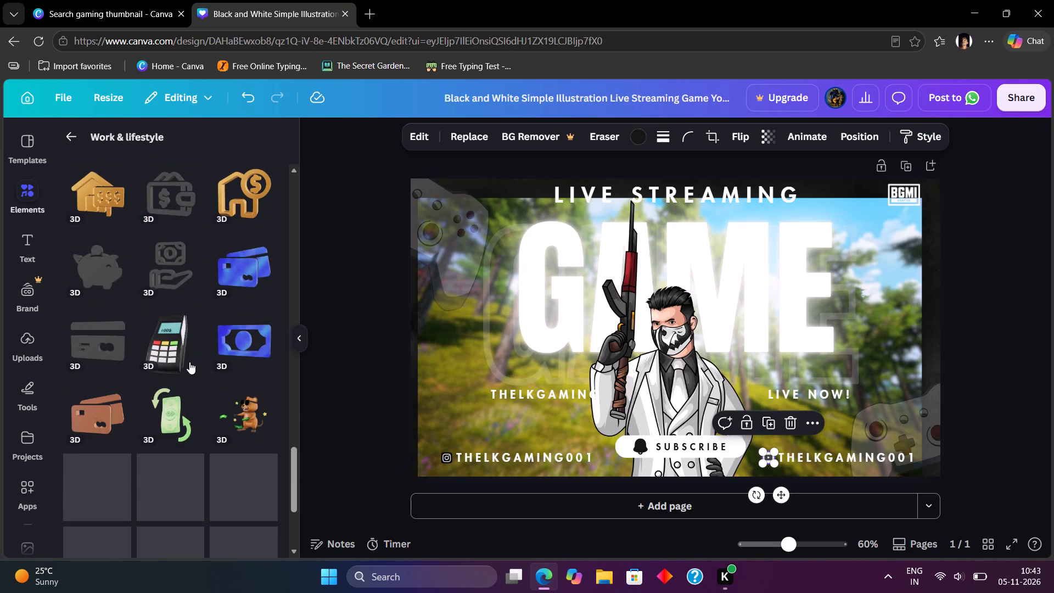
scroll(189, 362, down, 6)
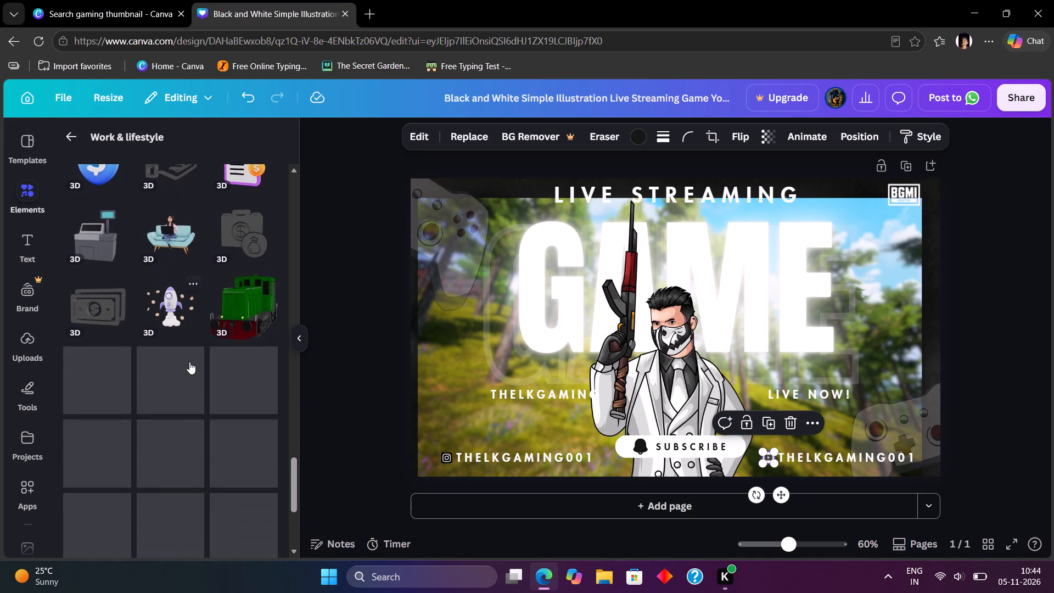
scroll(189, 362, down, 2)
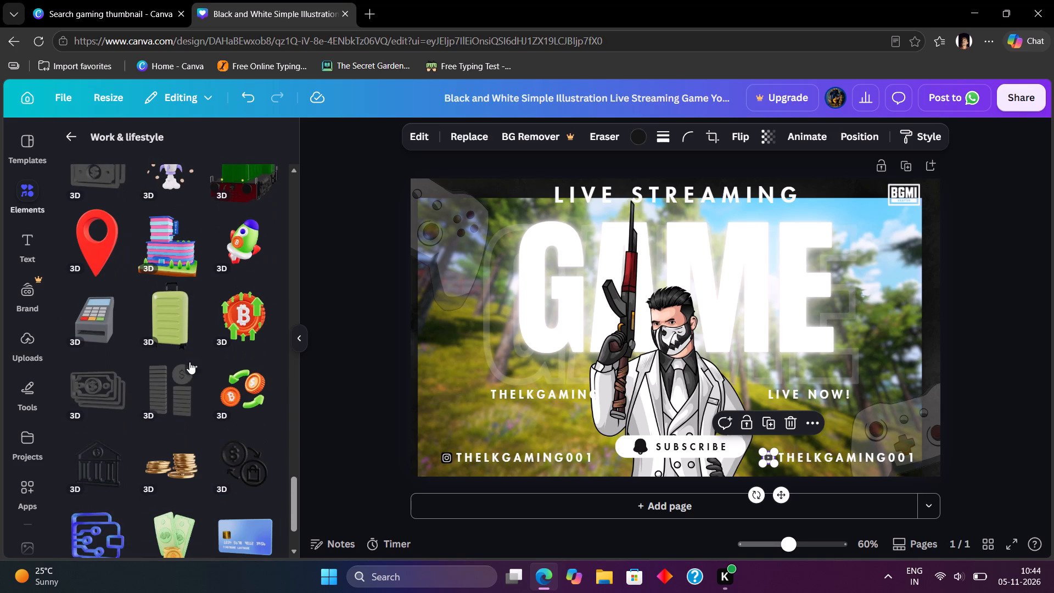
scroll(189, 362, down, 5)
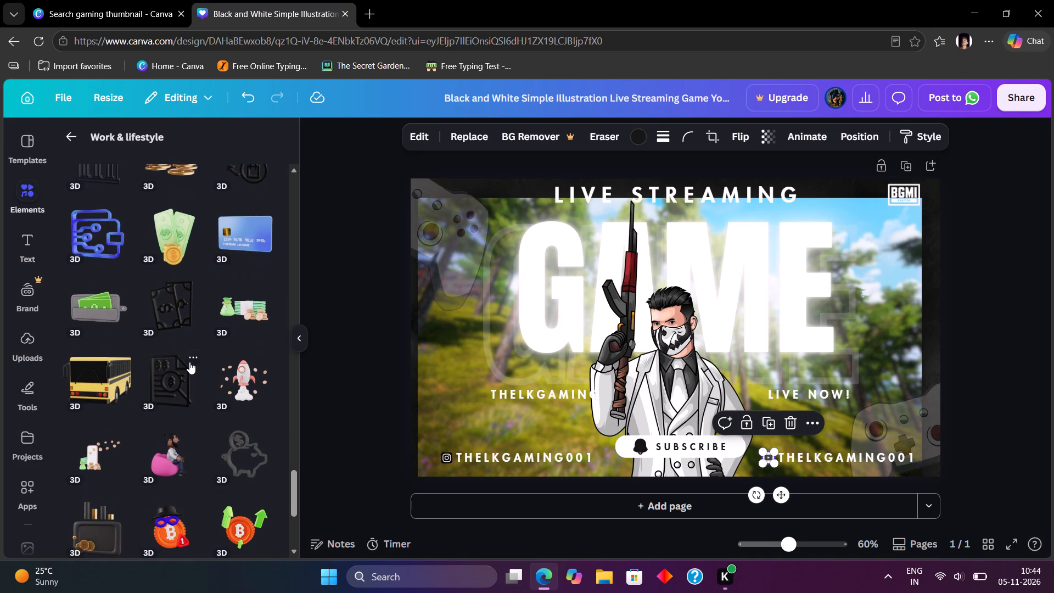
scroll(189, 361, down, 6)
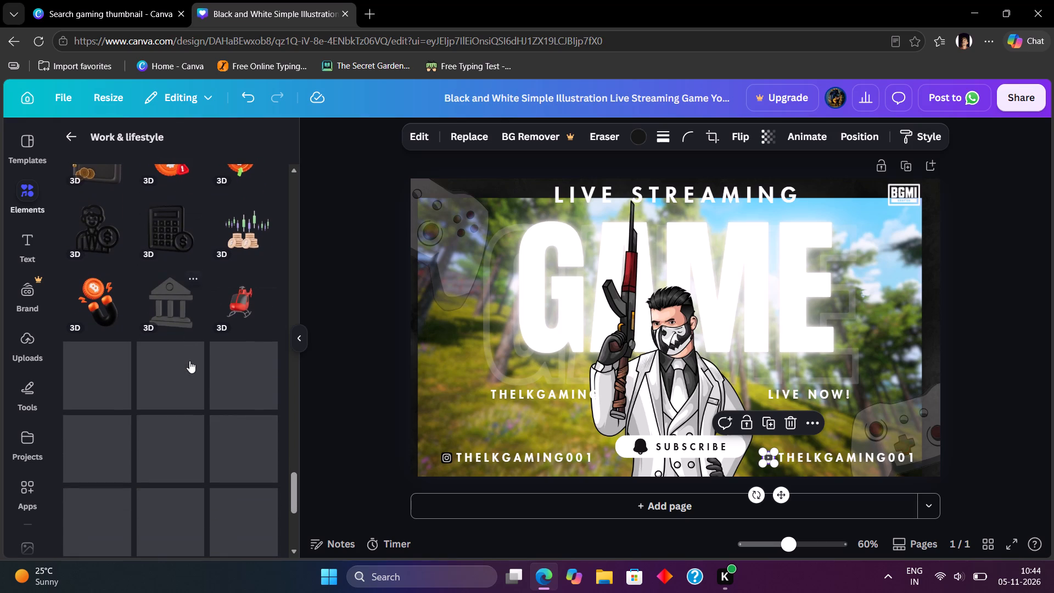
scroll(189, 361, down, 4)
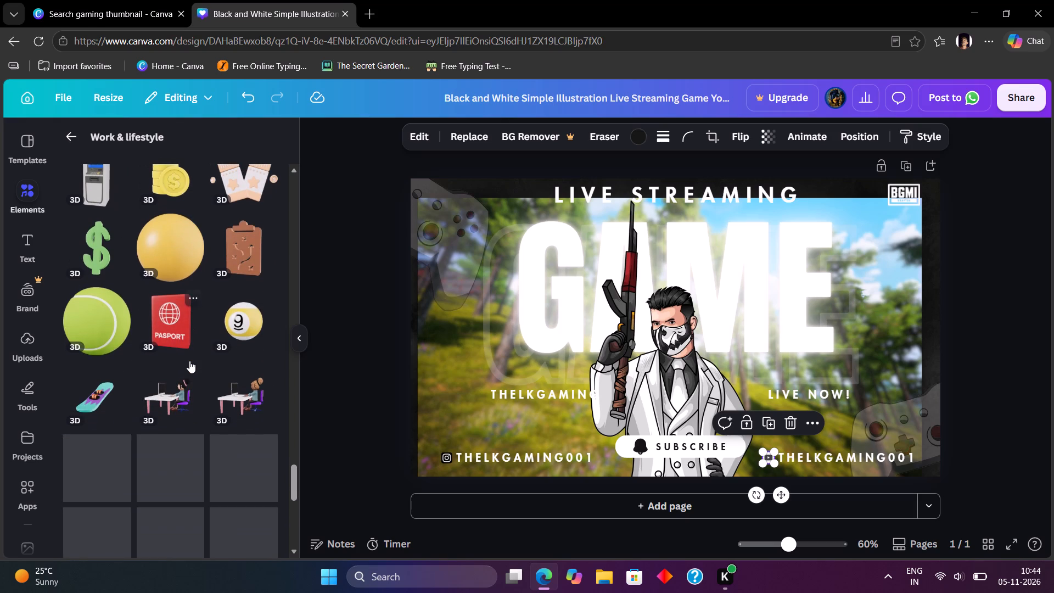
scroll(189, 361, down, 4)
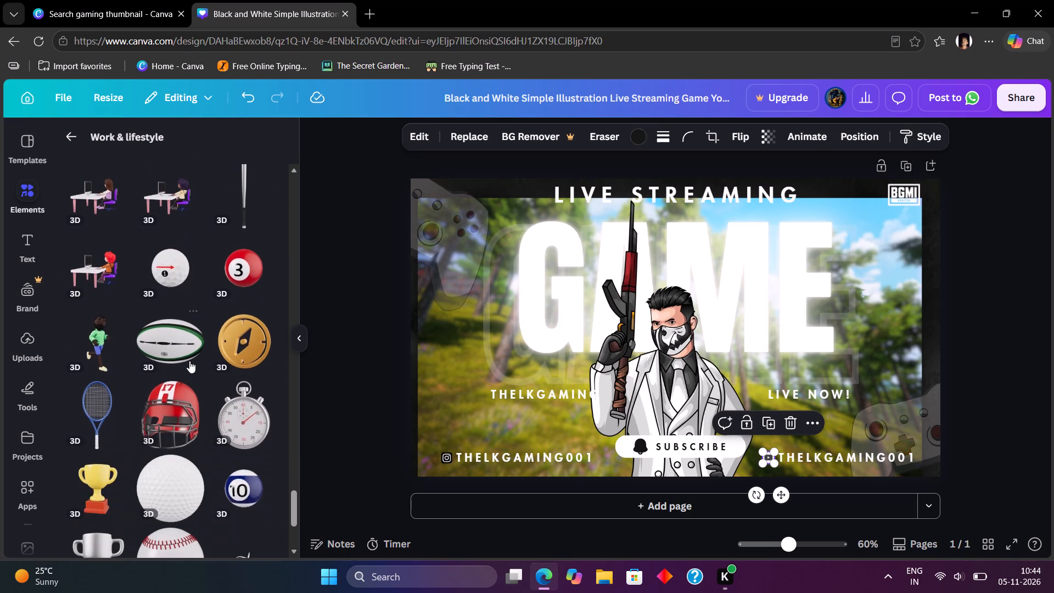
scroll(189, 361, down, 4)
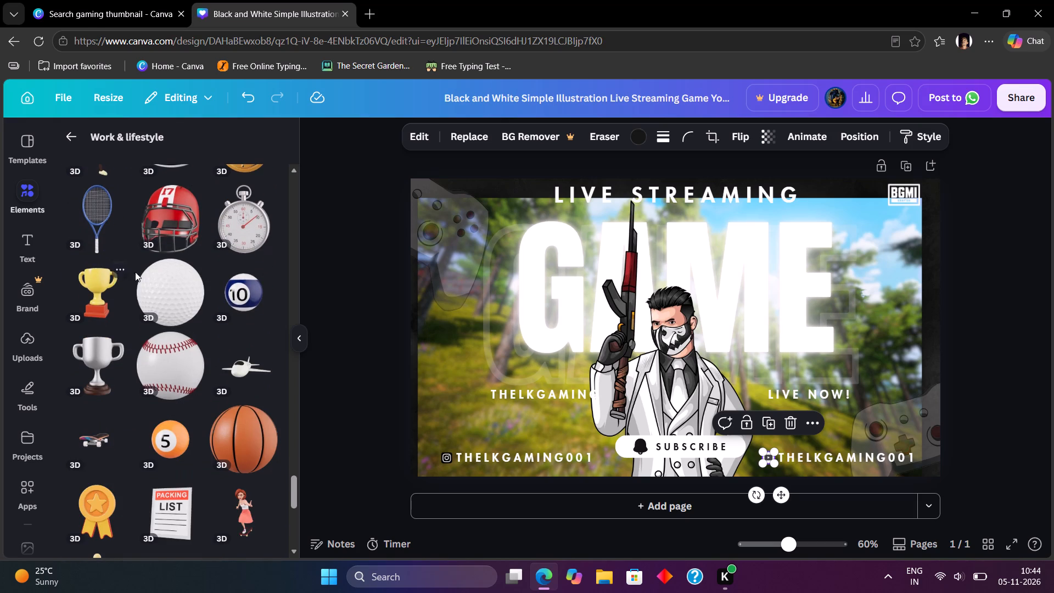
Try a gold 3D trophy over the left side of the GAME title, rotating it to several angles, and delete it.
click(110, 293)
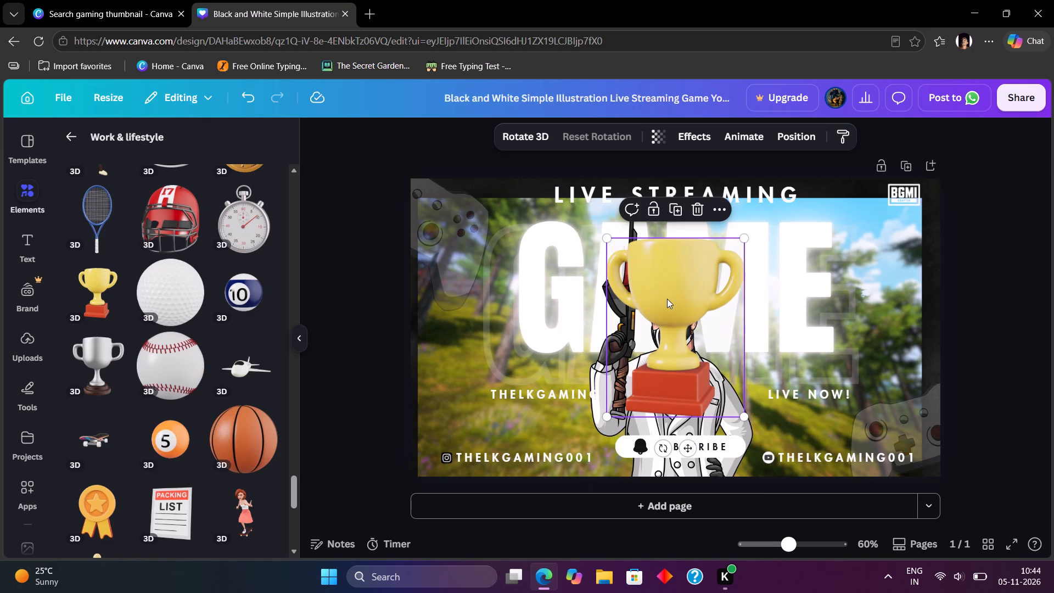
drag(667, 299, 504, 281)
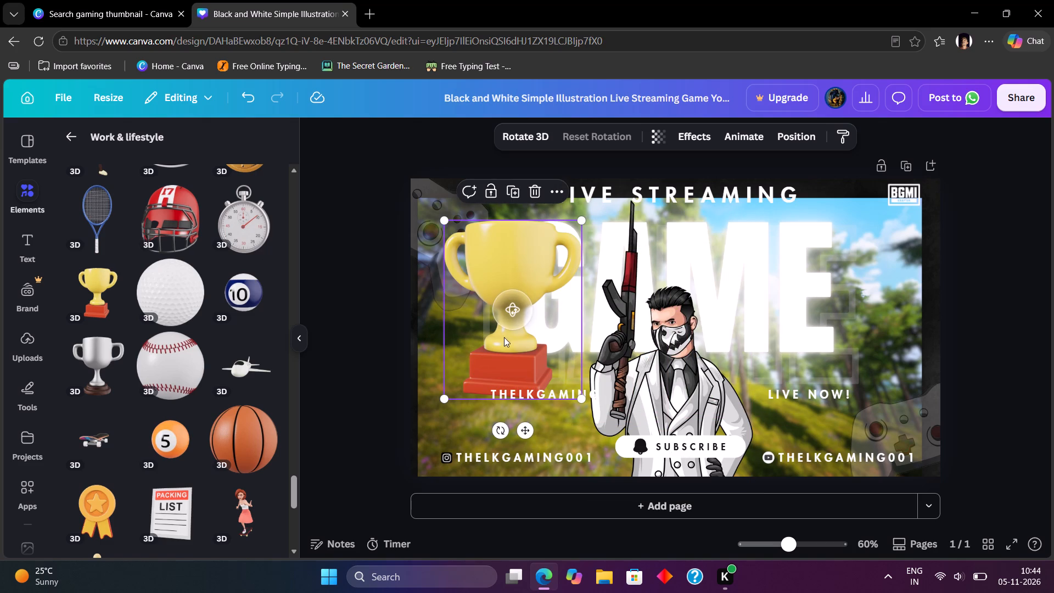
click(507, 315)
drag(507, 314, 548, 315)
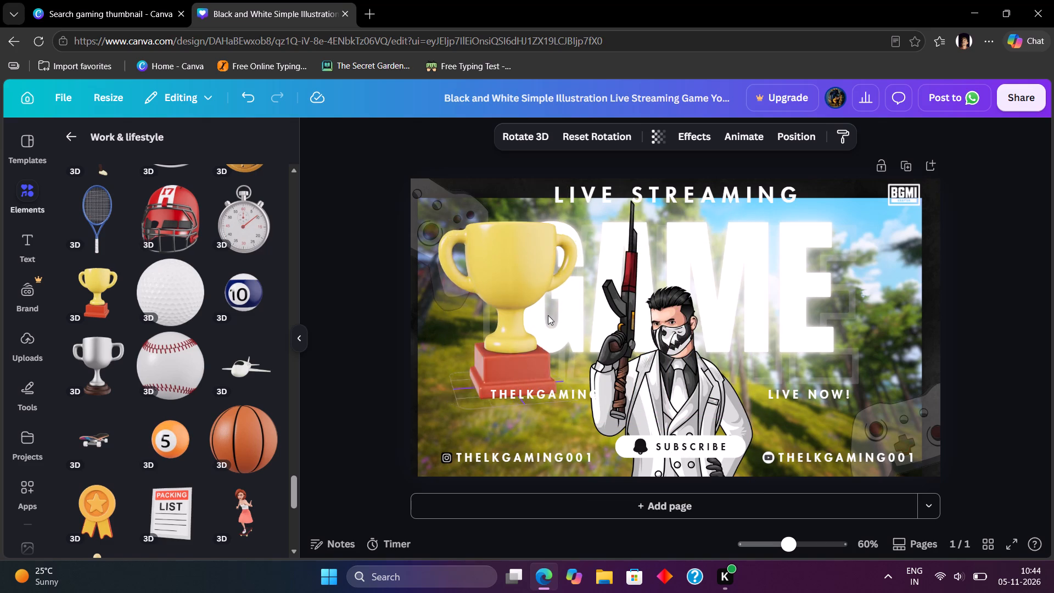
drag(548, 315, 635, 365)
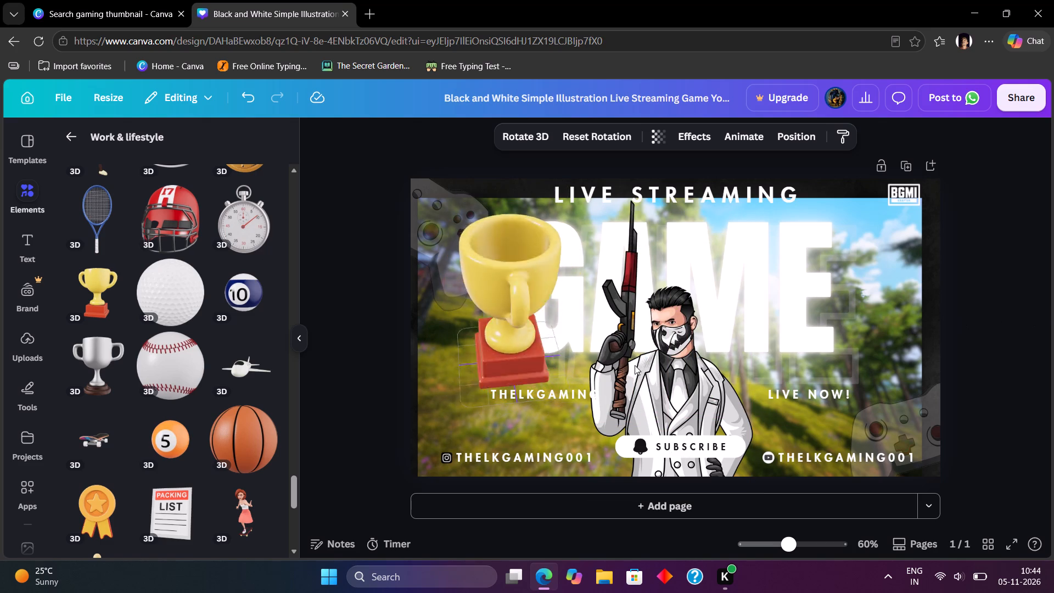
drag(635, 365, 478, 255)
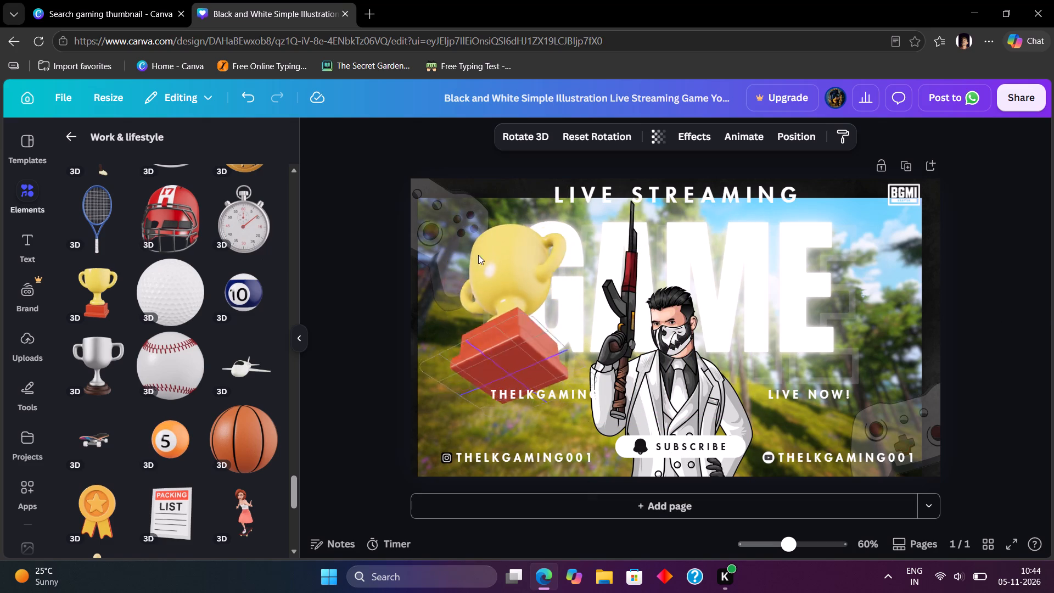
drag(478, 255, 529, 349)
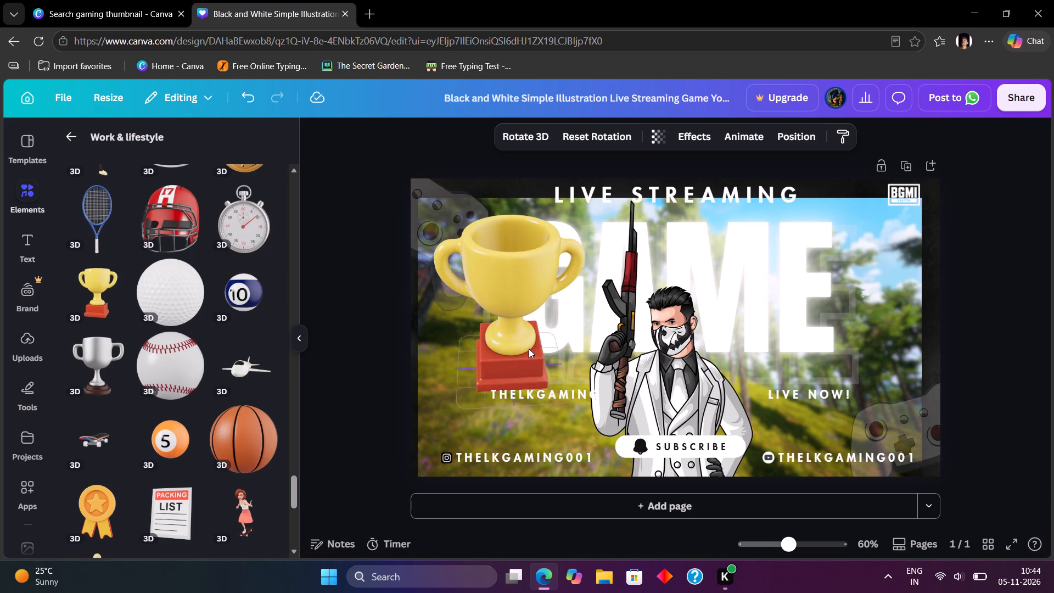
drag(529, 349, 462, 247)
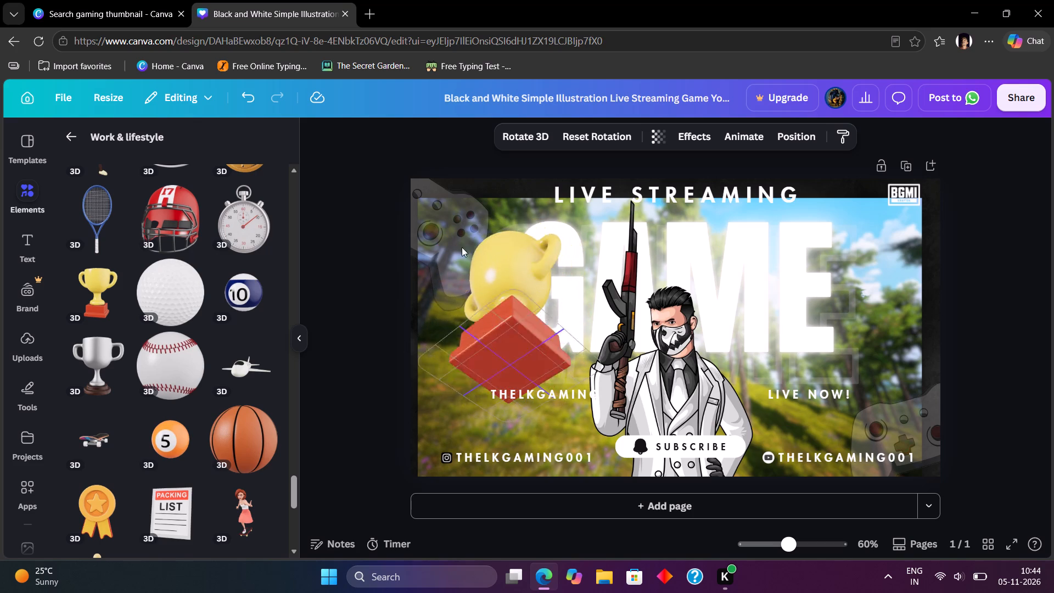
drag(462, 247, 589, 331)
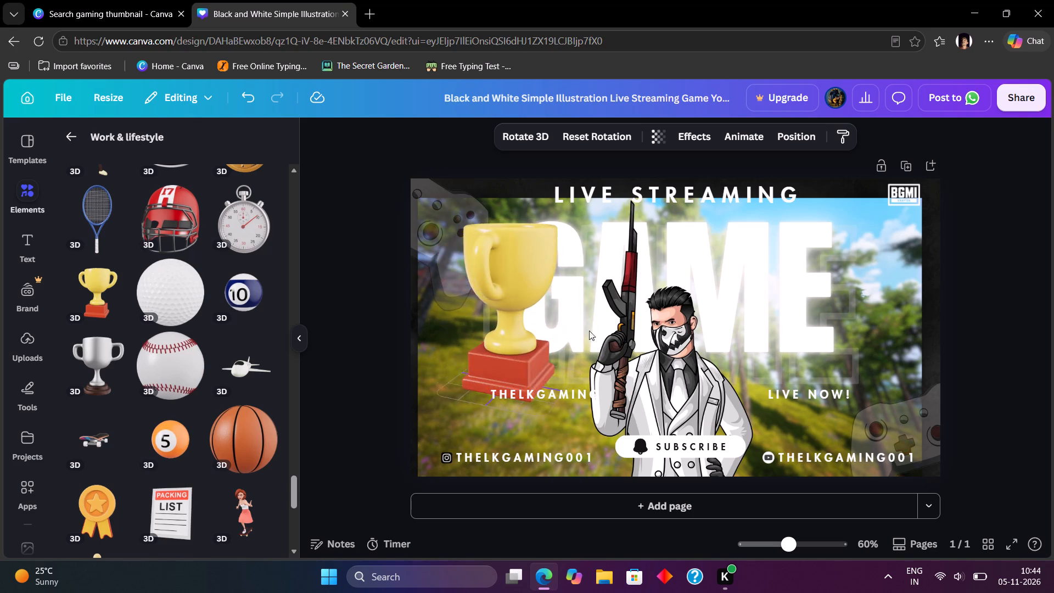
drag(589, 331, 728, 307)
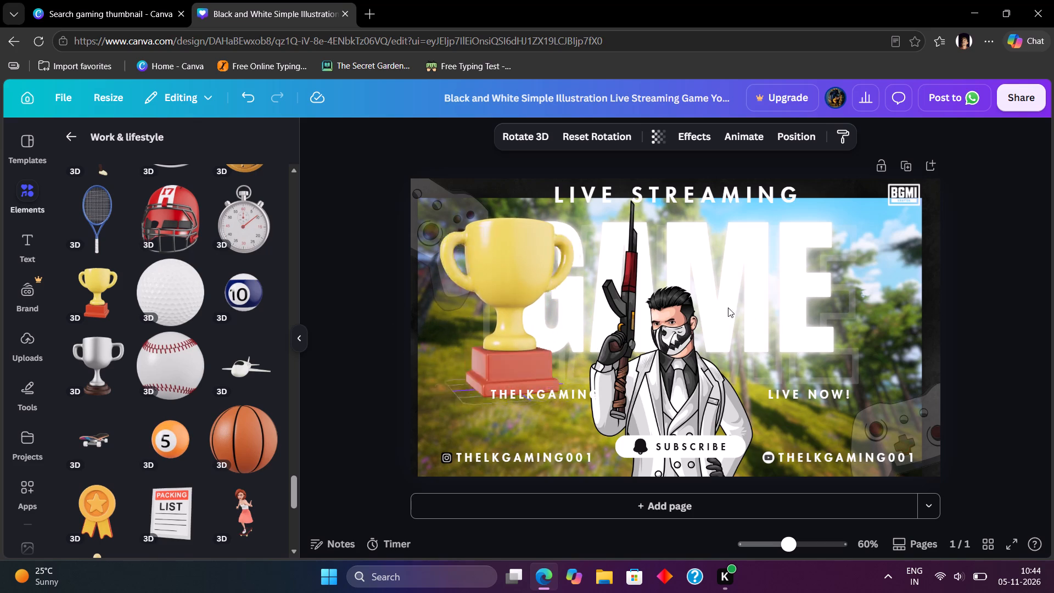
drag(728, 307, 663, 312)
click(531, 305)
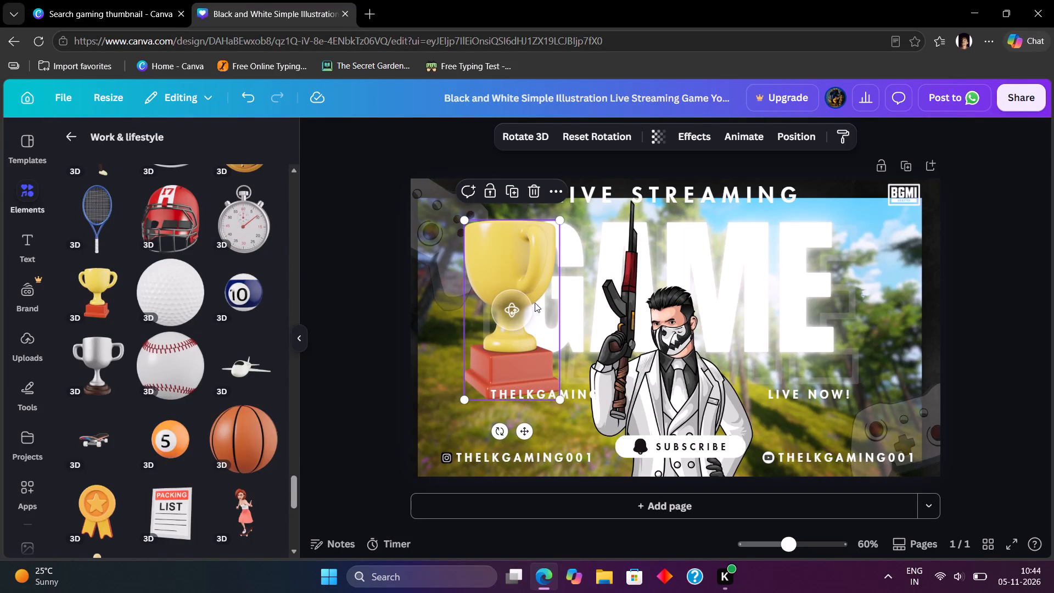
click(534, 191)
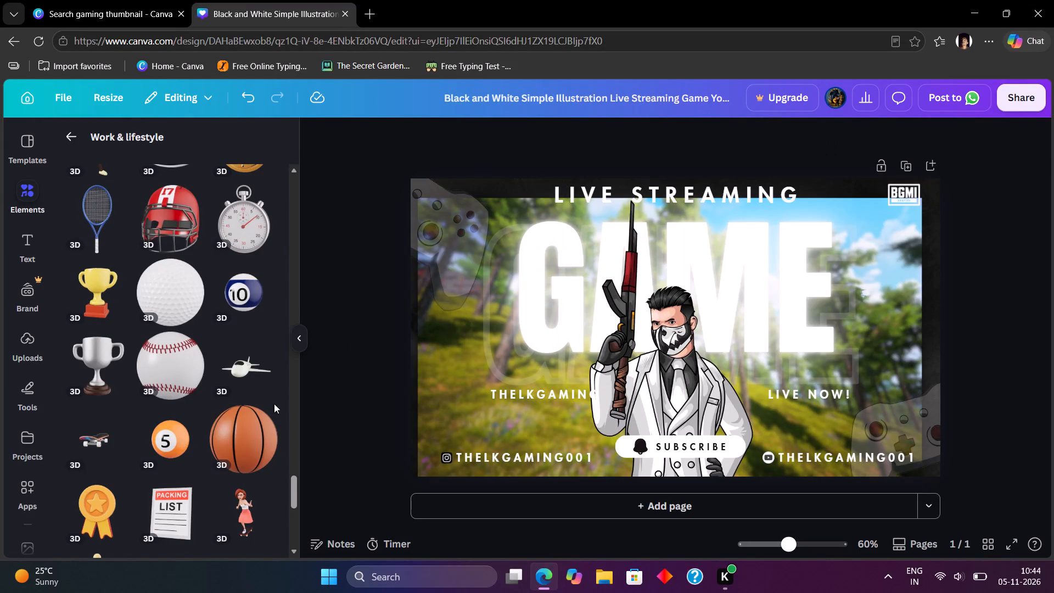
Browse further through the Work & lifestyle 3D collection for a decoration that suits the gaming thumbnail.
scroll(244, 425, down, 6)
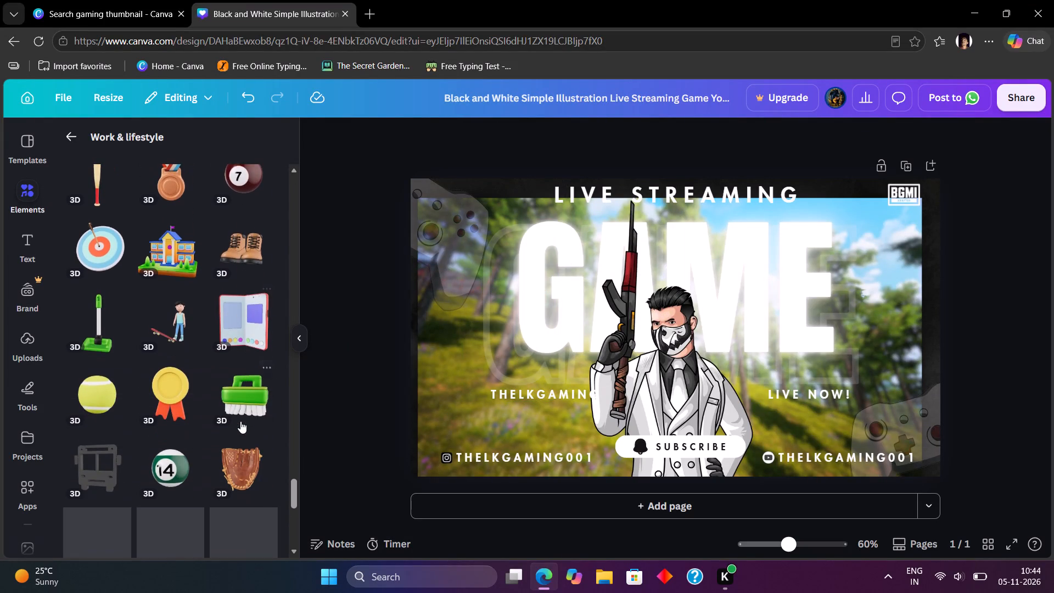
scroll(240, 421, down, 7)
scroll(228, 363, down, 2)
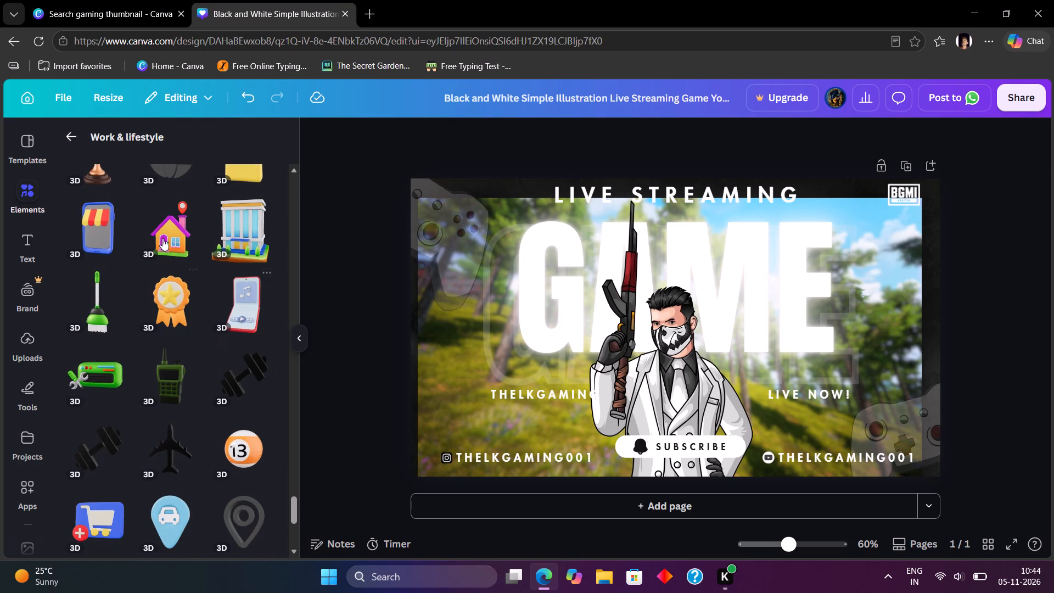
scroll(141, 213, down, 2)
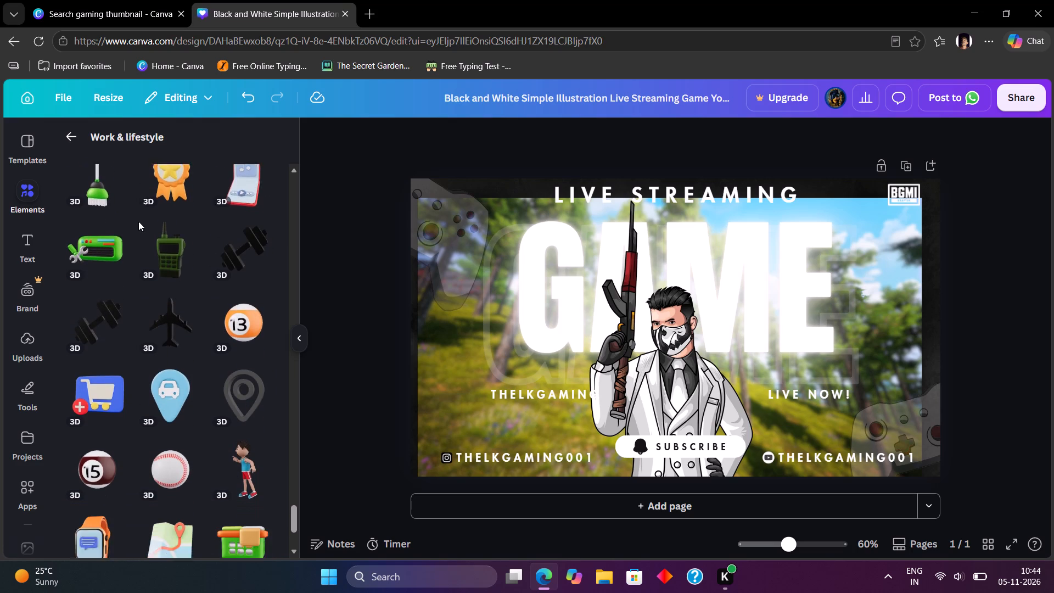
scroll(138, 221, down, 4)
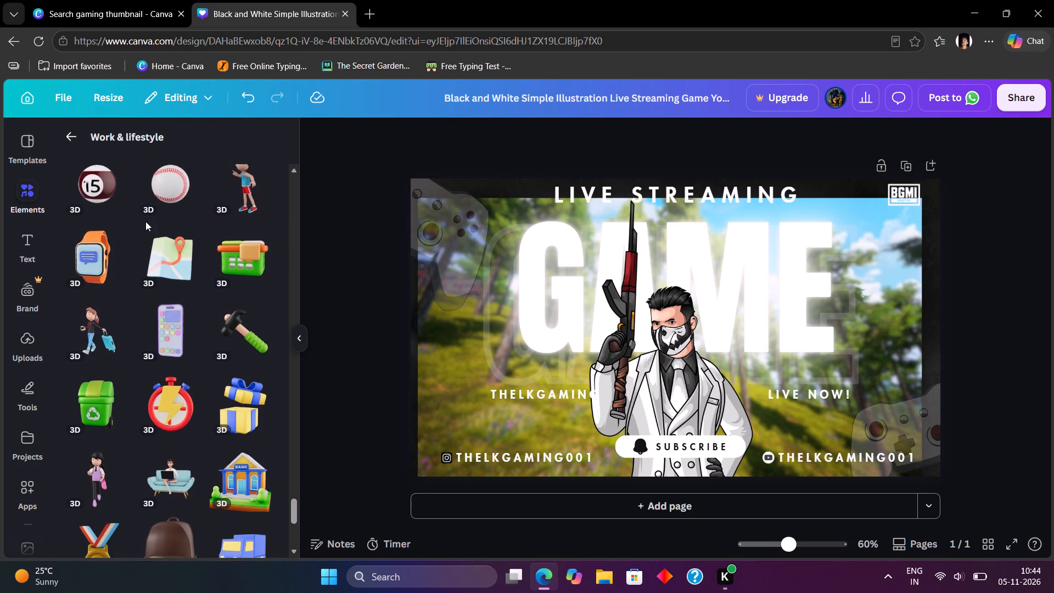
scroll(145, 221, down, 5)
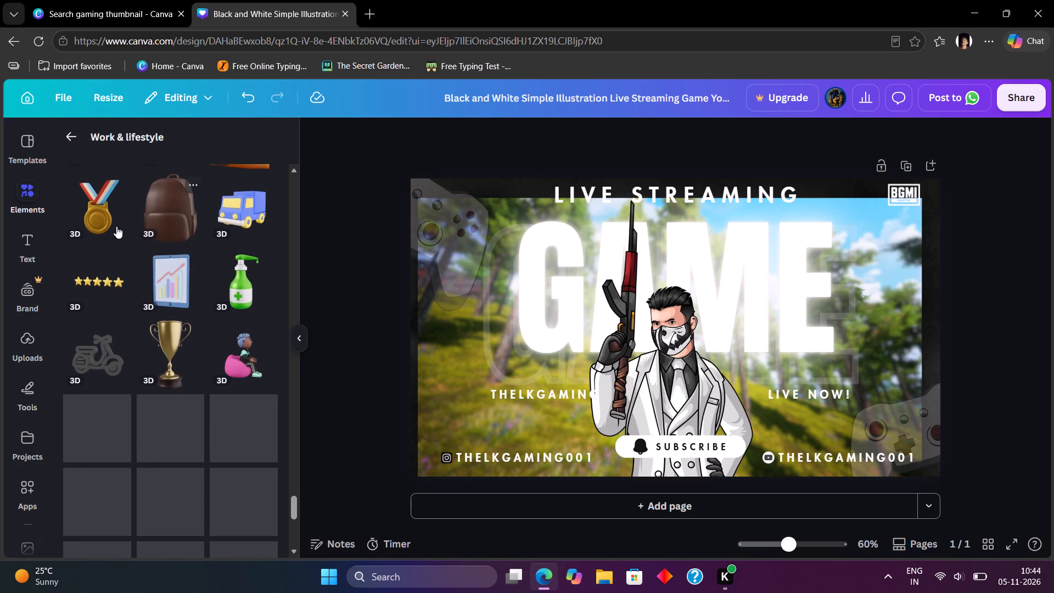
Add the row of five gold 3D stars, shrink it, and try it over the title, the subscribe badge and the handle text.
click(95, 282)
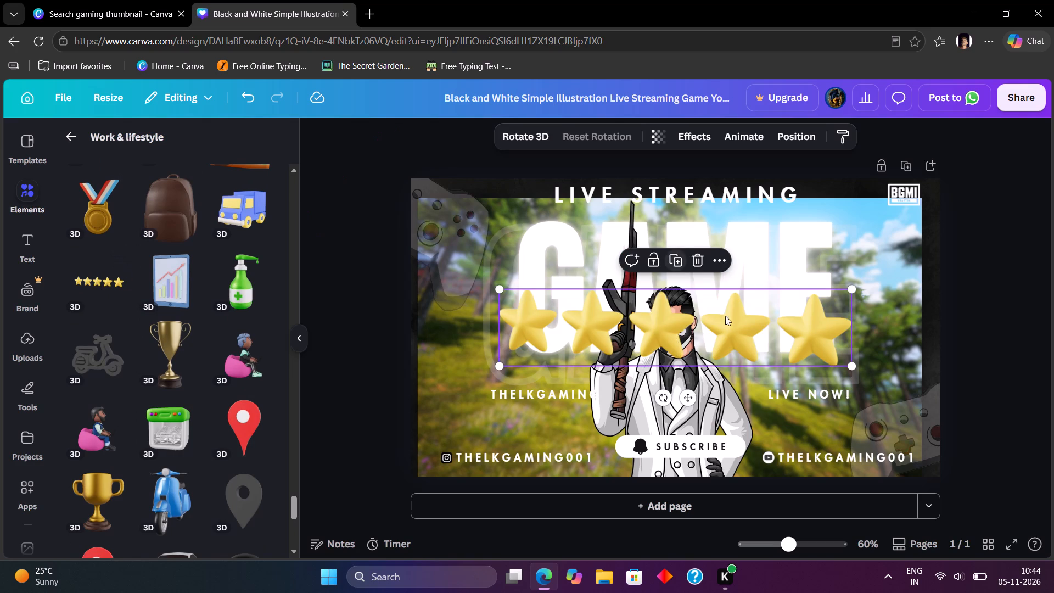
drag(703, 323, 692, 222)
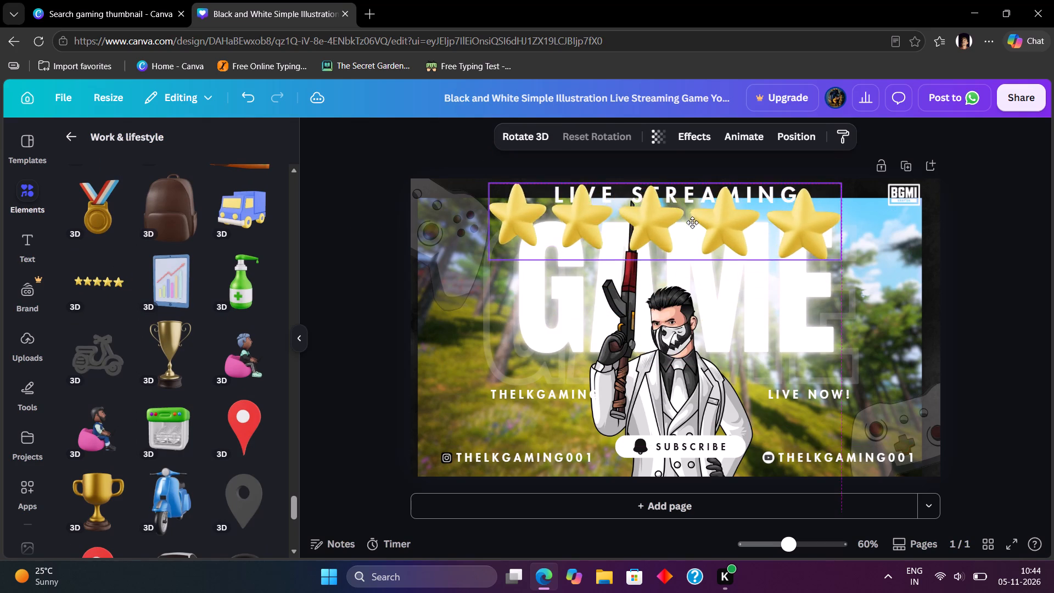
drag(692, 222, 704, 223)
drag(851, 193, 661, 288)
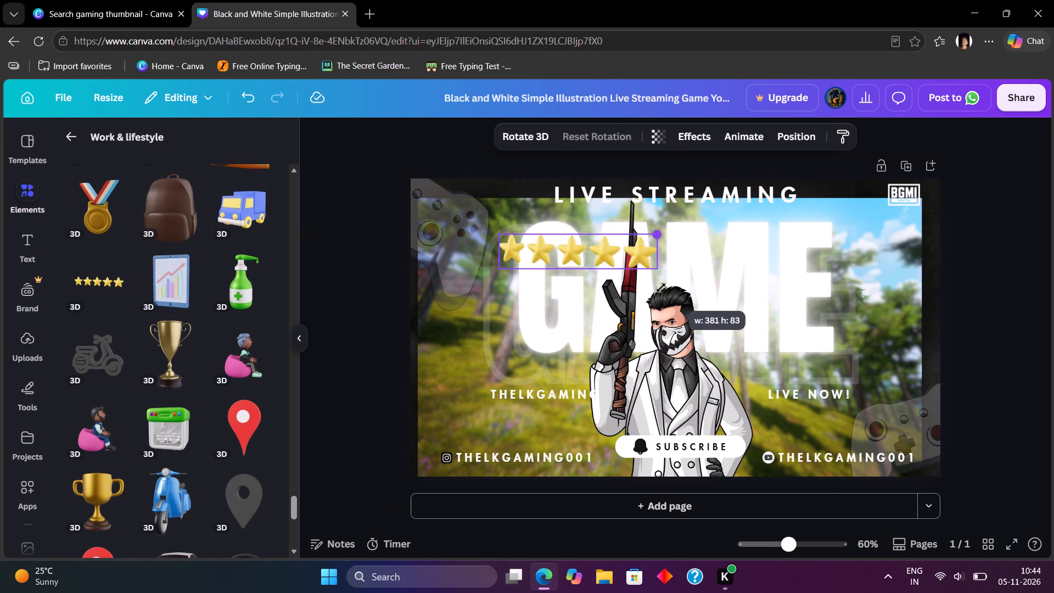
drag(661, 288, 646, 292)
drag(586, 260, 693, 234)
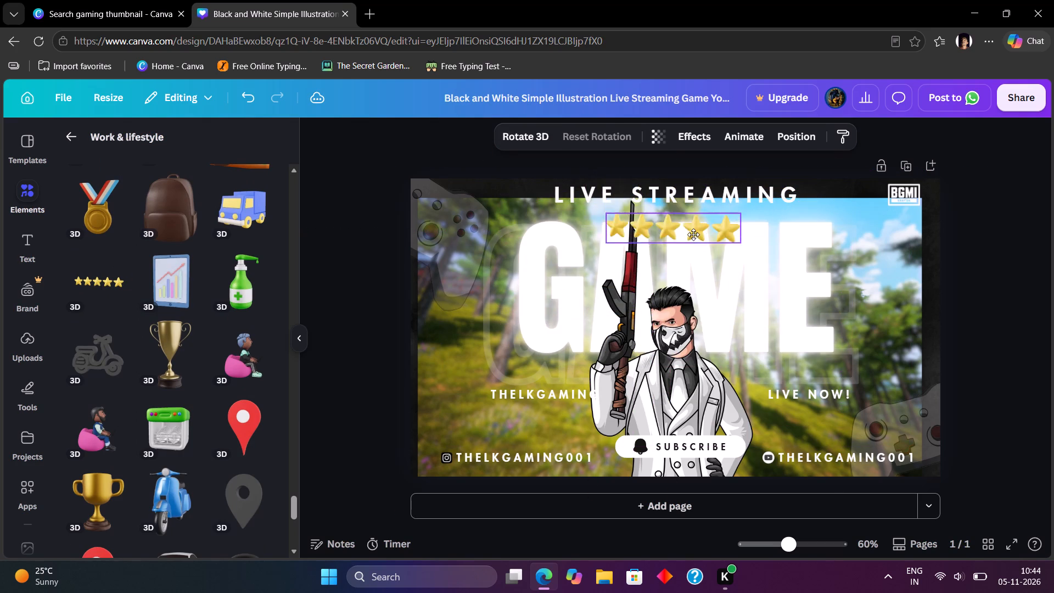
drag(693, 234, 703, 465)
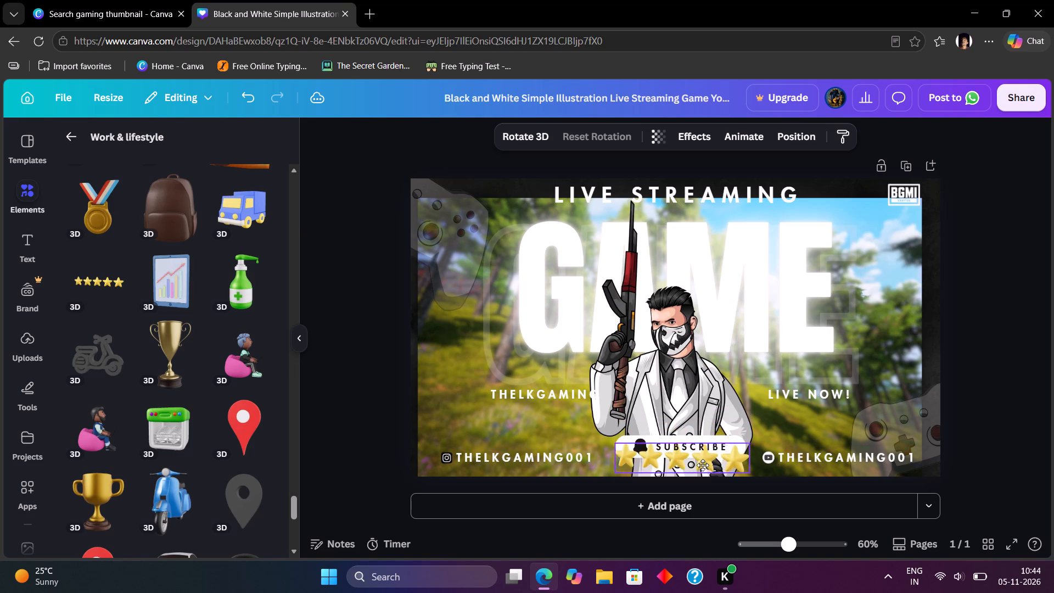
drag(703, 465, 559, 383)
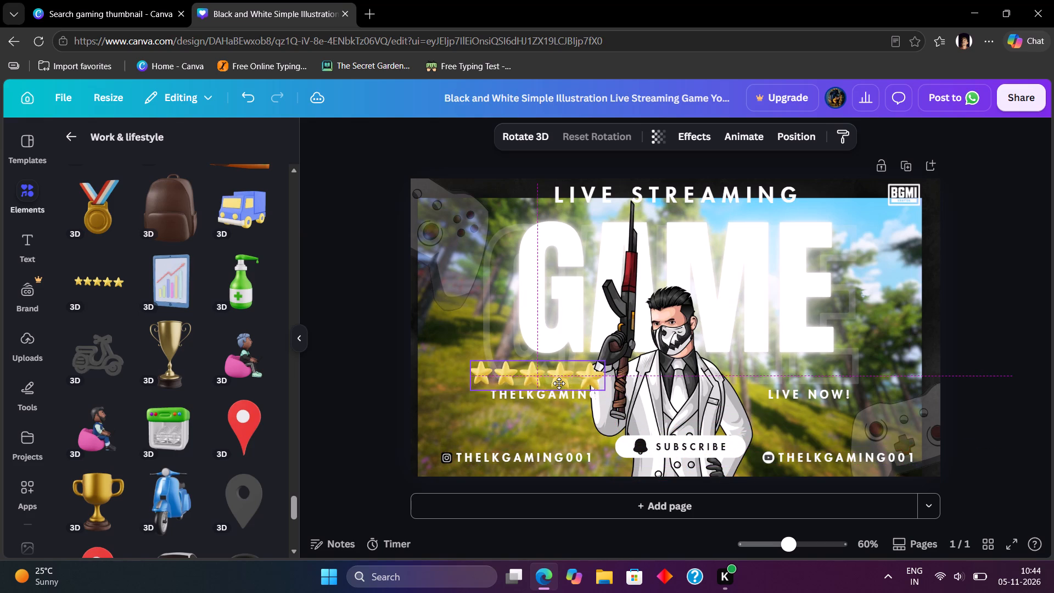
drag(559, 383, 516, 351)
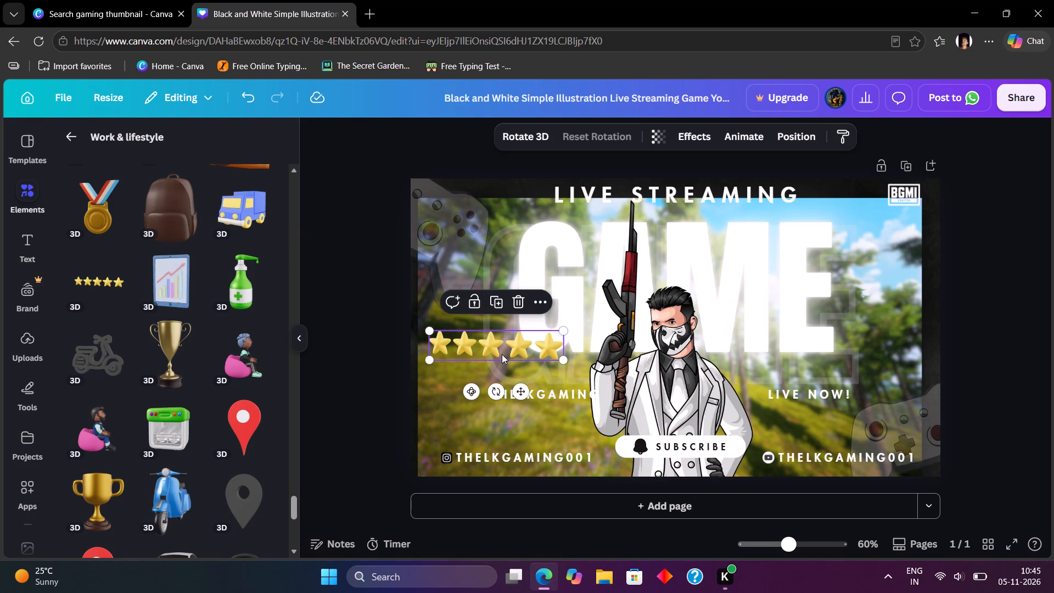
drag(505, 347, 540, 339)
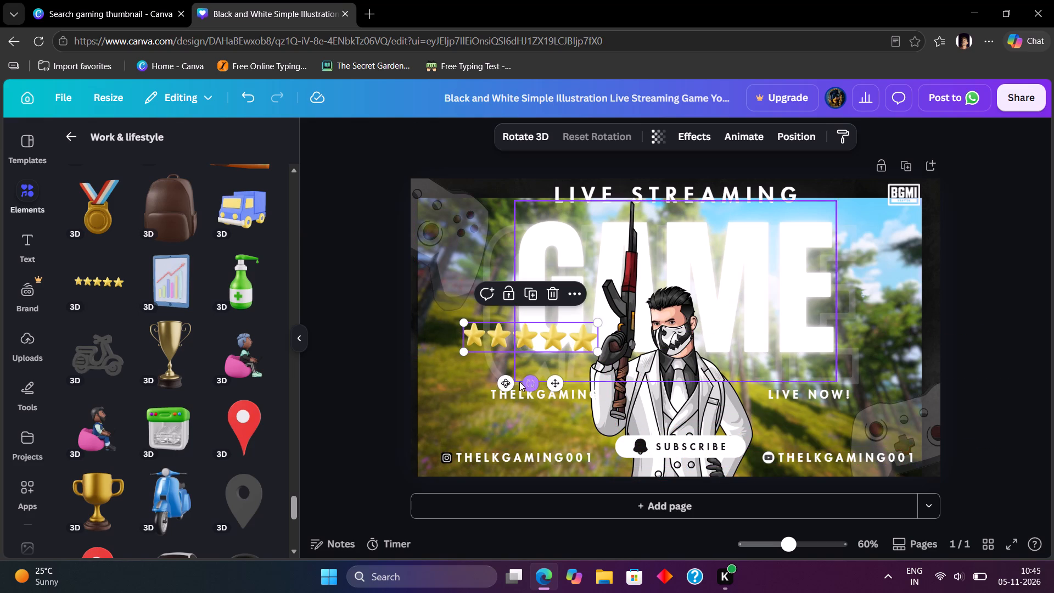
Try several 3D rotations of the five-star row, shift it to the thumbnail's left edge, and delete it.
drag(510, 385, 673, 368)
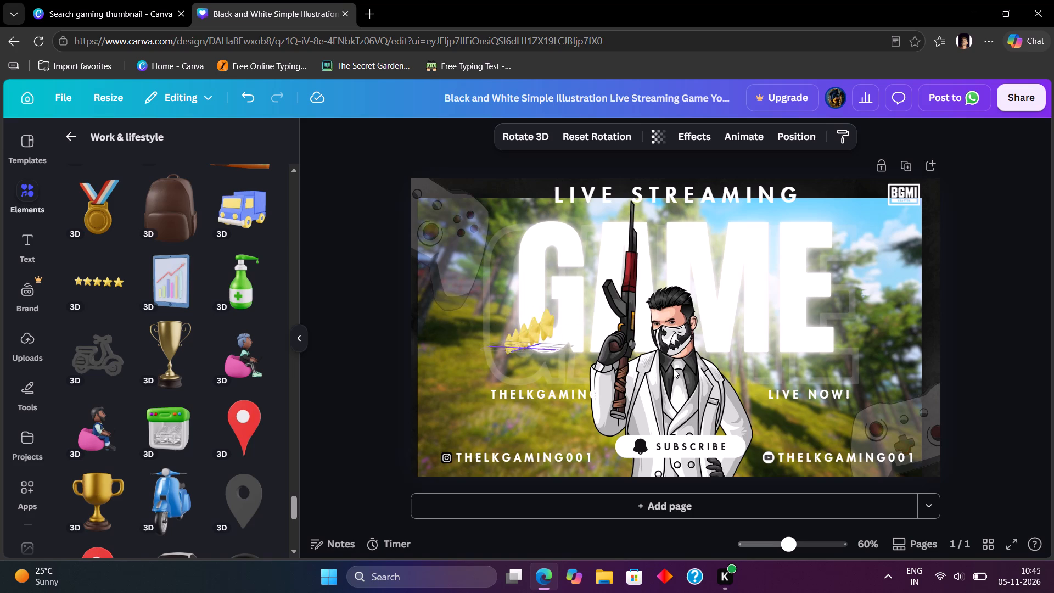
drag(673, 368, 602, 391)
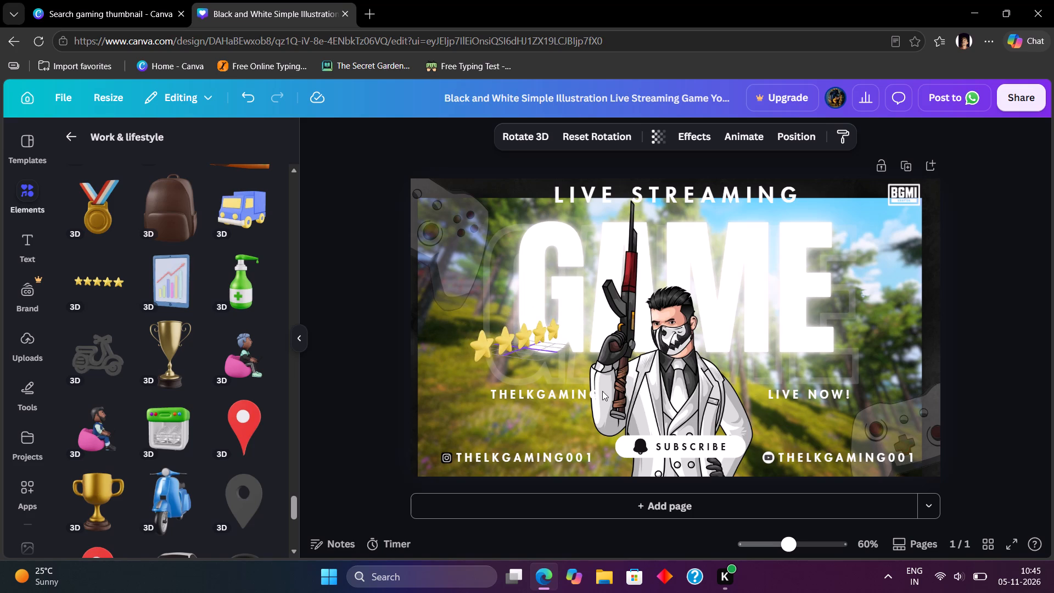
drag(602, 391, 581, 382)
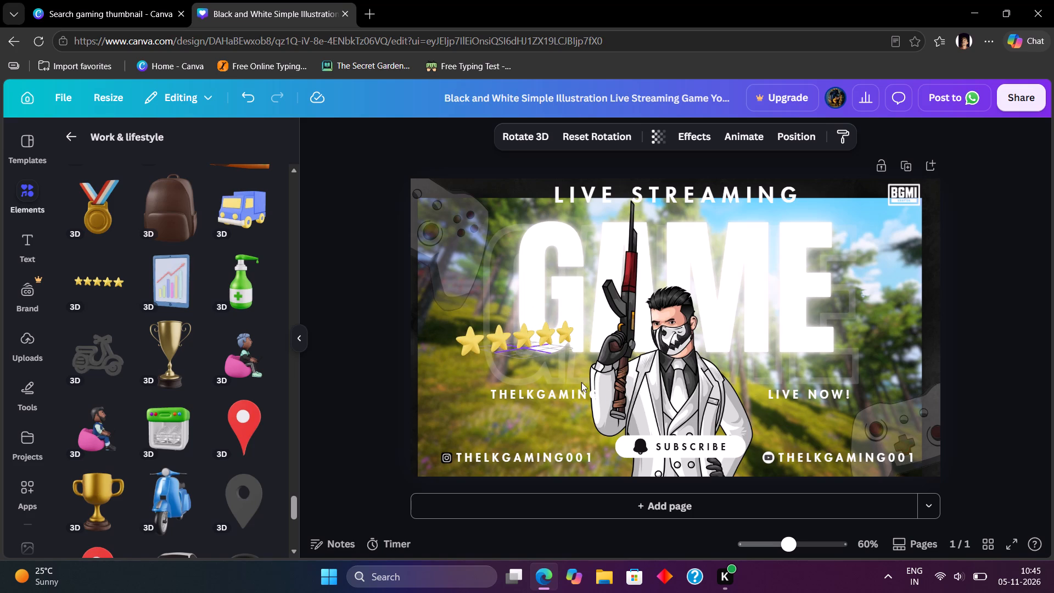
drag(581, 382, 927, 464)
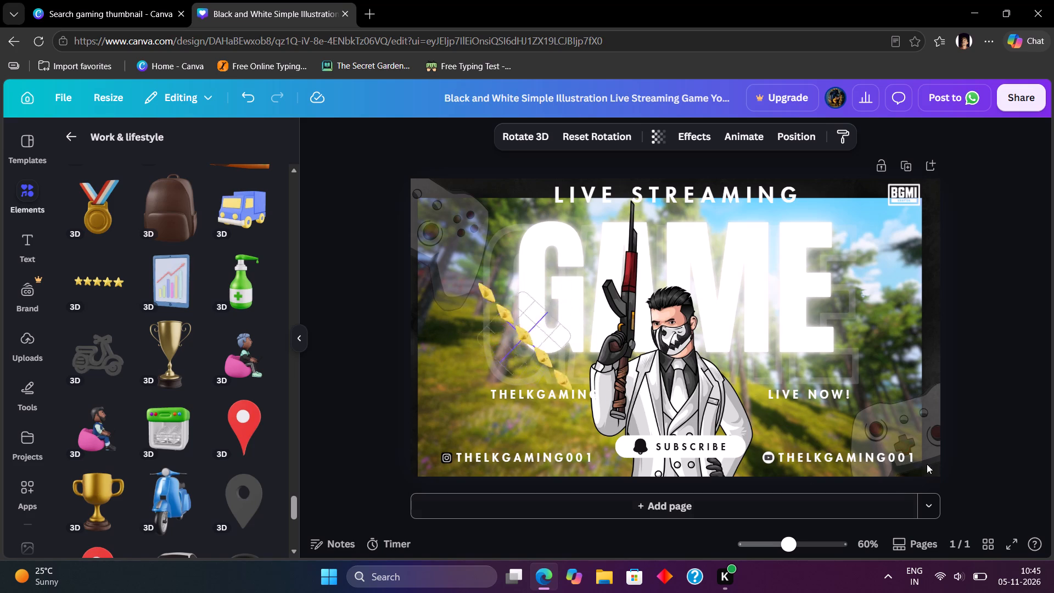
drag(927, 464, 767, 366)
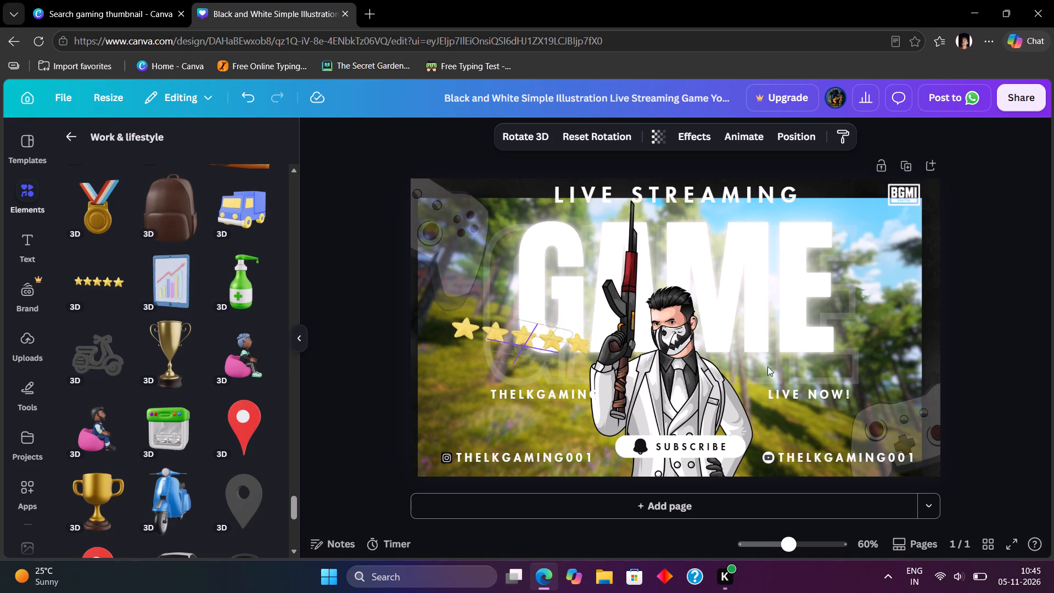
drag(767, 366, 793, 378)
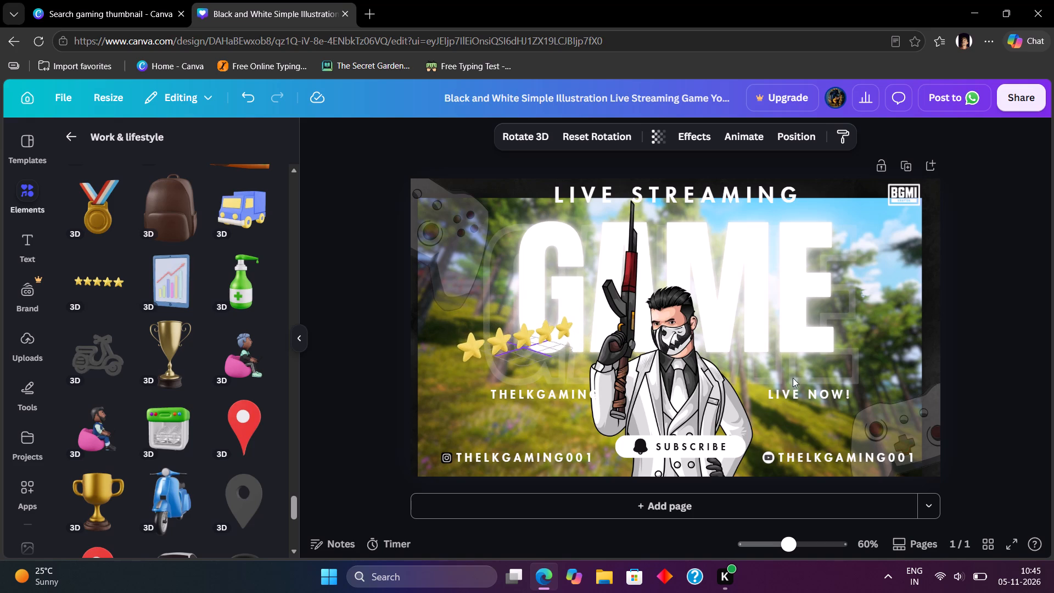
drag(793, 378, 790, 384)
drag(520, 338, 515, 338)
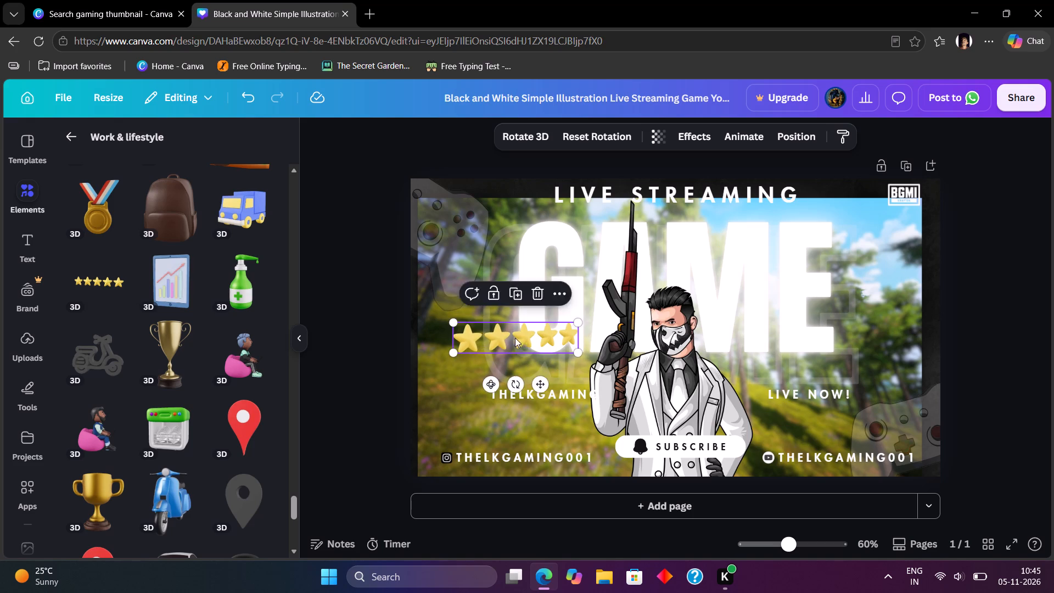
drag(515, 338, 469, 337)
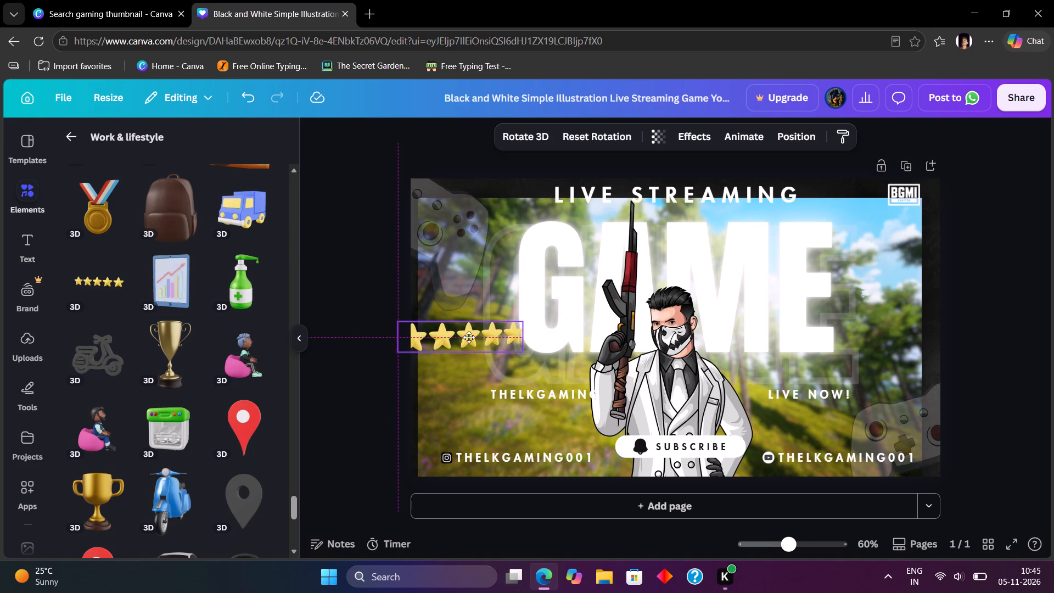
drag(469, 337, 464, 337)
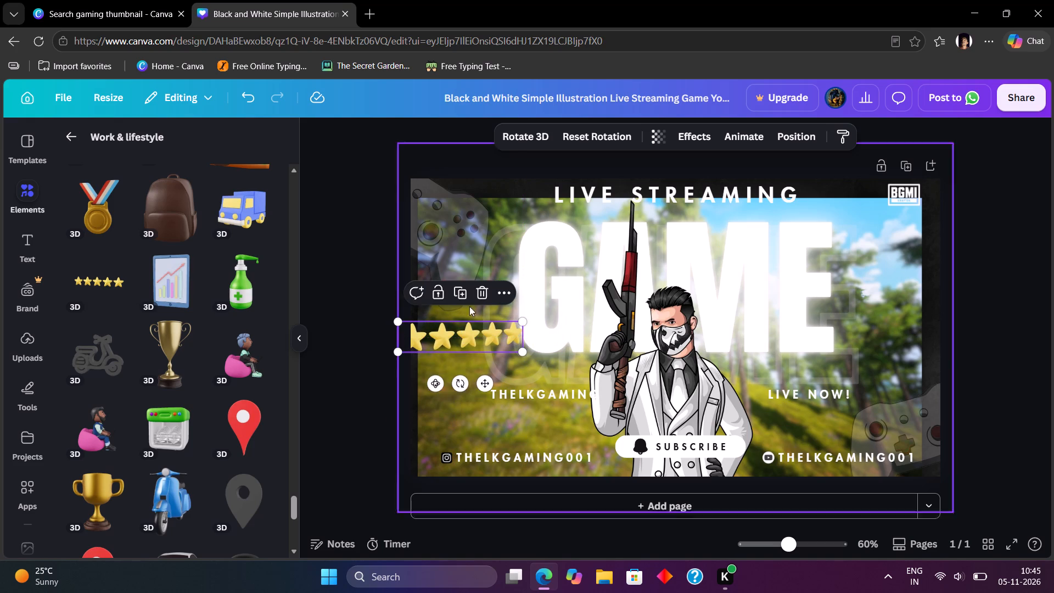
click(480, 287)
Look through more Work & lifestyle elements and the other 3D categories for a suitable decoration.
scroll(182, 398, down, 3)
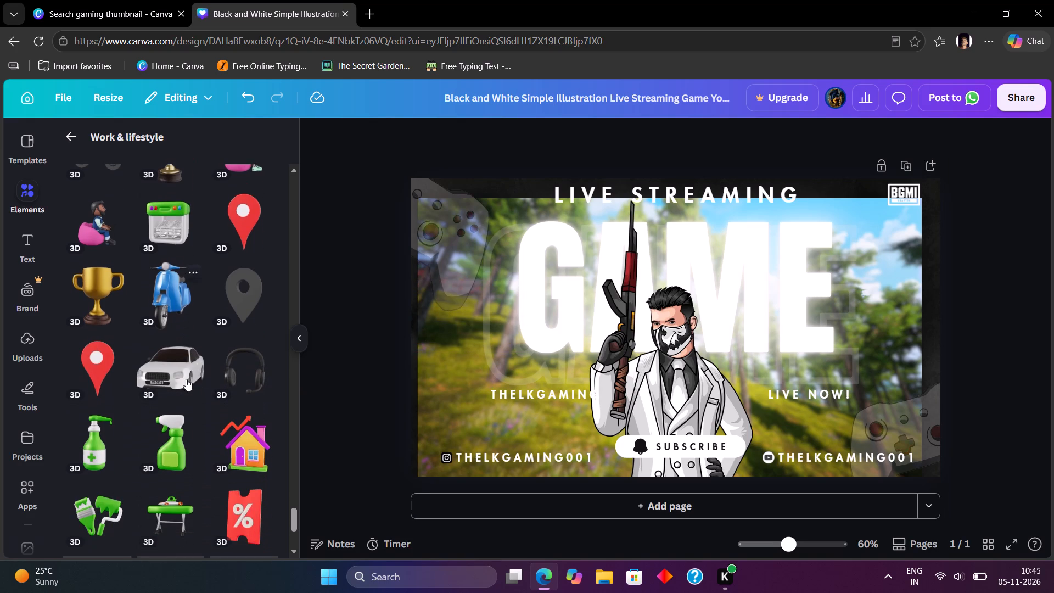
scroll(195, 368, down, 4)
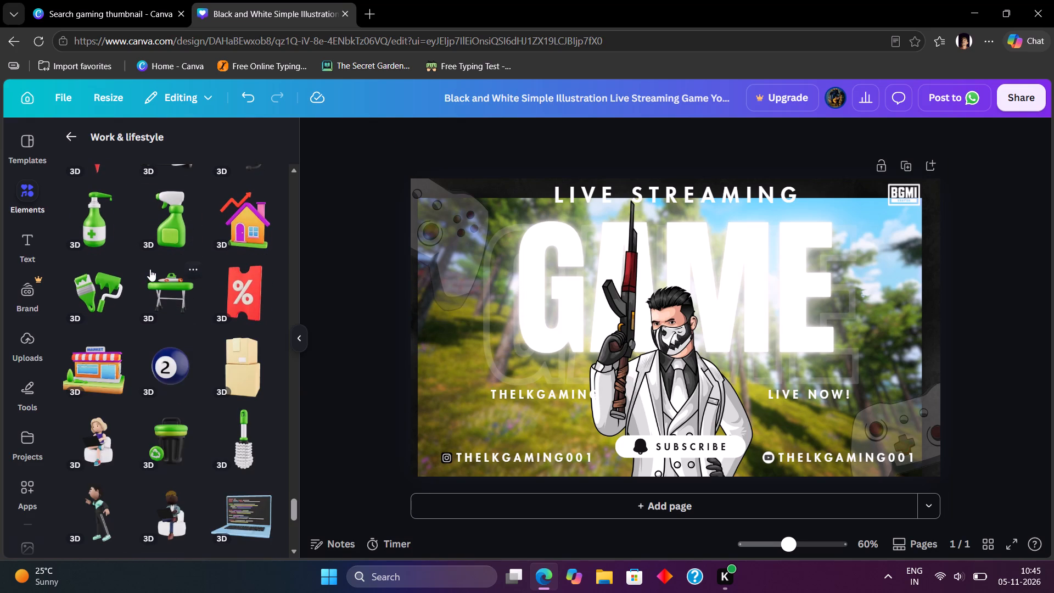
scroll(150, 269, down, 4)
click(60, 141)
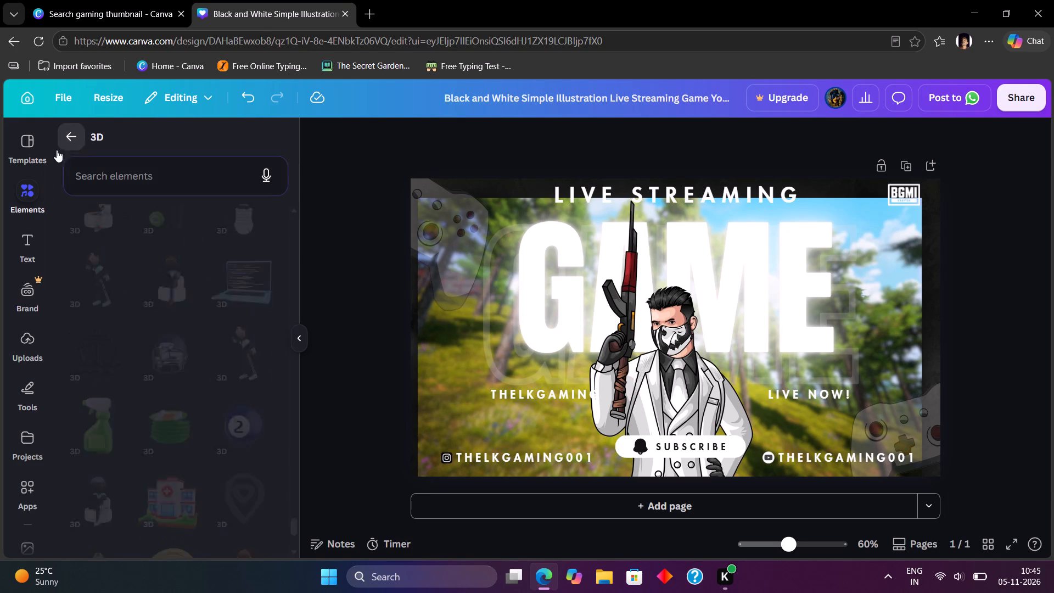
scroll(197, 322, down, 1)
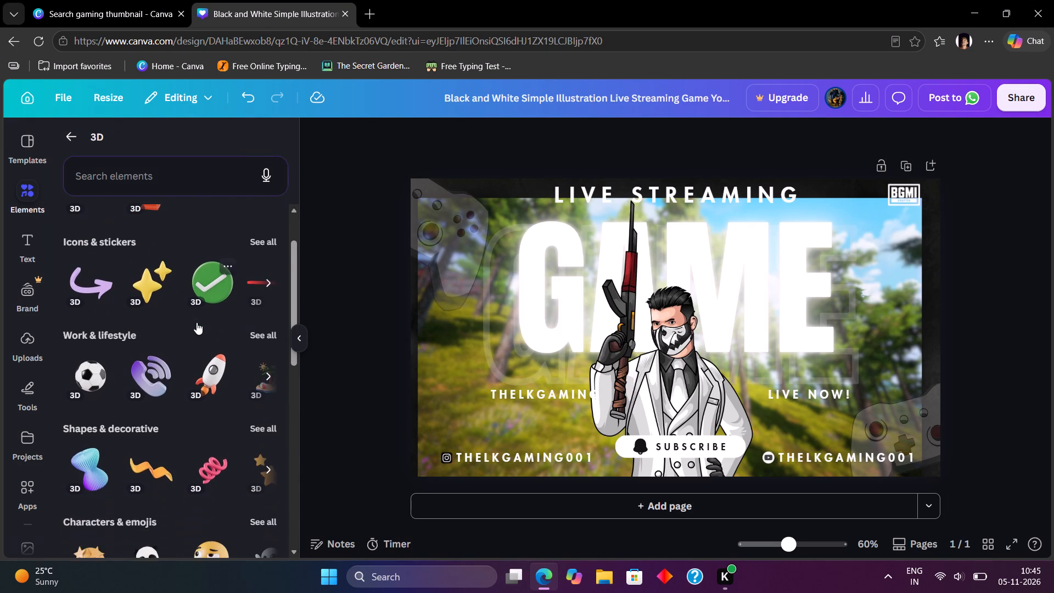
scroll(197, 322, down, 6)
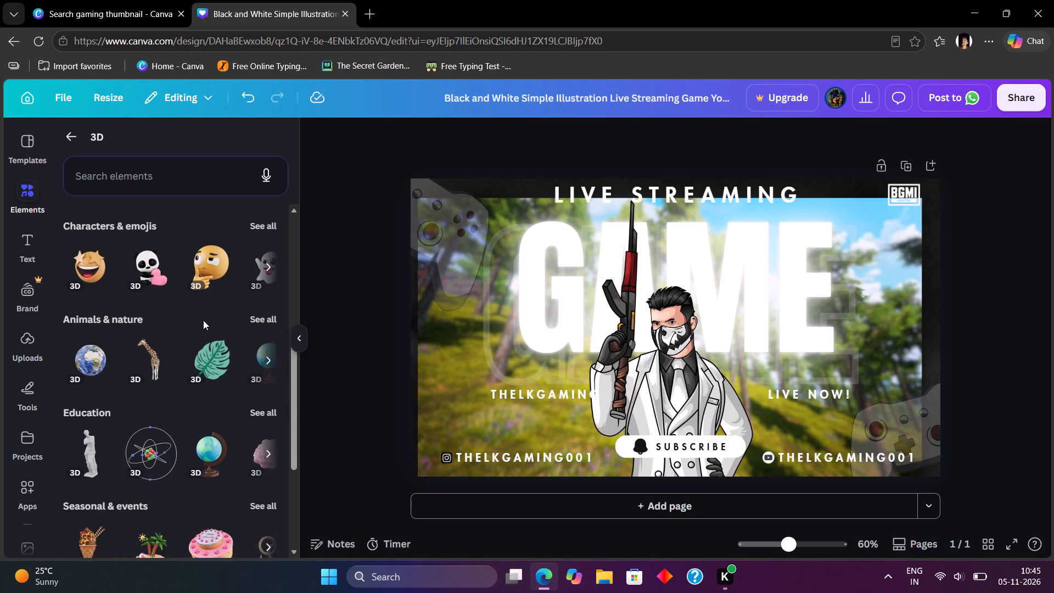
scroll(203, 320, down, 6)
Search the 3D elements for "gaming elements".
click(132, 186)
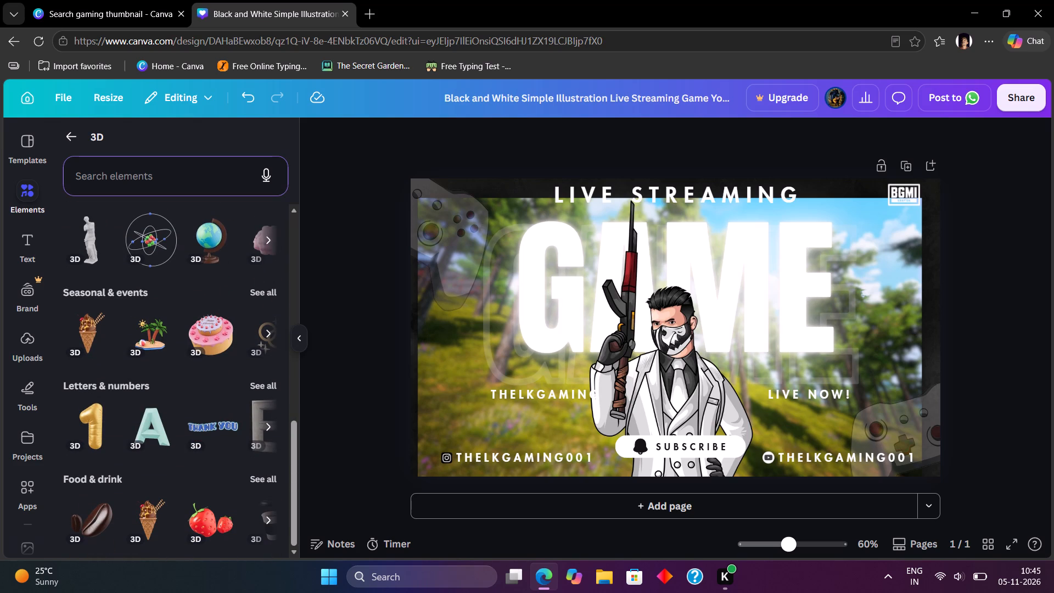
click(152, 180)
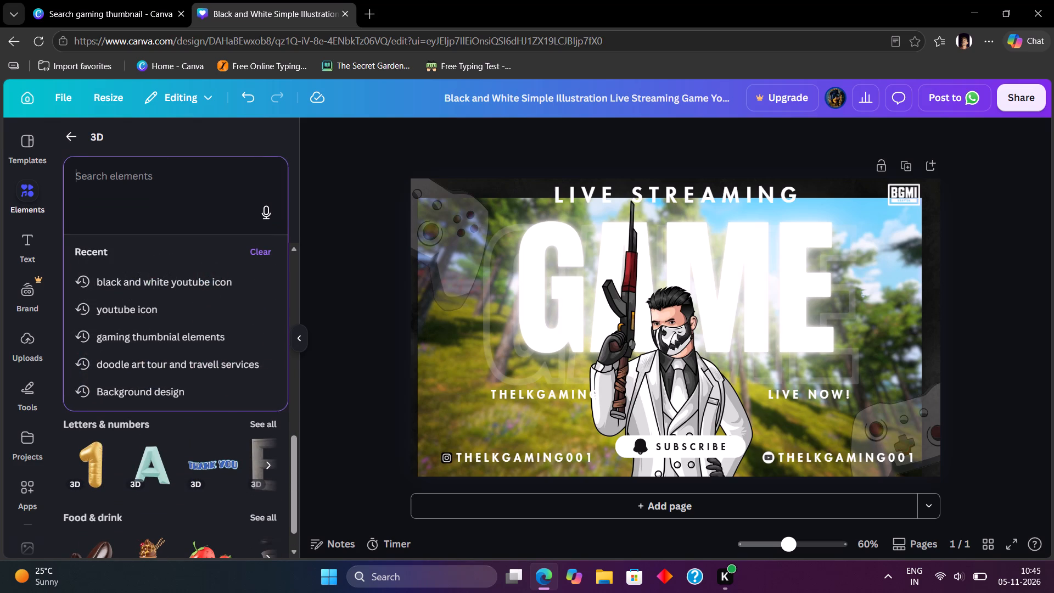
text(gamin)
text(g)
key(space)
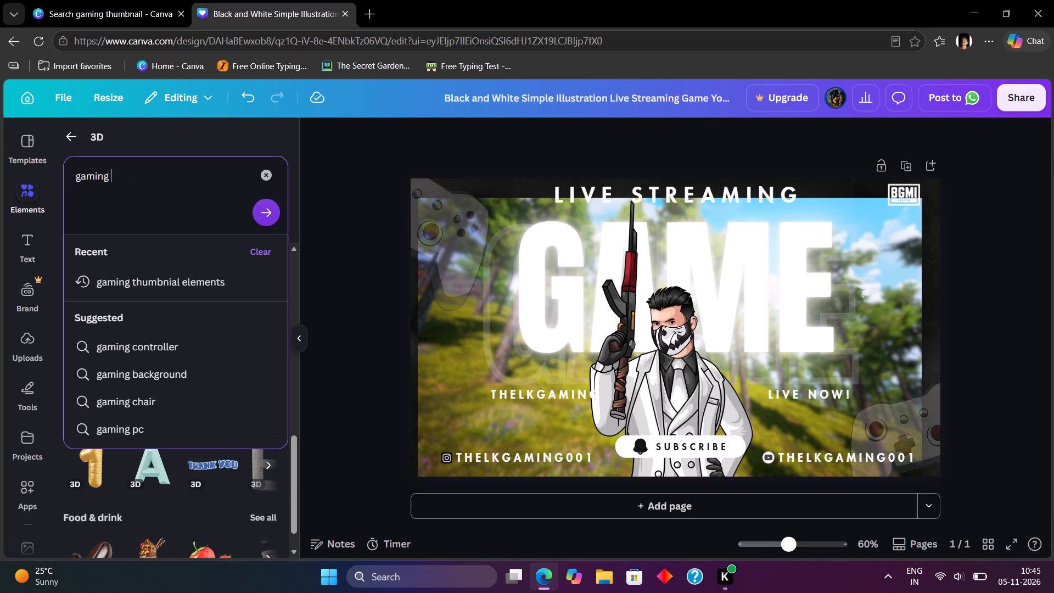
text(elements)
key(space)
key(Return)
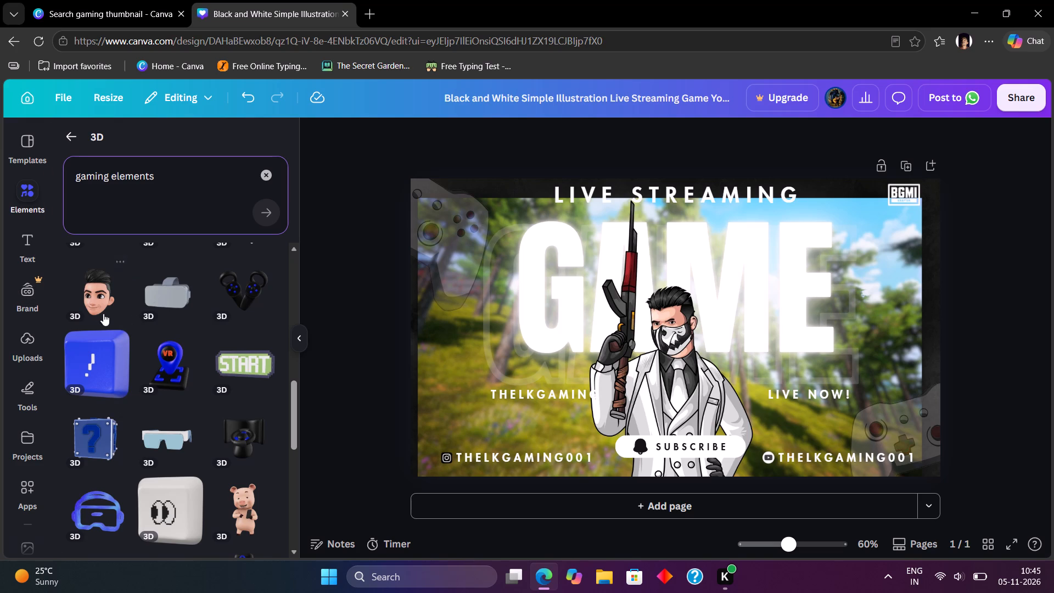
Browse the 3D gaming search results for an element that suits the thumbnail.
scroll(201, 334, down, 3)
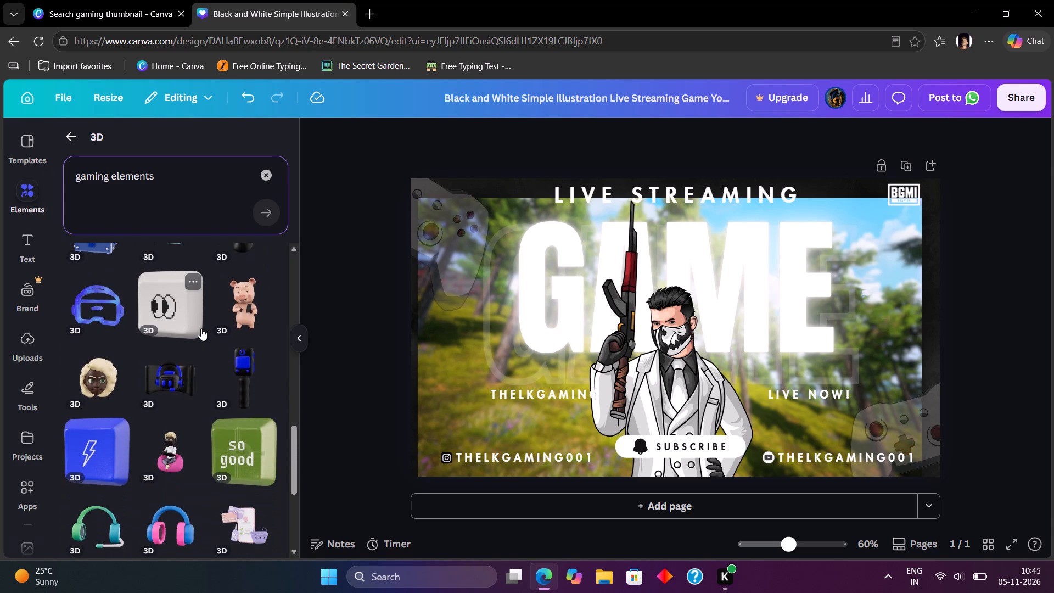
scroll(201, 328, down, 5)
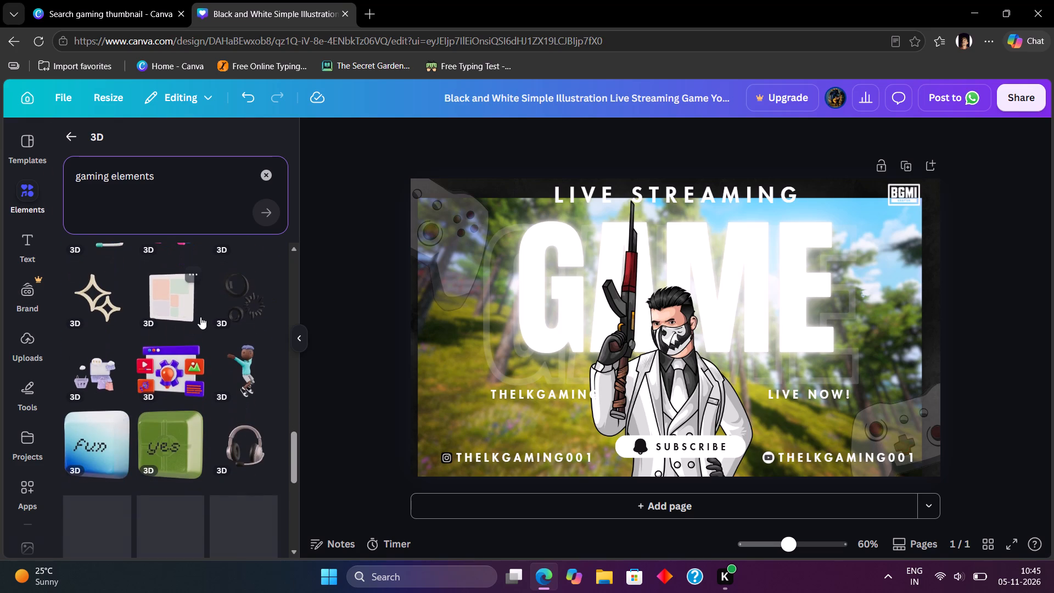
scroll(200, 317, down, 3)
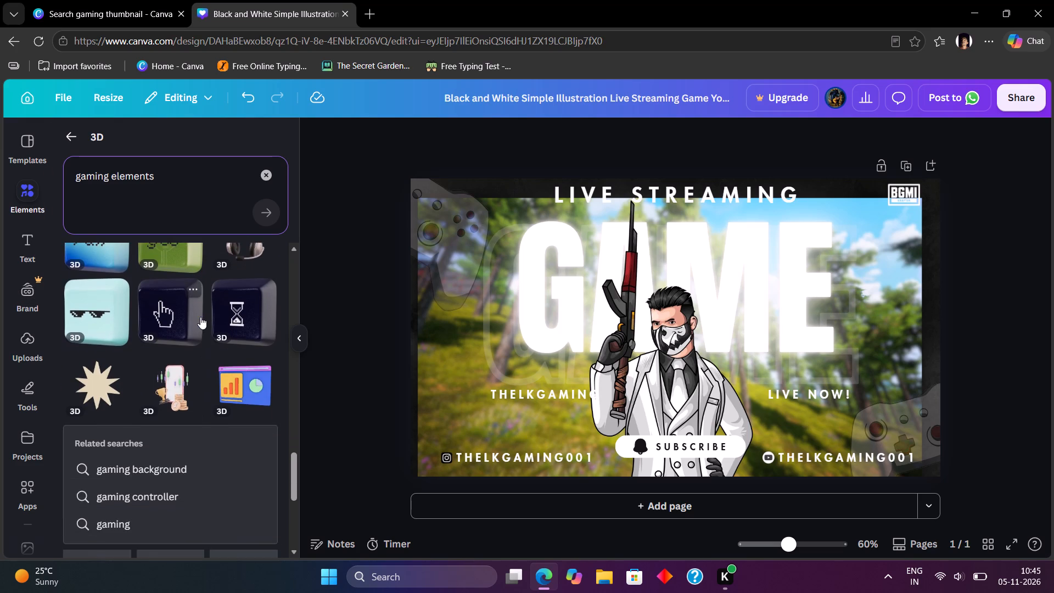
scroll(200, 317, down, 6)
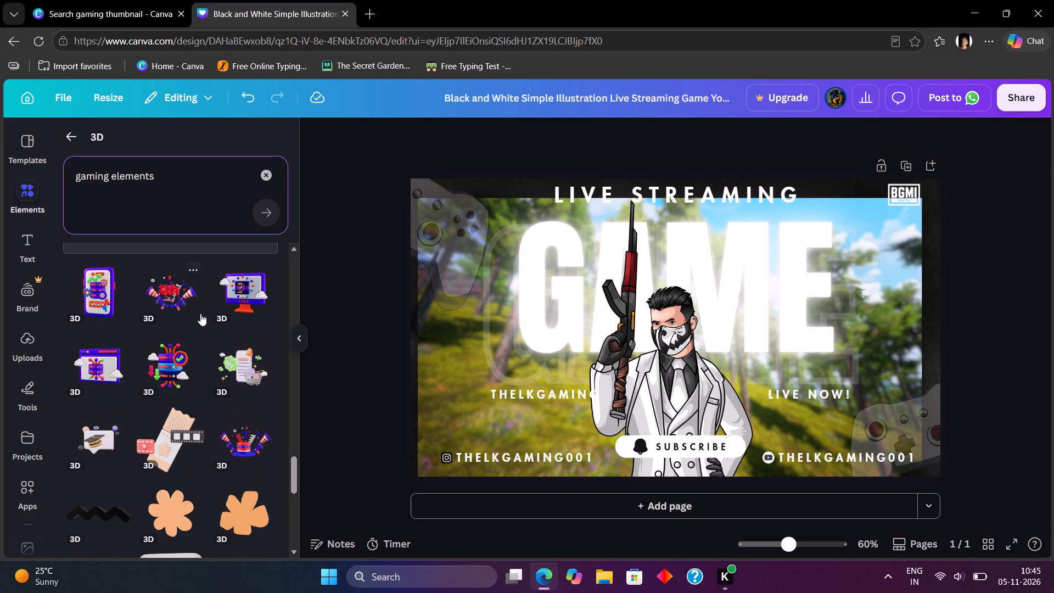
scroll(200, 314, down, 4)
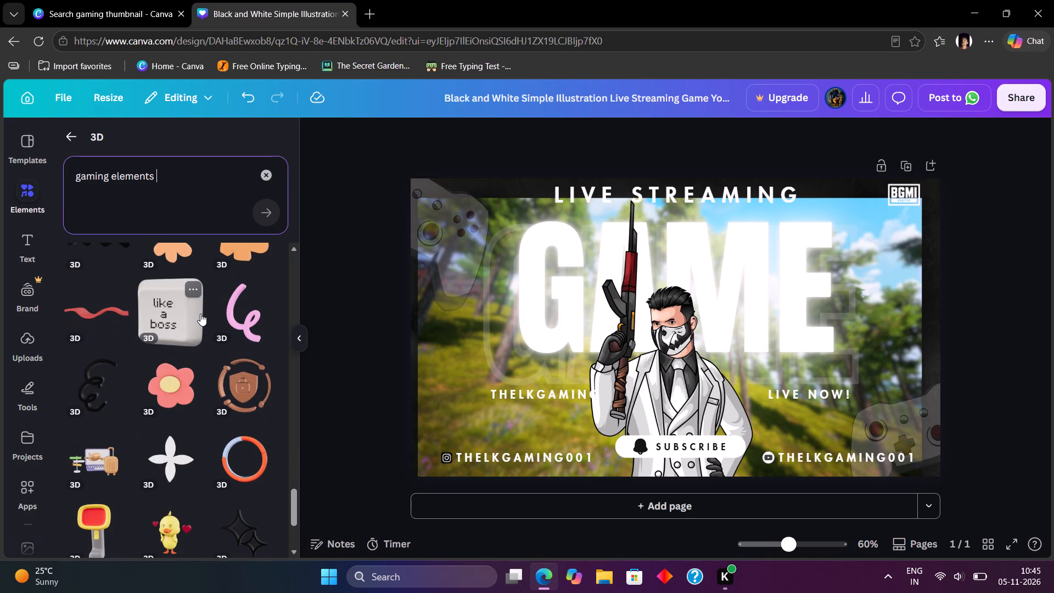
scroll(200, 314, down, 3)
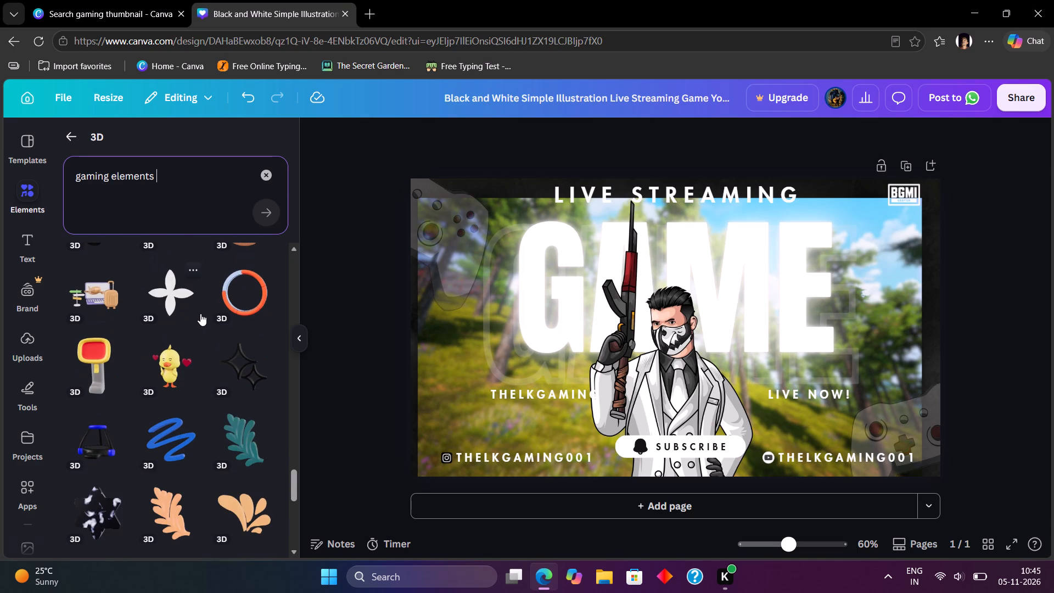
scroll(200, 314, down, 4)
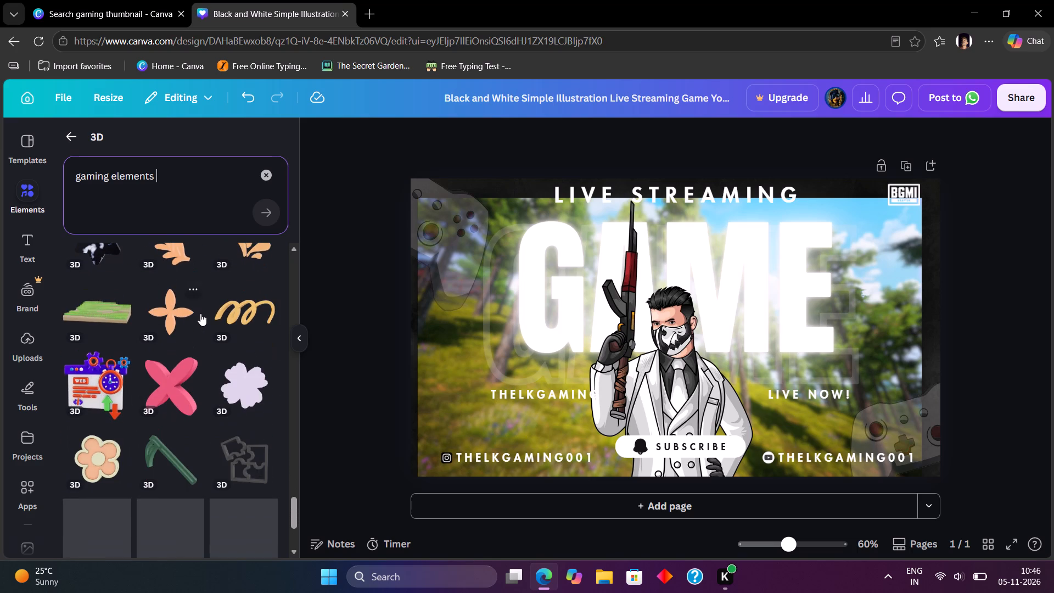
scroll(200, 314, down, 4)
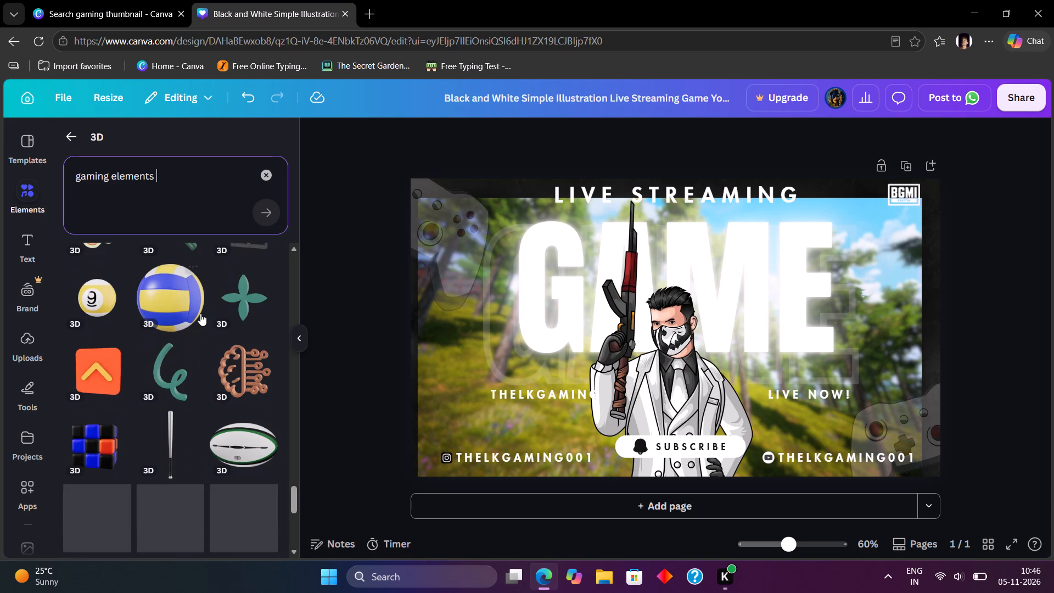
scroll(200, 314, down, 6)
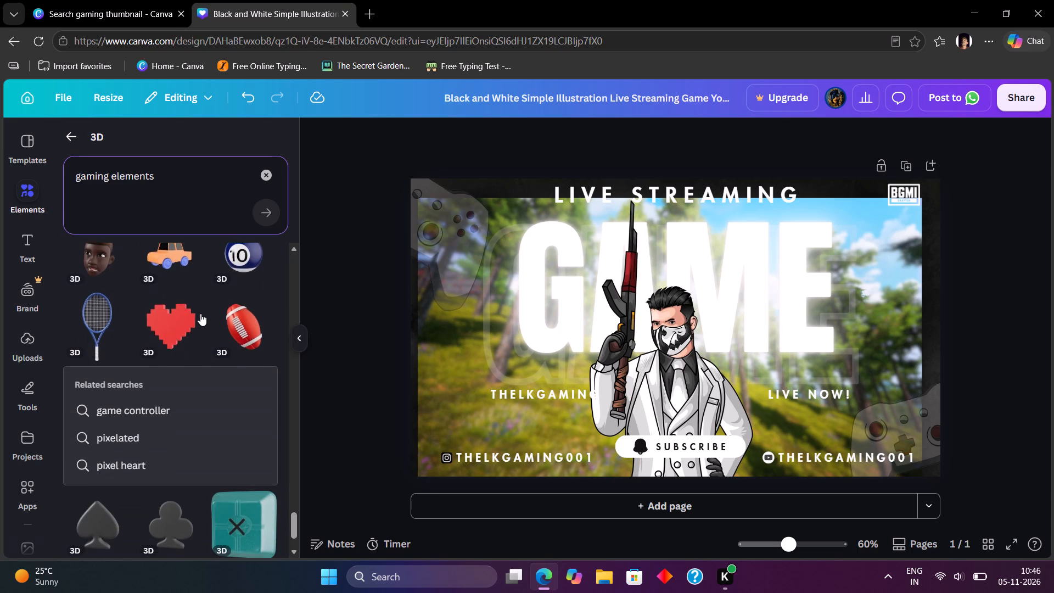
scroll(200, 314, down, 5)
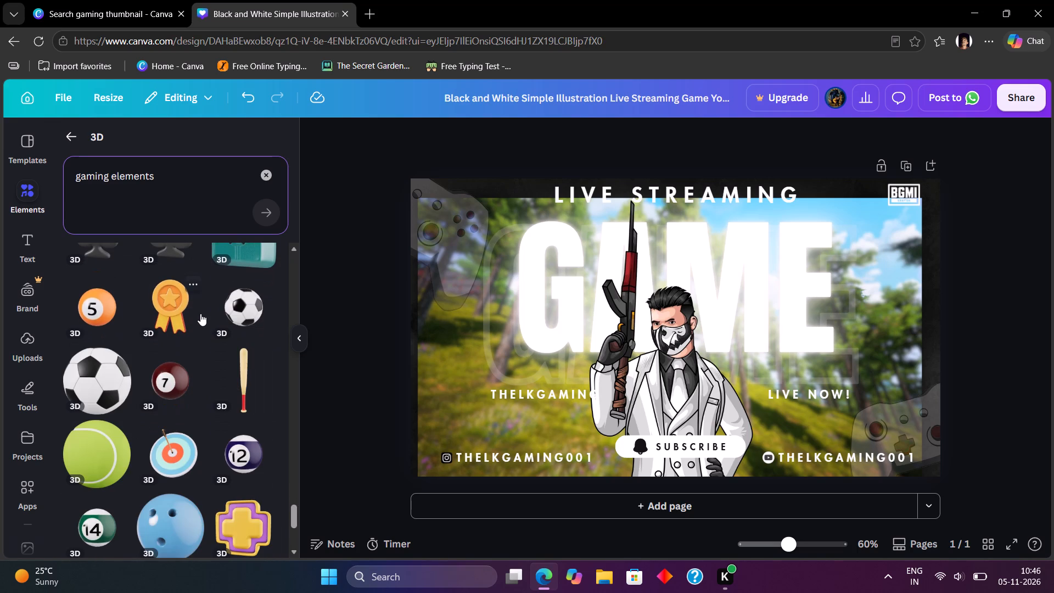
scroll(179, 309, down, 3)
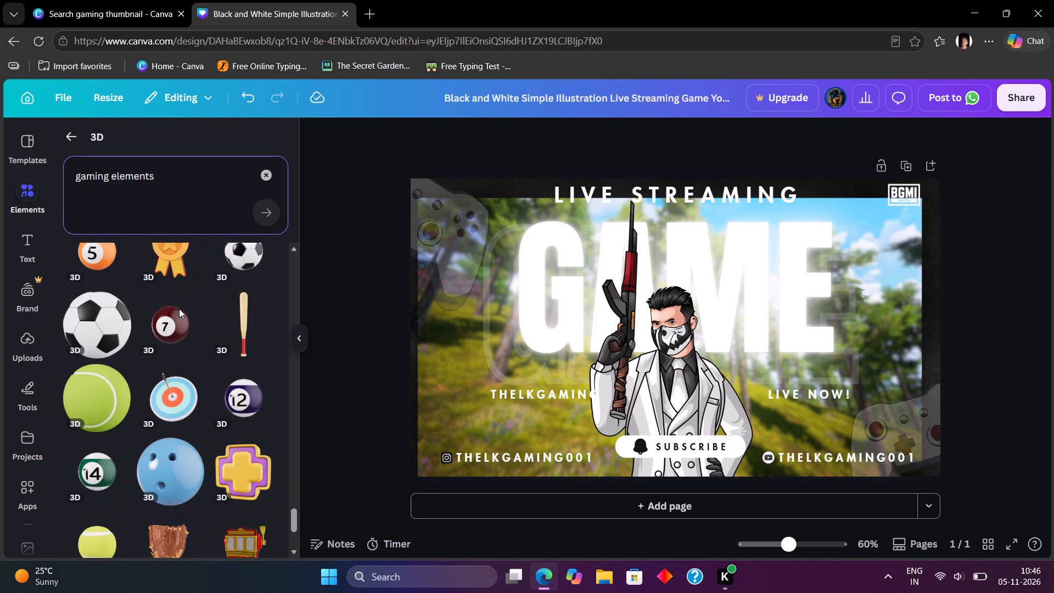
scroll(179, 309, down, 4)
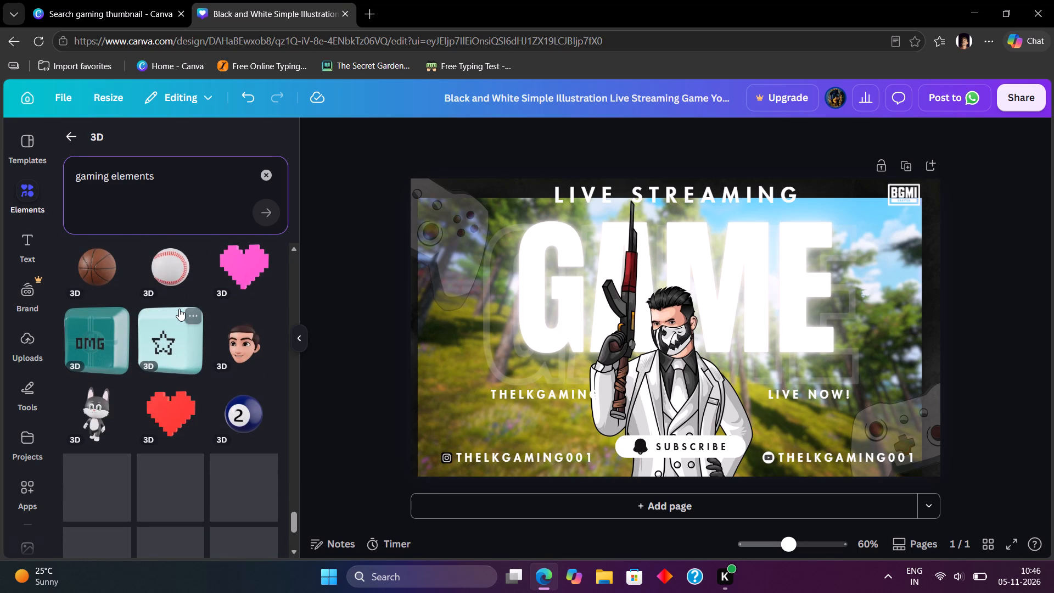
scroll(179, 309, down, 3)
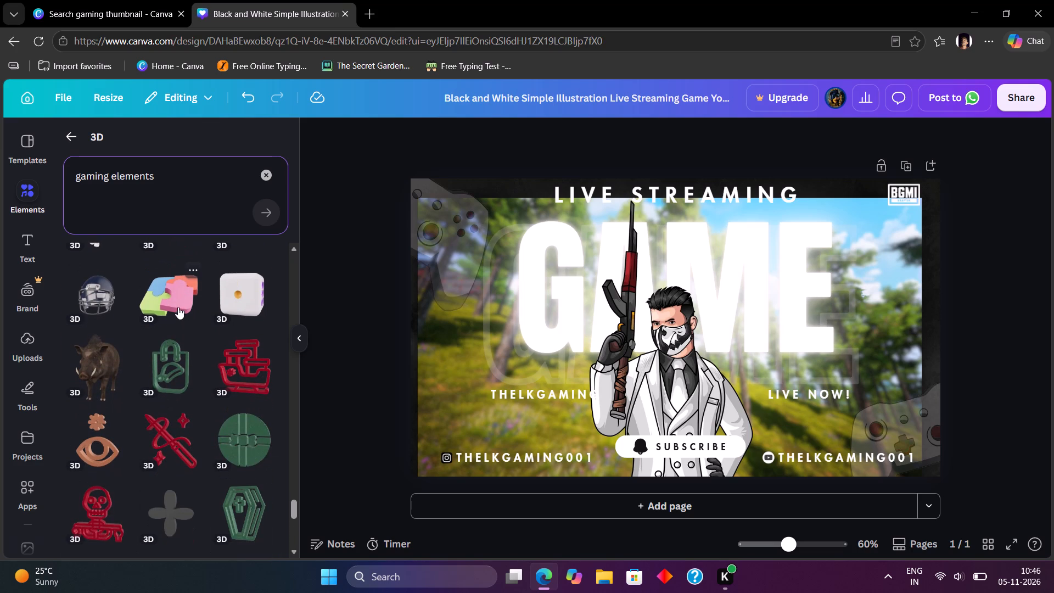
Add the dark-haired 3D male head from the earlier results, shrink it, and place it over the character's masked face.
scroll(178, 307, up, 11)
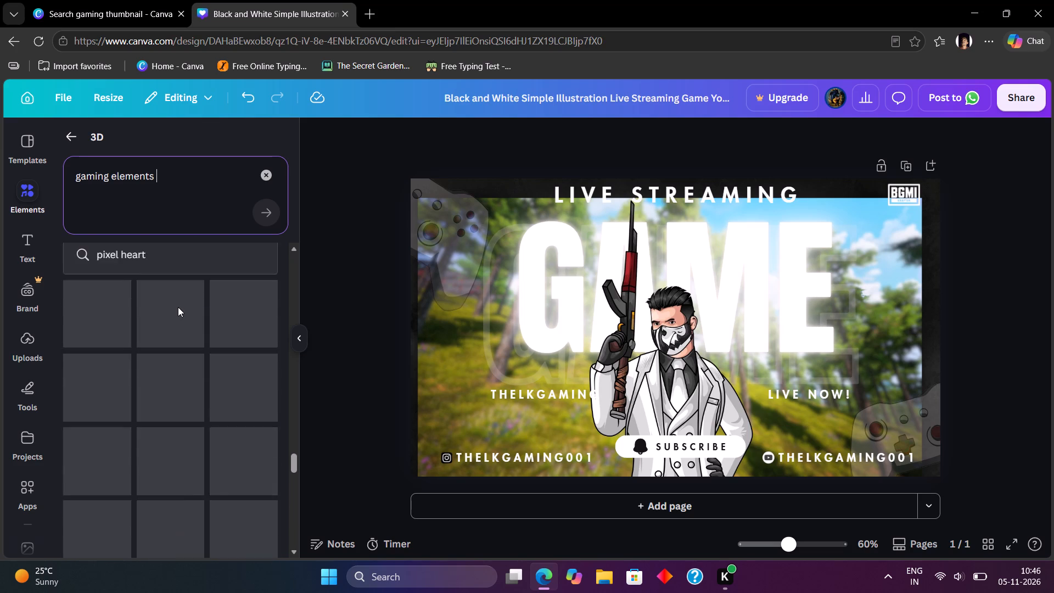
scroll(178, 307, up, 20)
scroll(178, 307, up, 16)
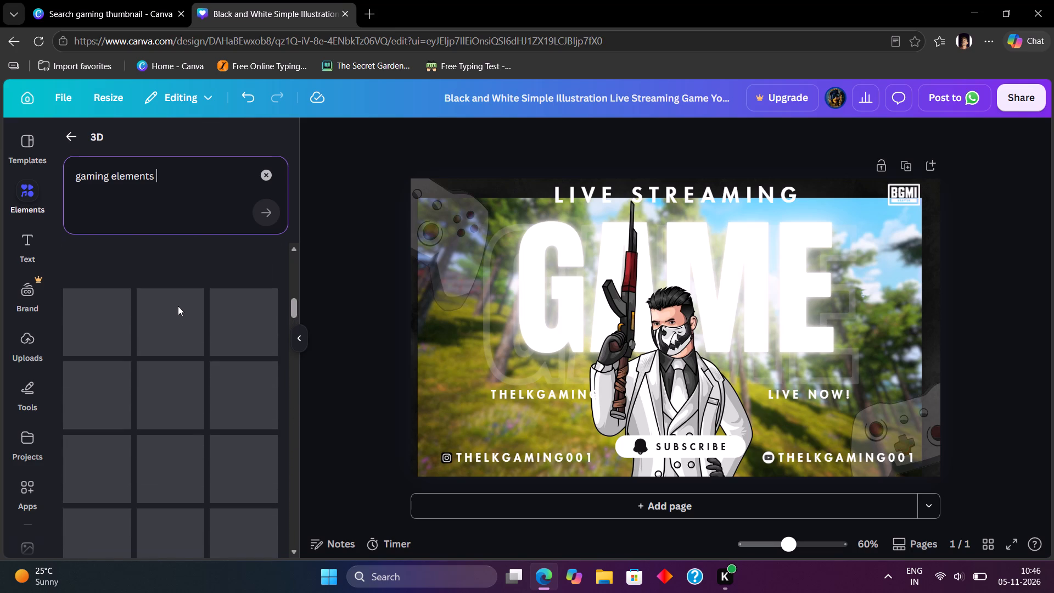
scroll(178, 306, up, 6)
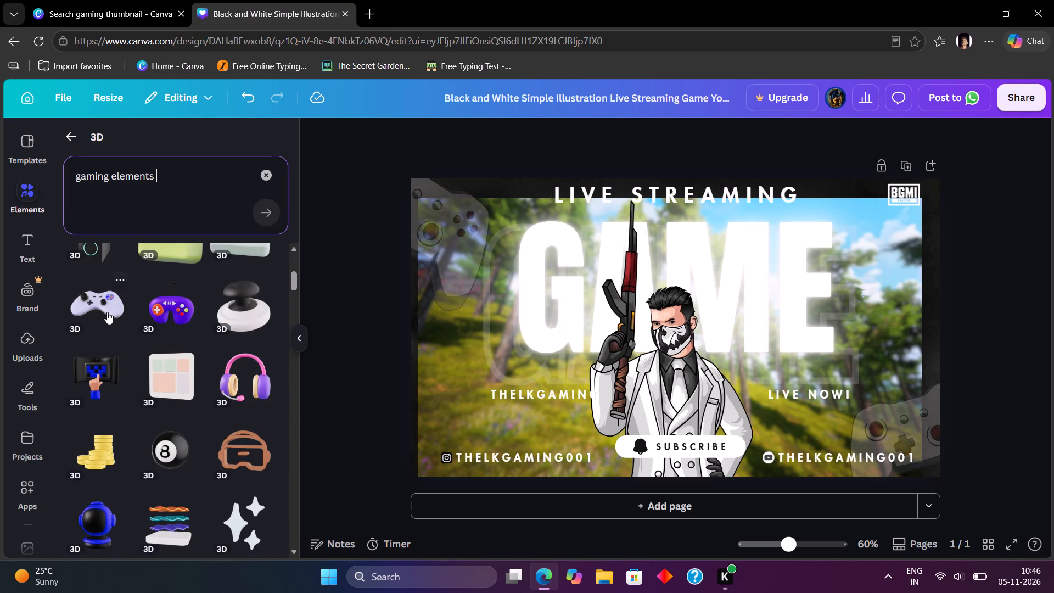
scroll(107, 312, up, 6)
scroll(107, 312, down, 9)
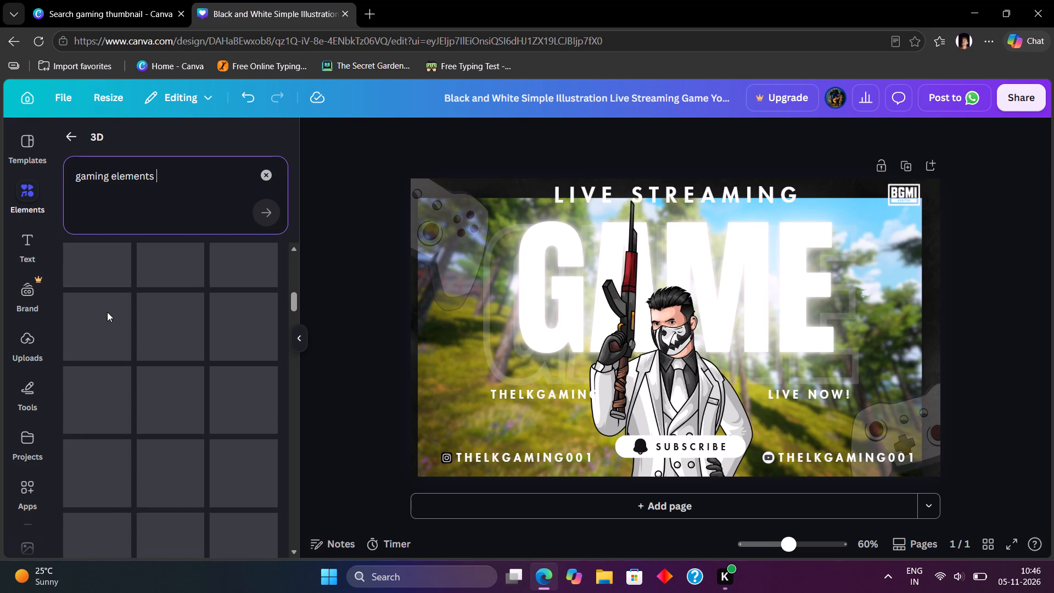
click(100, 278)
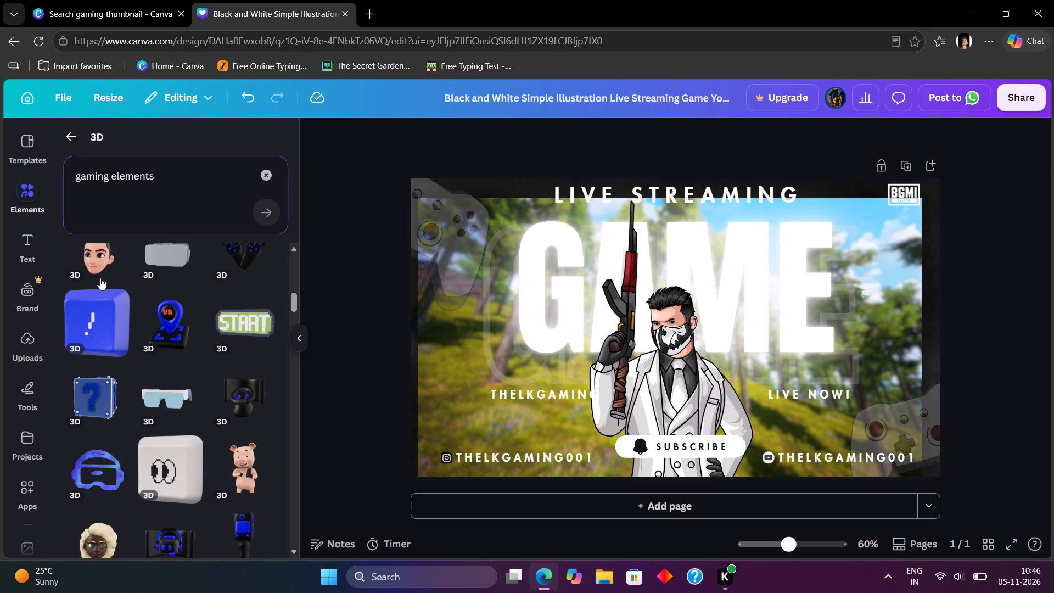
drag(686, 372, 688, 353)
drag(737, 217, 698, 315)
drag(634, 366, 660, 331)
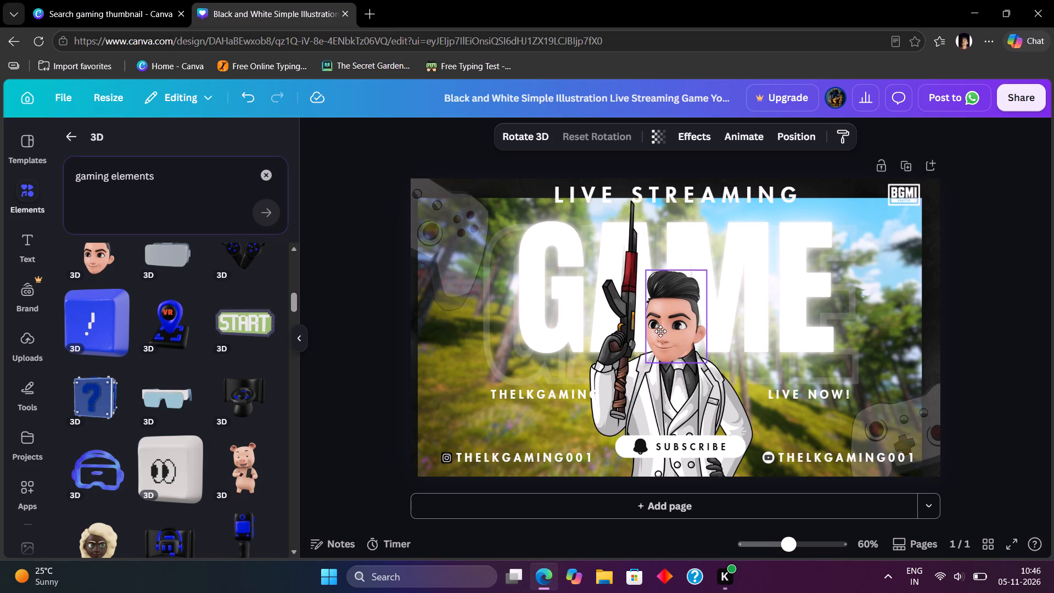
drag(660, 331, 663, 334)
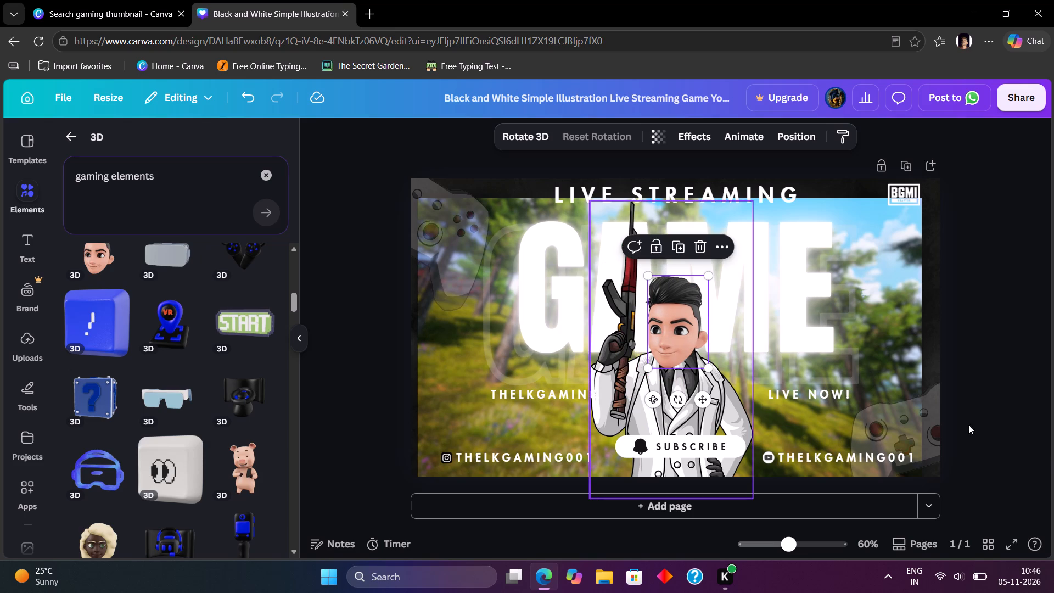
click(966, 415)
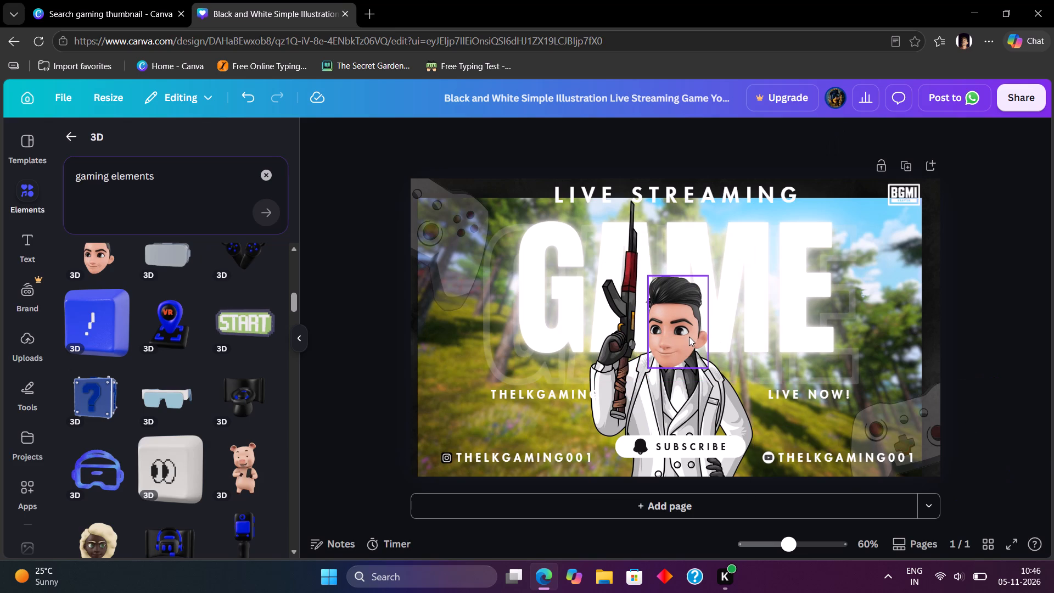
Reduce the 3D head slightly and reposition it so it covers the masked face and sits on the character's collar.
click(689, 336)
drag(708, 368, 702, 354)
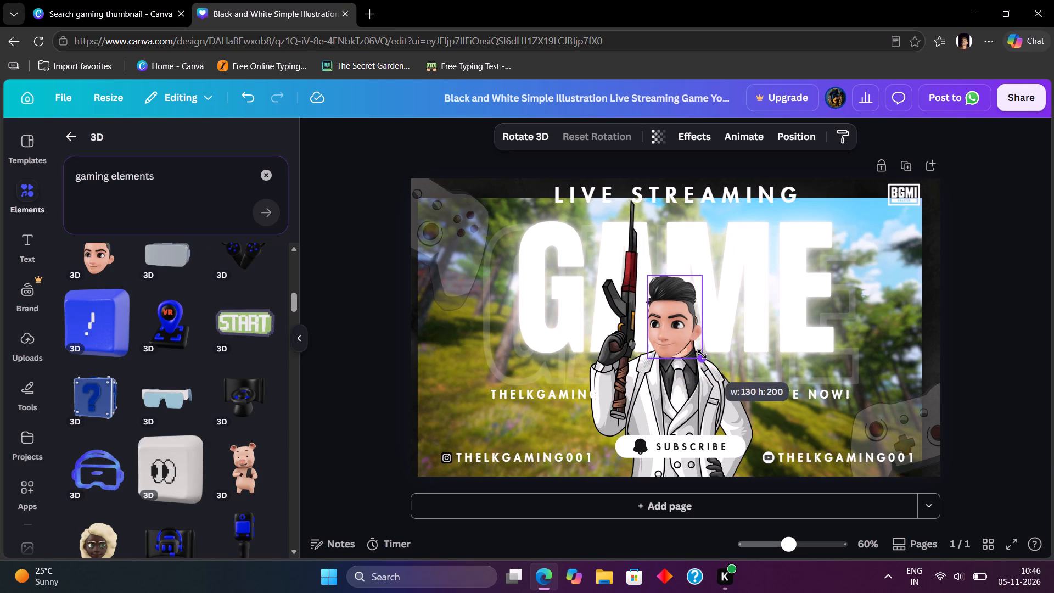
drag(702, 354, 700, 348)
drag(675, 332, 680, 340)
drag(702, 357, 704, 363)
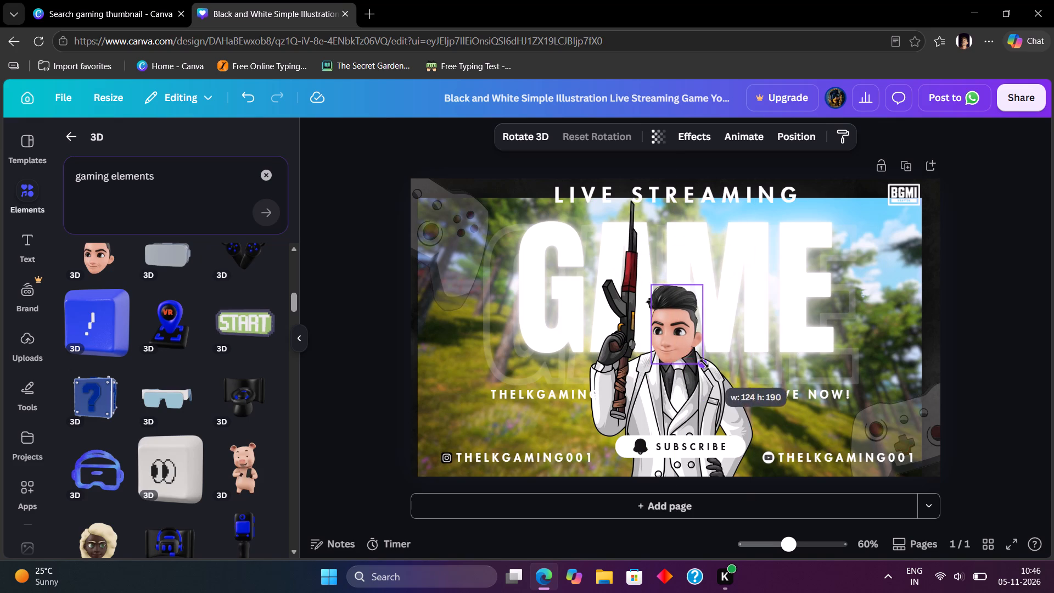
drag(704, 363, 709, 368)
drag(694, 355, 689, 346)
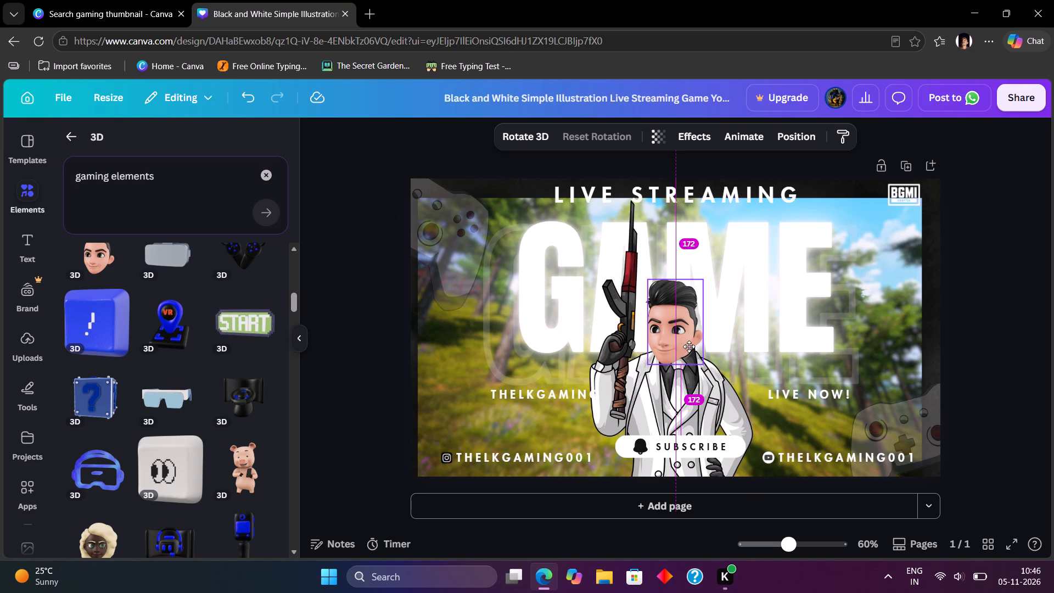
drag(689, 346, 691, 345)
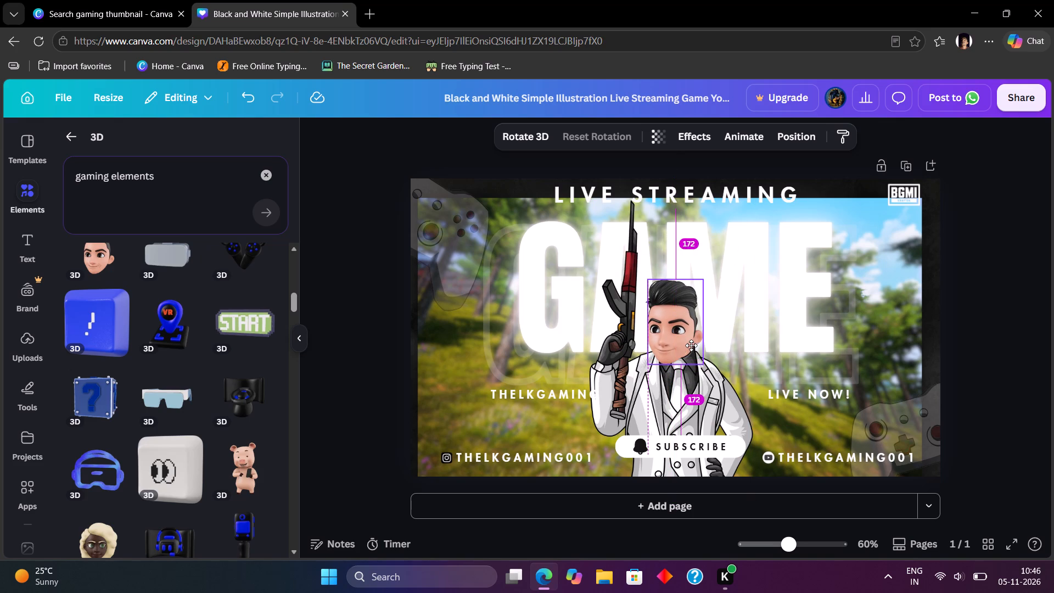
drag(691, 345, 691, 345)
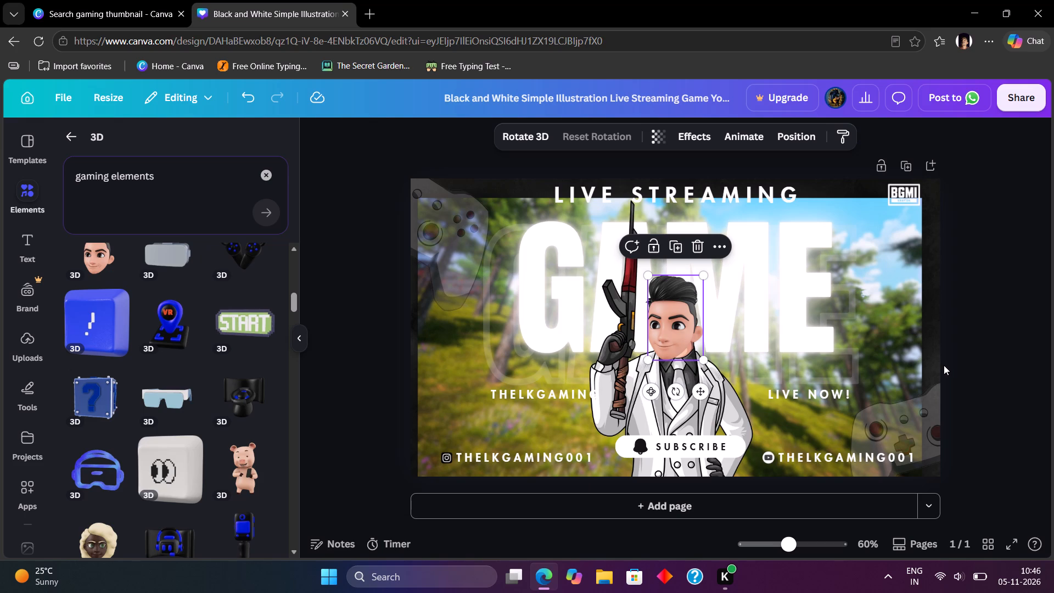
click(945, 366)
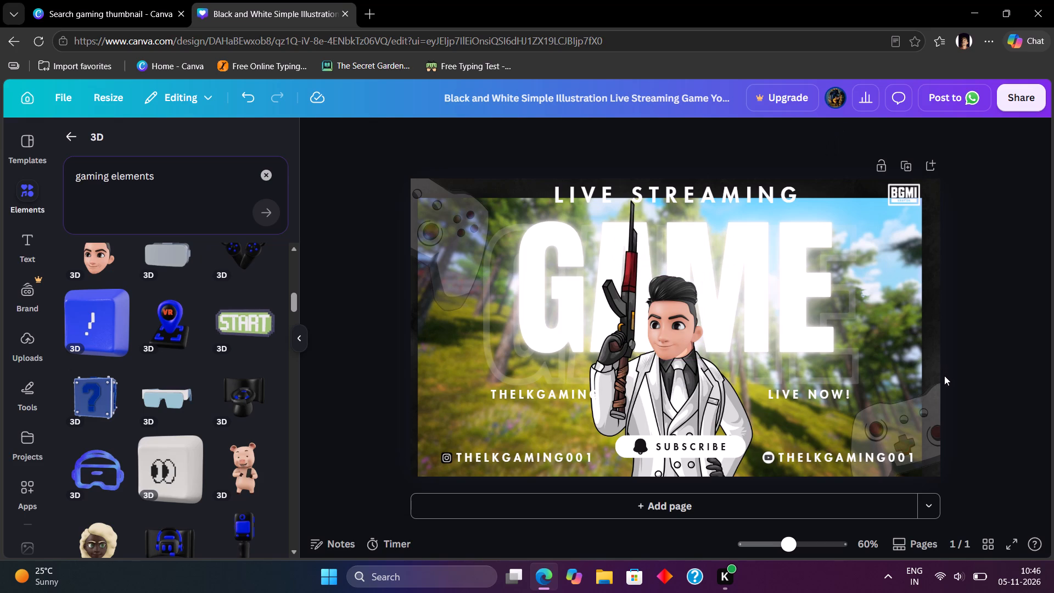
Rotate the character's 3D head in 3D, trying views to both sides, until it faces almost straight forward.
click(660, 337)
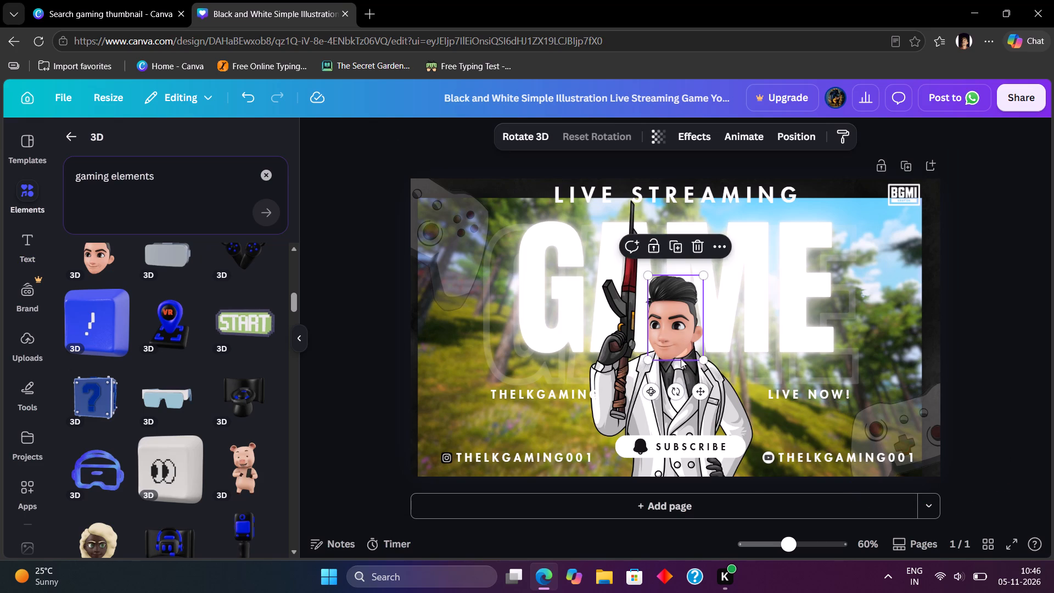
drag(647, 397, 649, 397)
drag(649, 397, 647, 396)
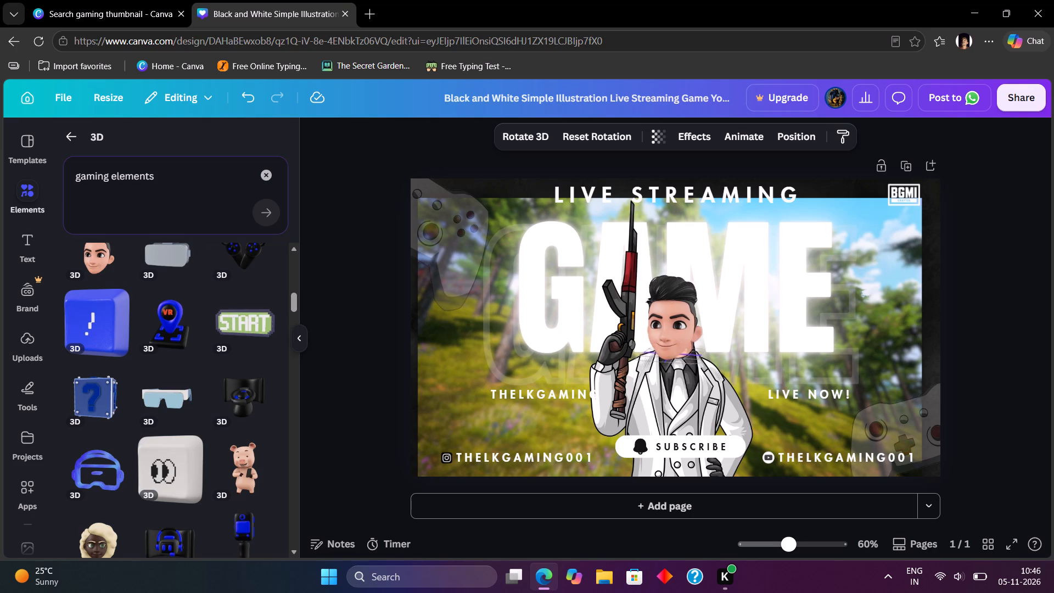
drag(647, 396, 666, 385)
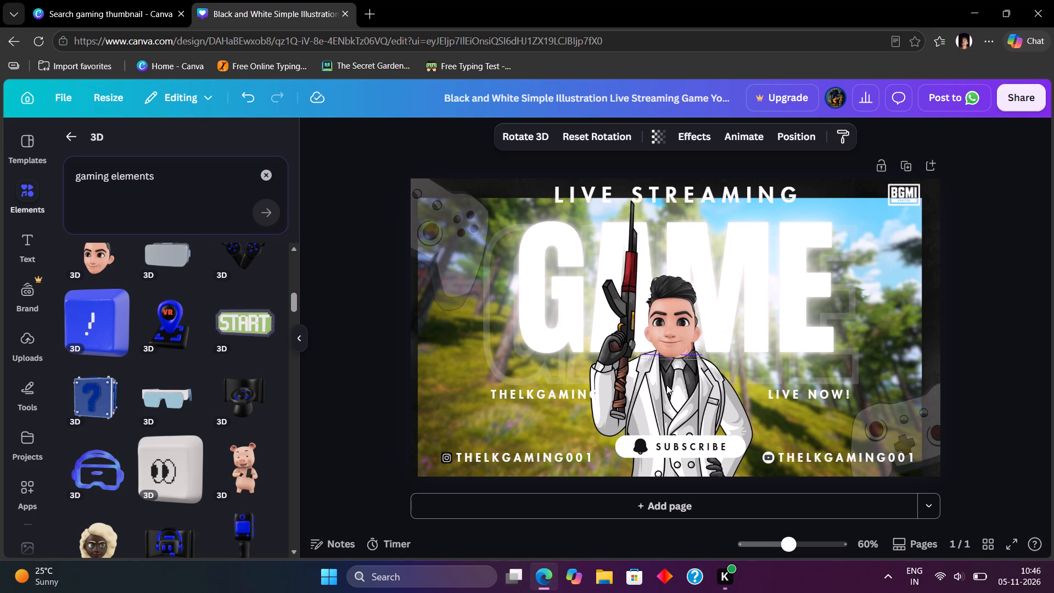
drag(666, 385, 682, 394)
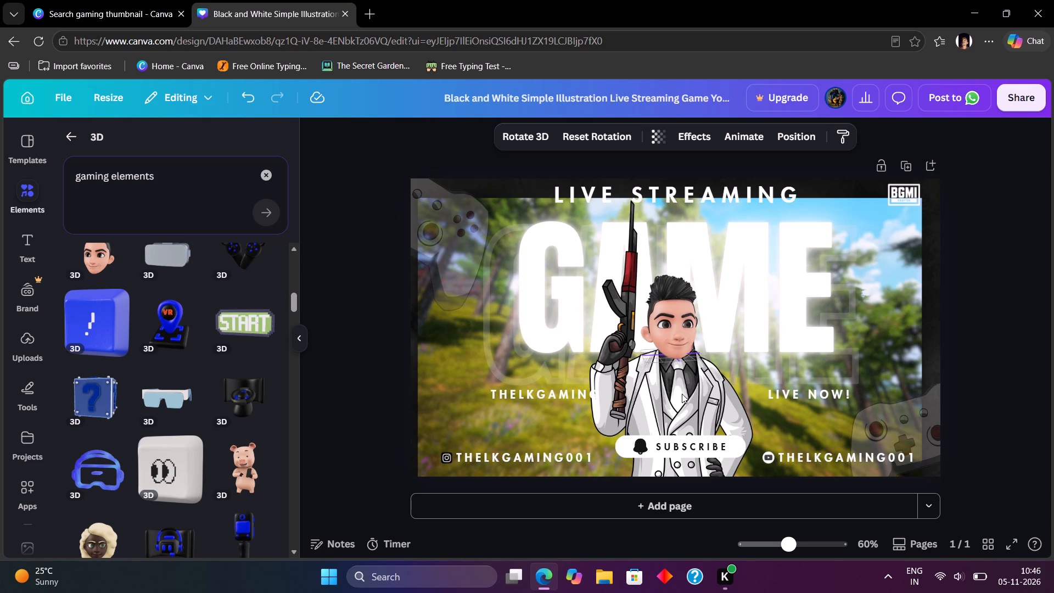
drag(682, 394, 651, 390)
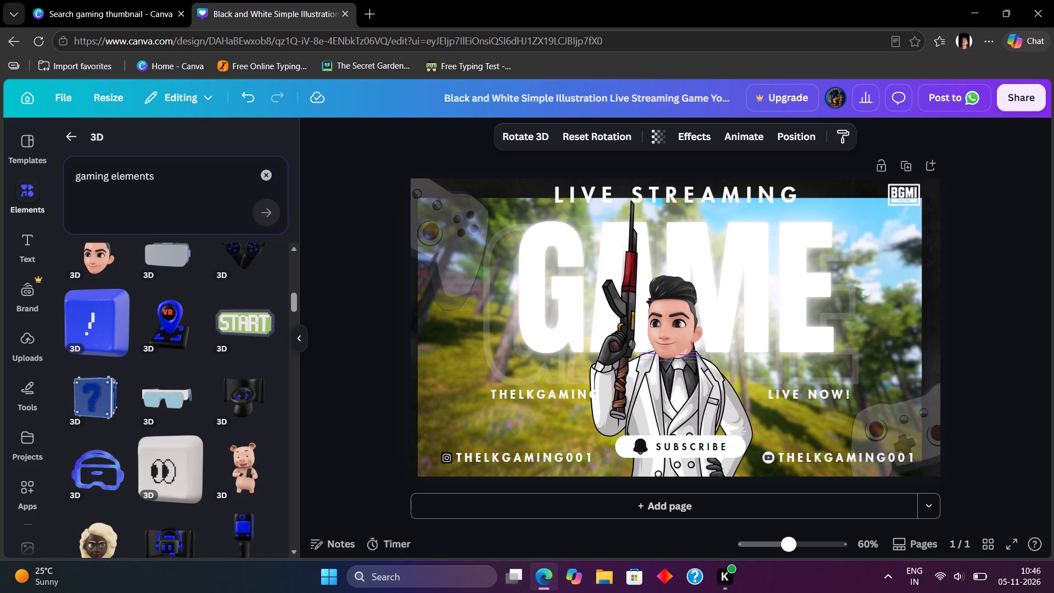
drag(651, 390, 618, 383)
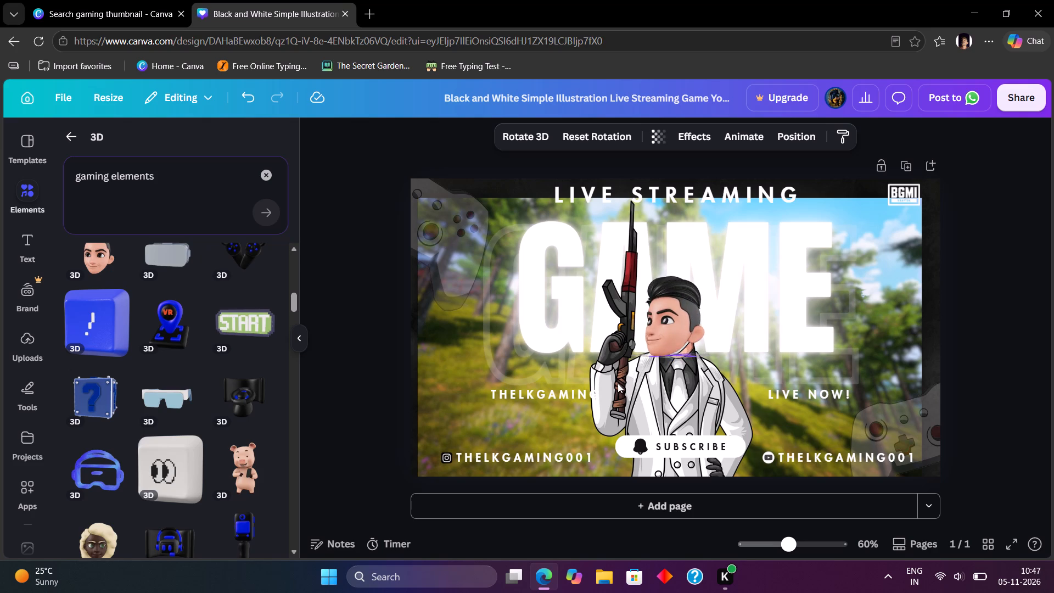
drag(618, 383, 652, 401)
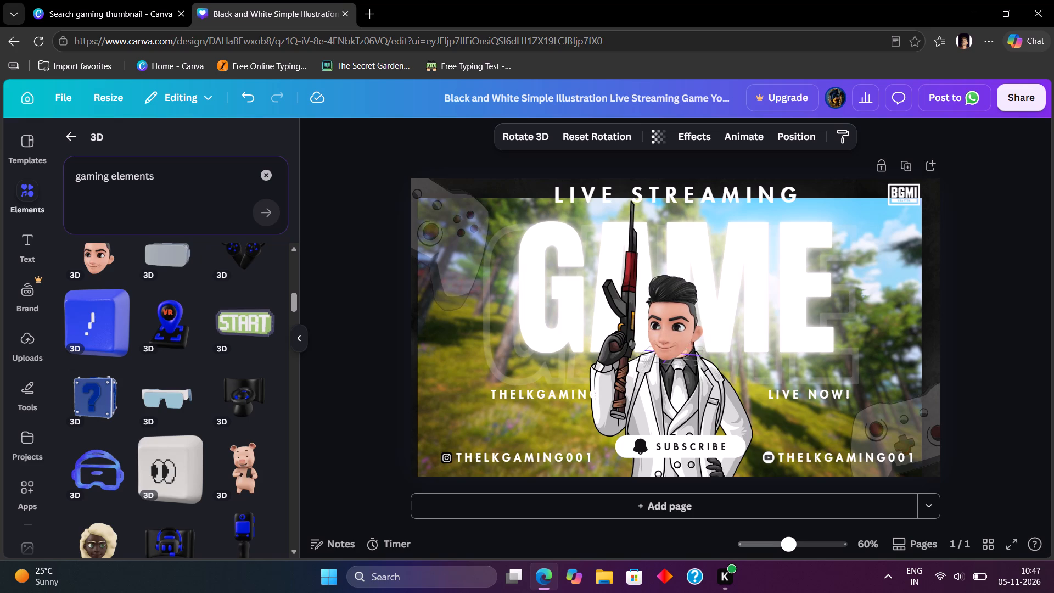
drag(652, 401, 722, 384)
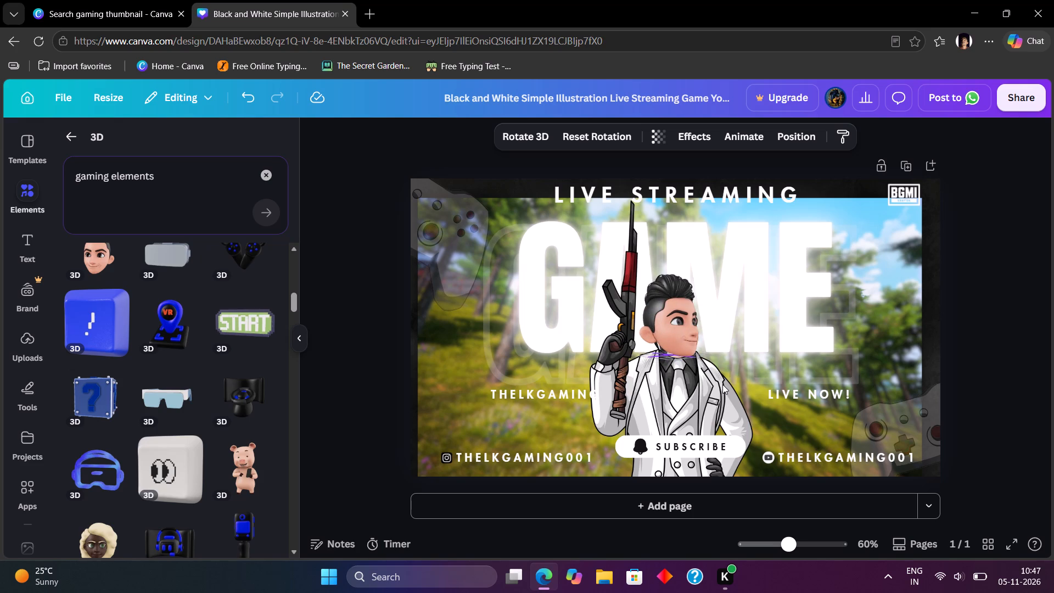
drag(722, 384, 715, 401)
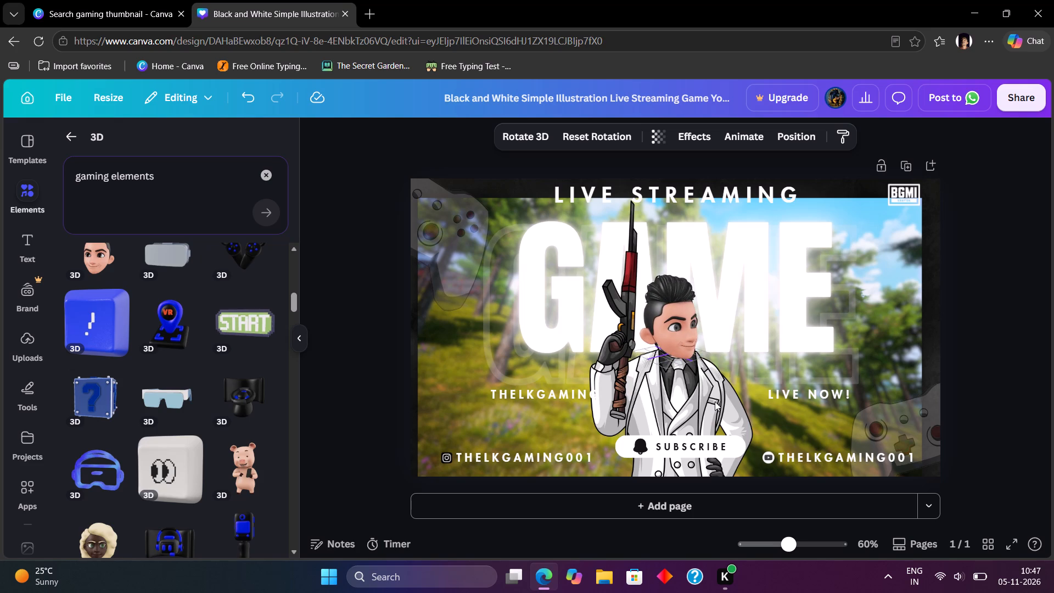
drag(715, 401, 713, 403)
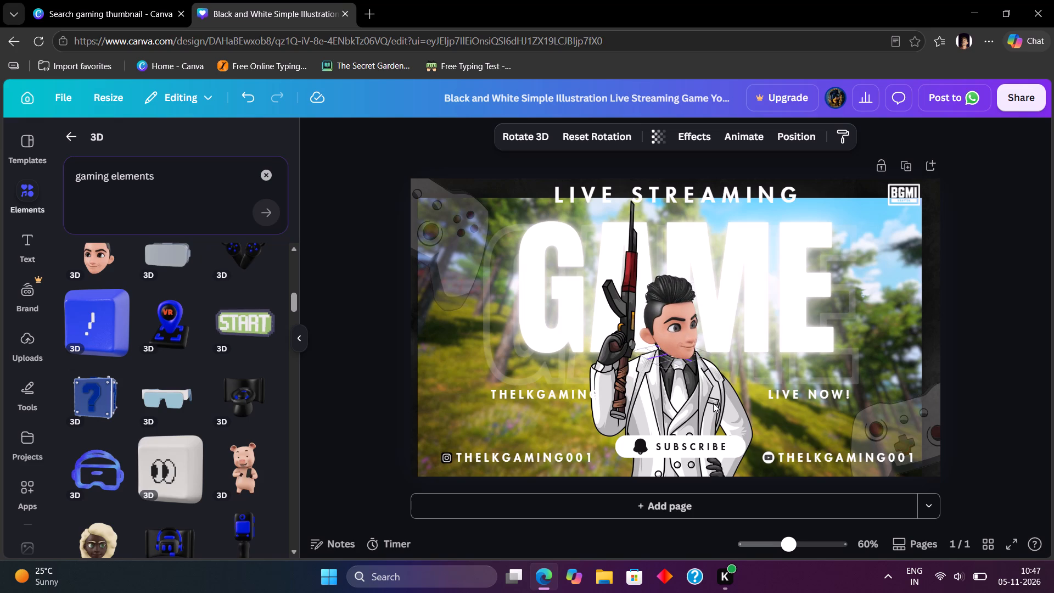
drag(713, 403, 703, 405)
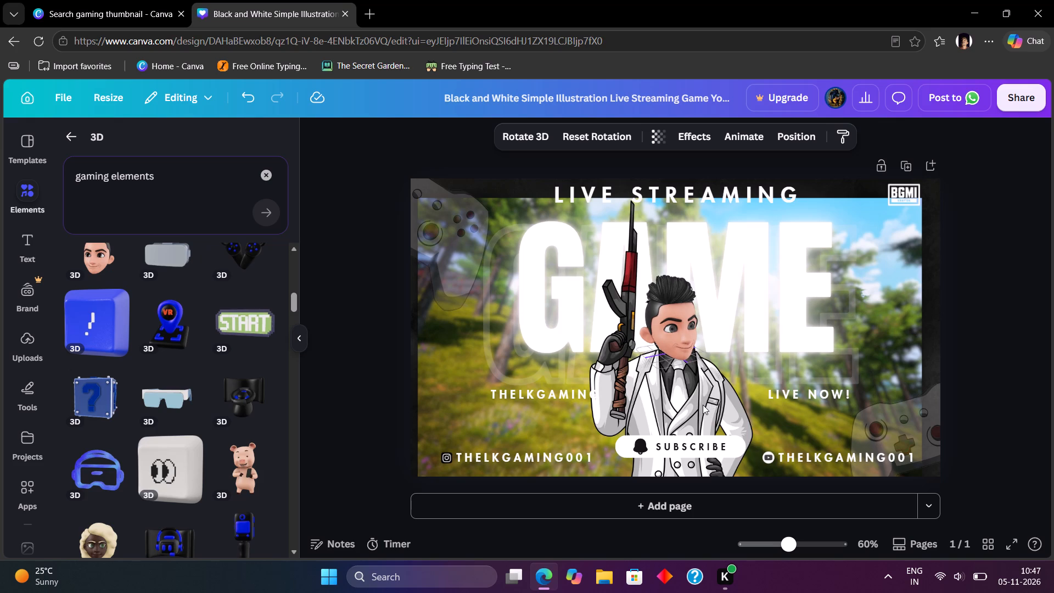
drag(703, 405, 691, 398)
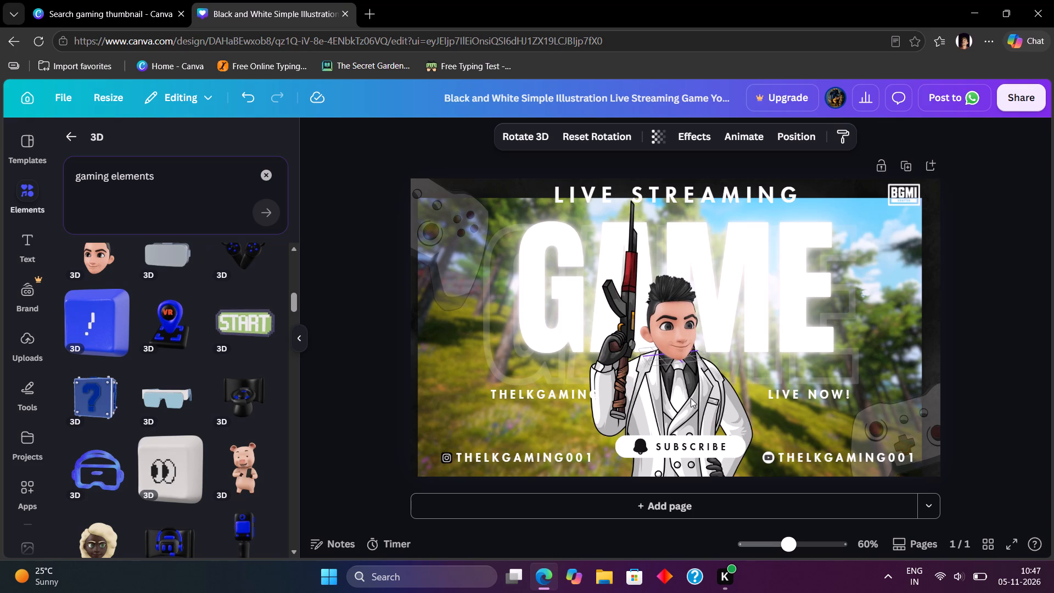
drag(691, 398, 688, 394)
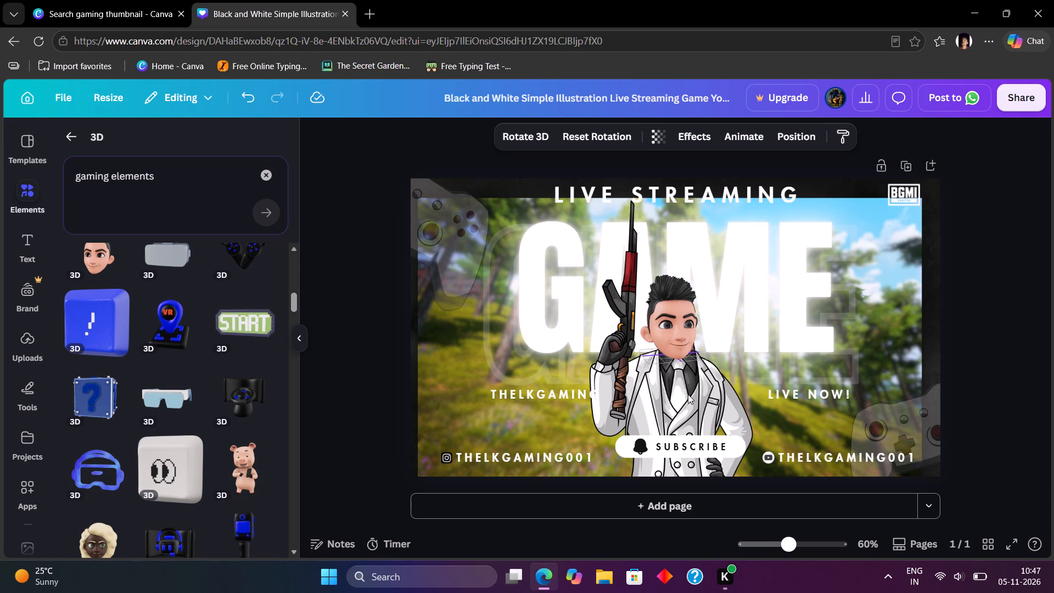
drag(688, 394, 681, 390)
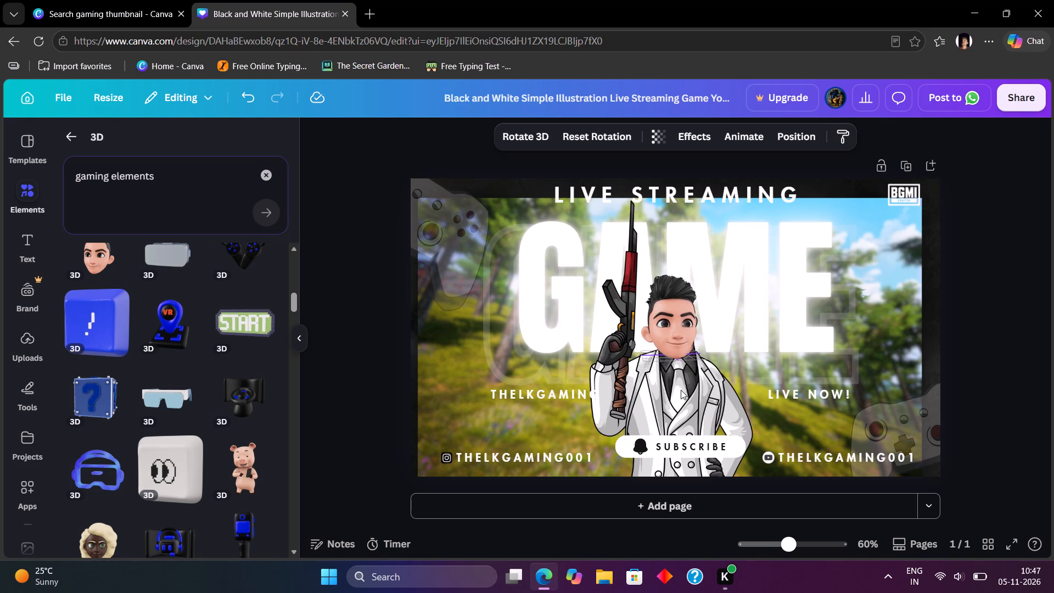
drag(681, 390, 668, 387)
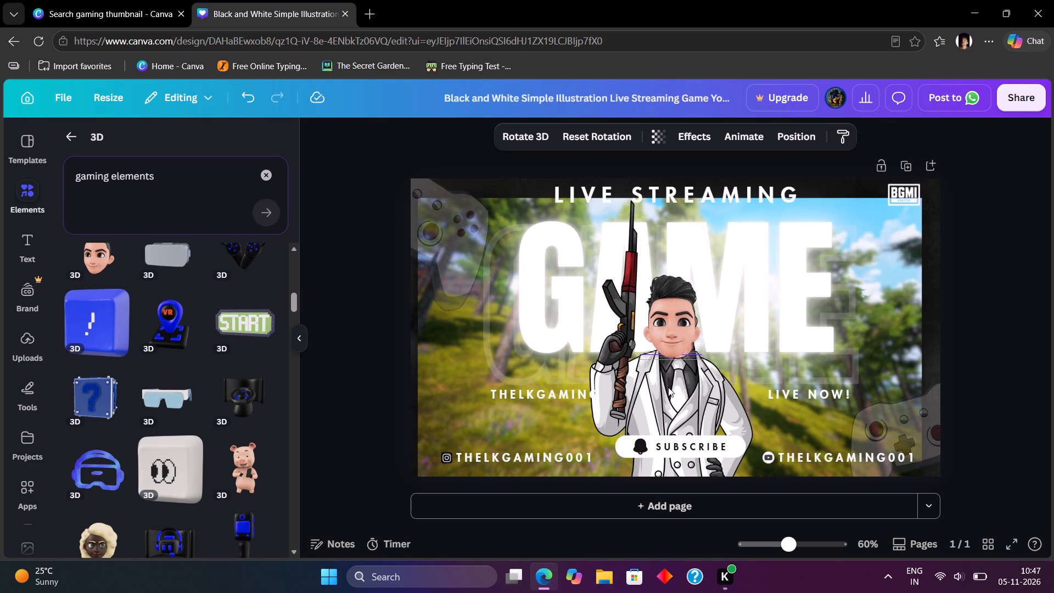
drag(668, 387, 723, 385)
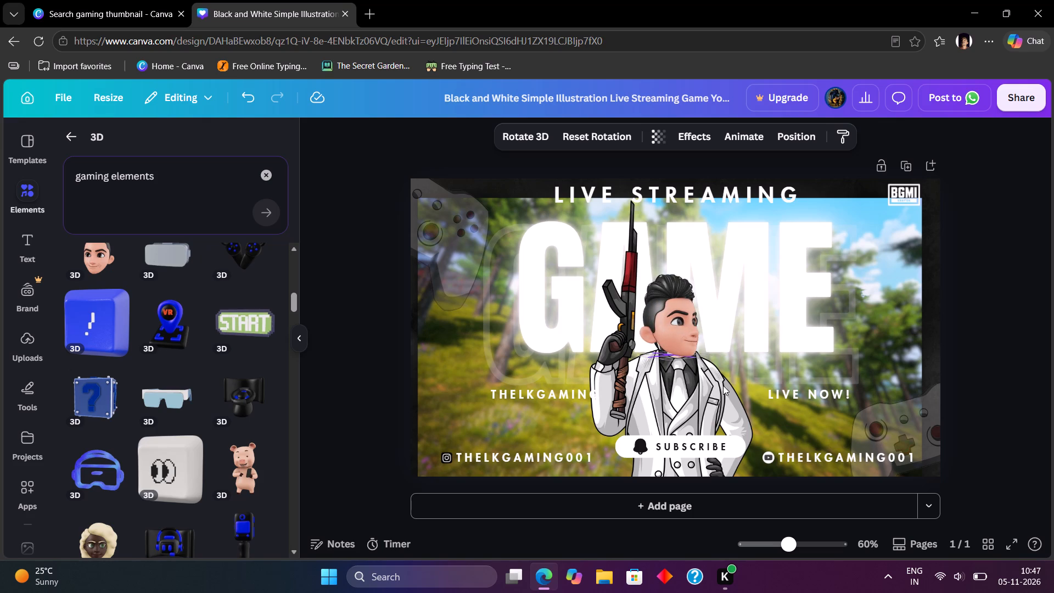
drag(723, 385, 754, 385)
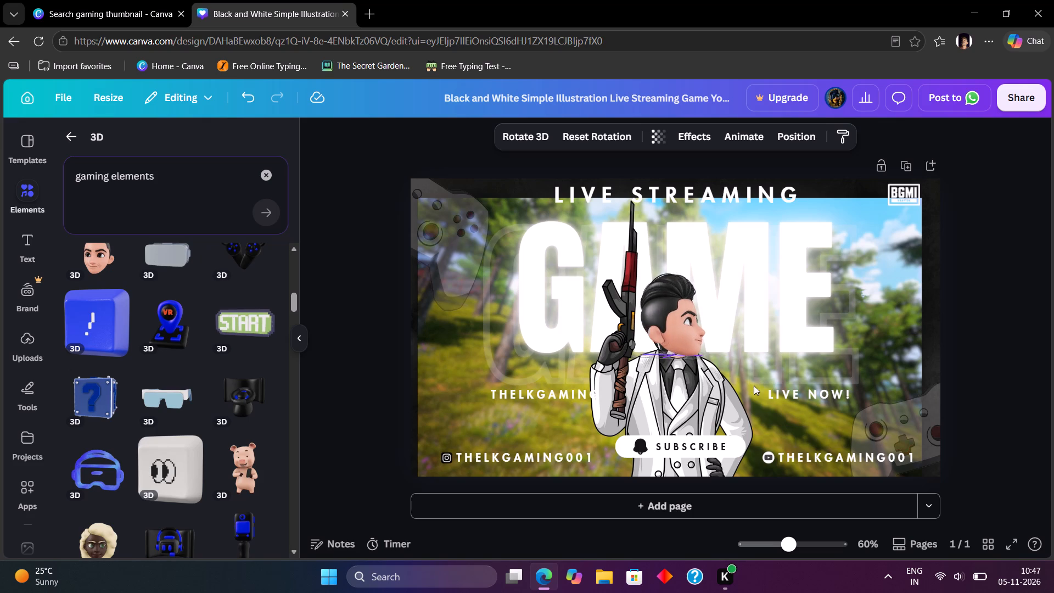
drag(754, 385, 688, 395)
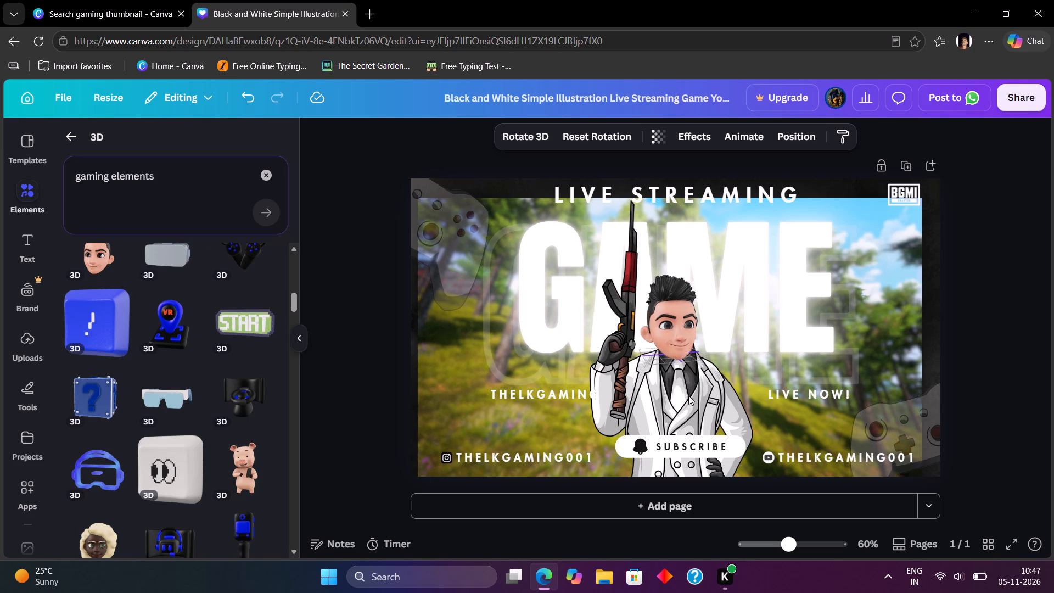
drag(688, 395, 668, 396)
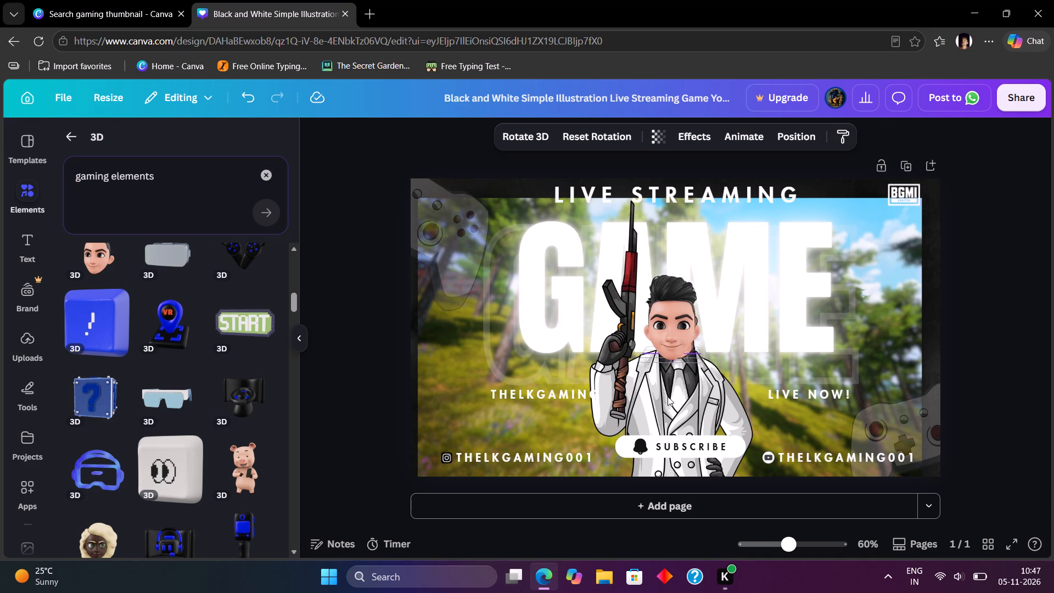
drag(668, 396, 662, 393)
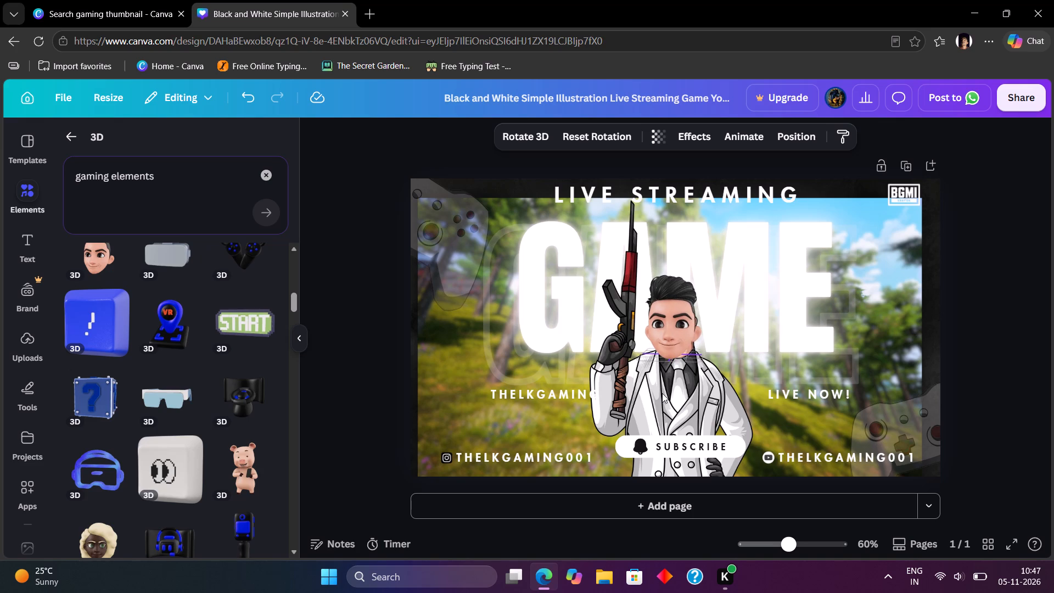
drag(662, 393, 668, 396)
click(959, 345)
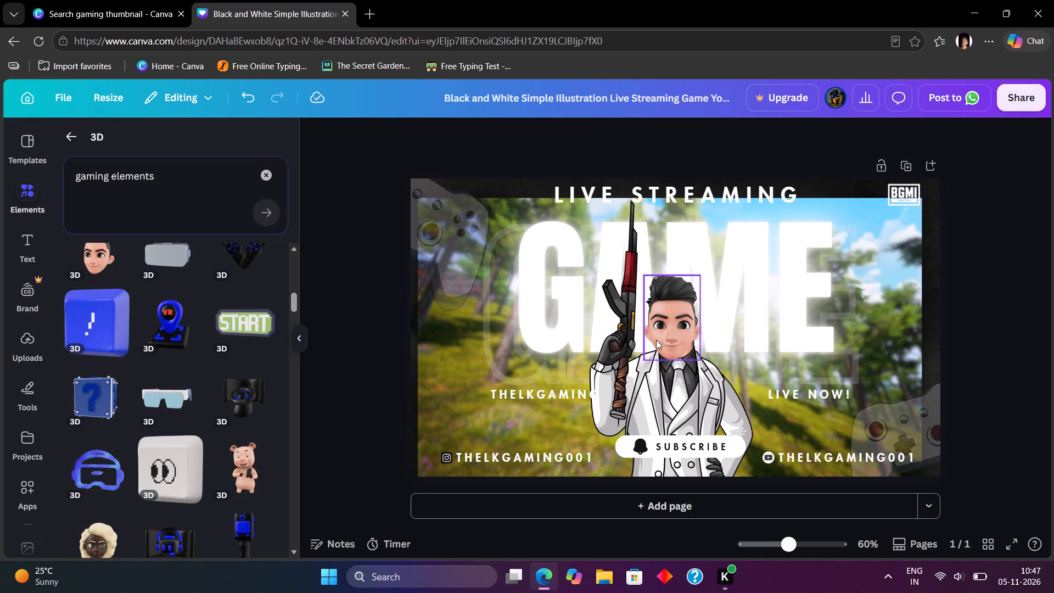
Raise the 3D head slightly above the collar and enlarge it a little.
click(656, 340)
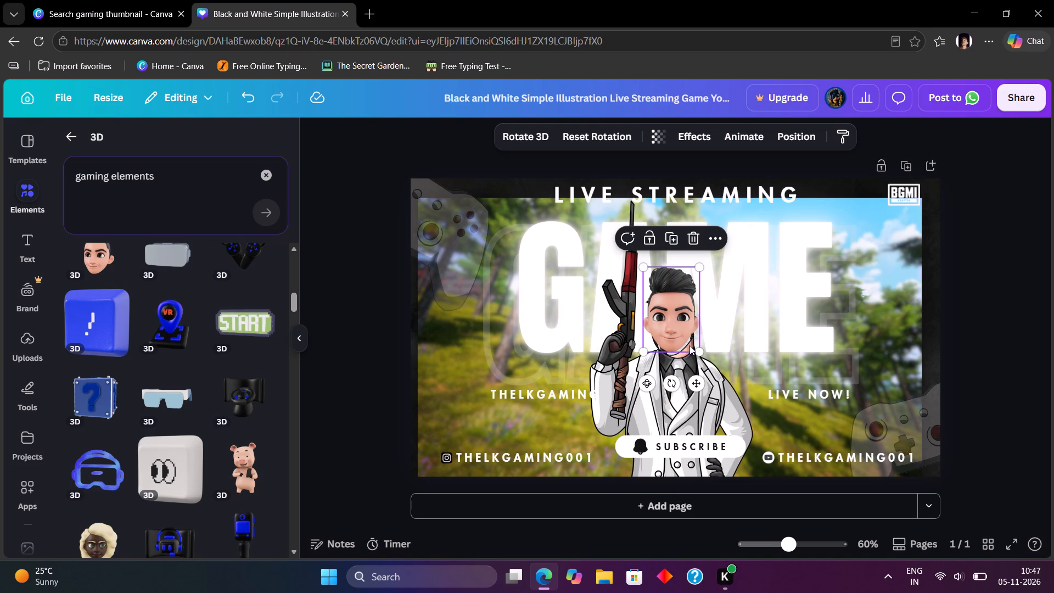
drag(697, 346, 700, 351)
click(671, 339)
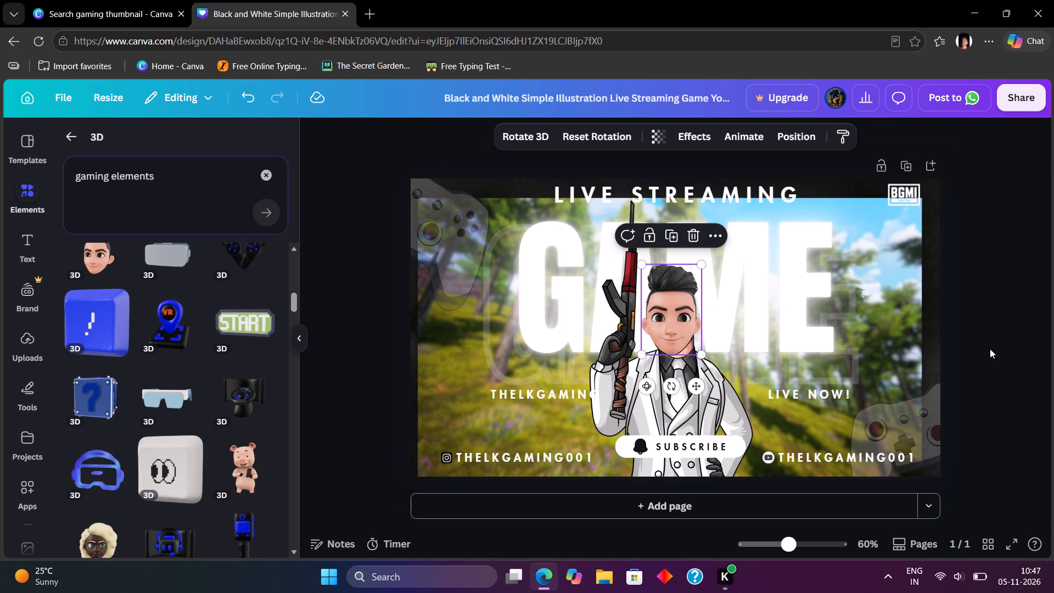
click(991, 351)
Turn the 3D head slightly away from the rifle and lower it so the chin rests on the collar.
click(661, 334)
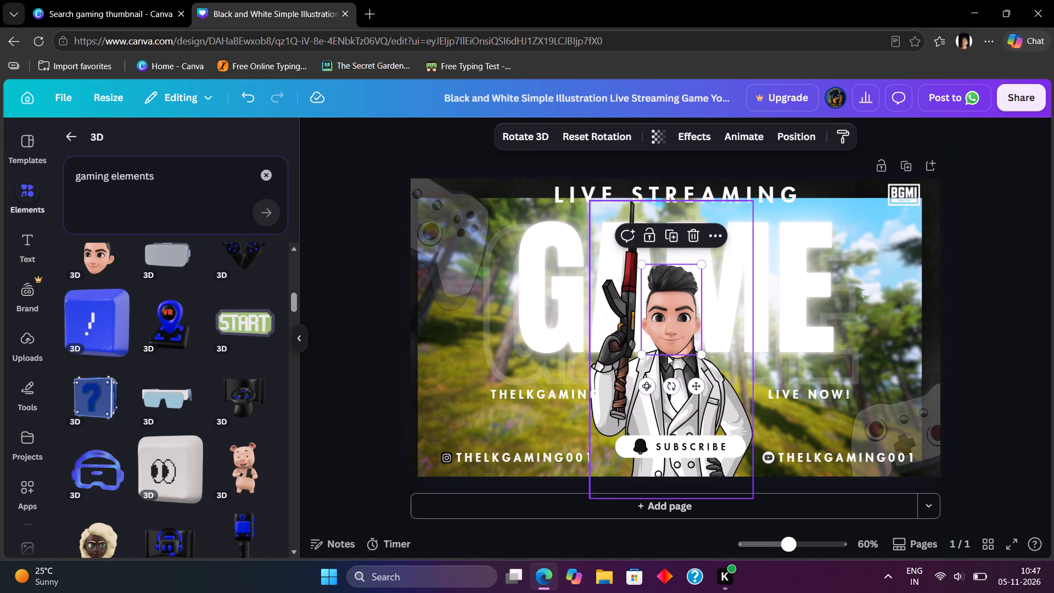
drag(649, 395, 640, 395)
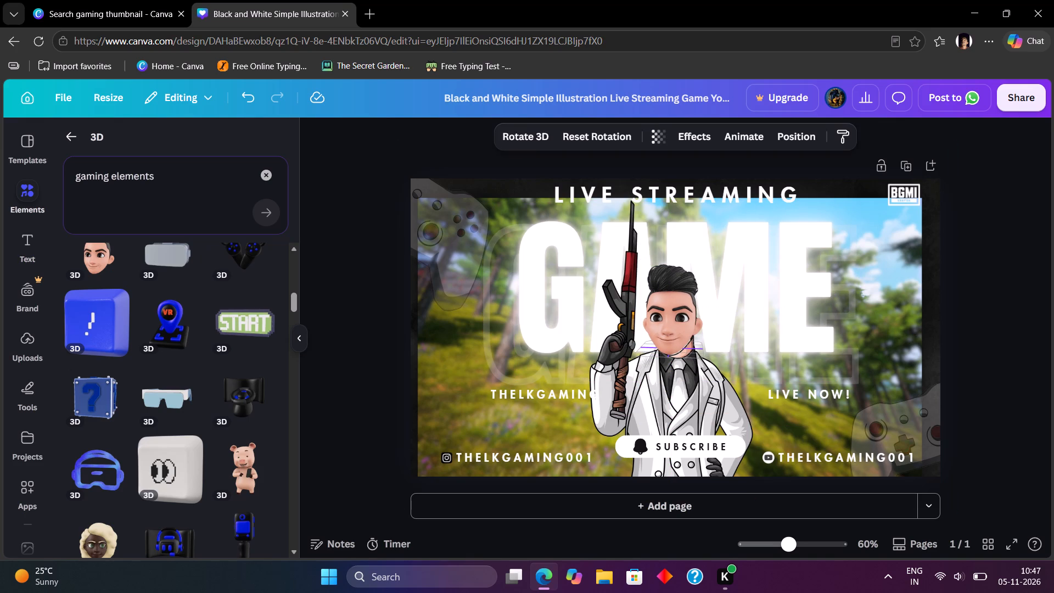
drag(640, 395, 657, 401)
drag(675, 327, 676, 327)
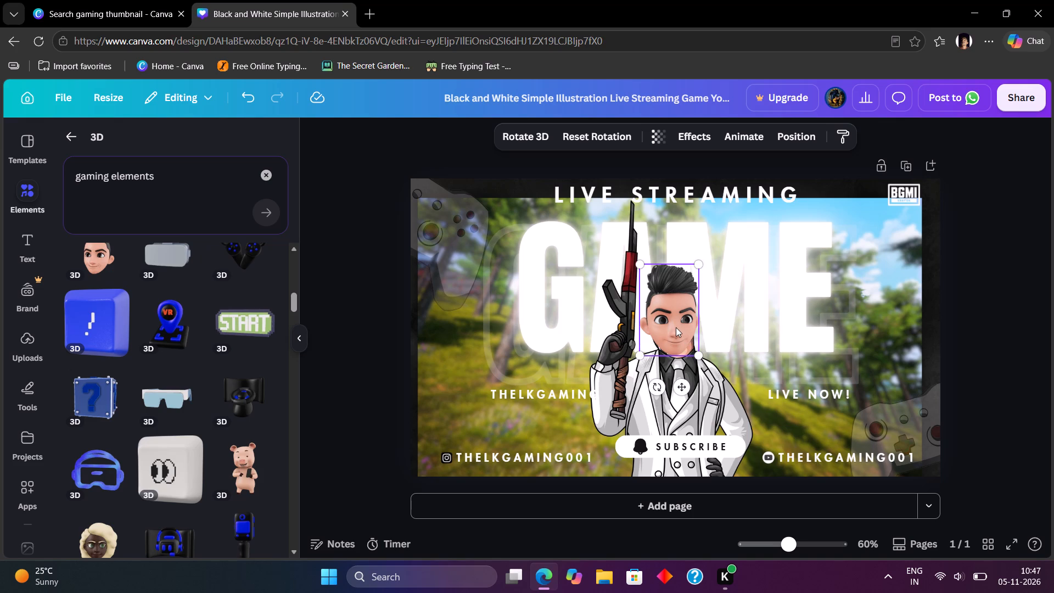
drag(676, 327, 675, 328)
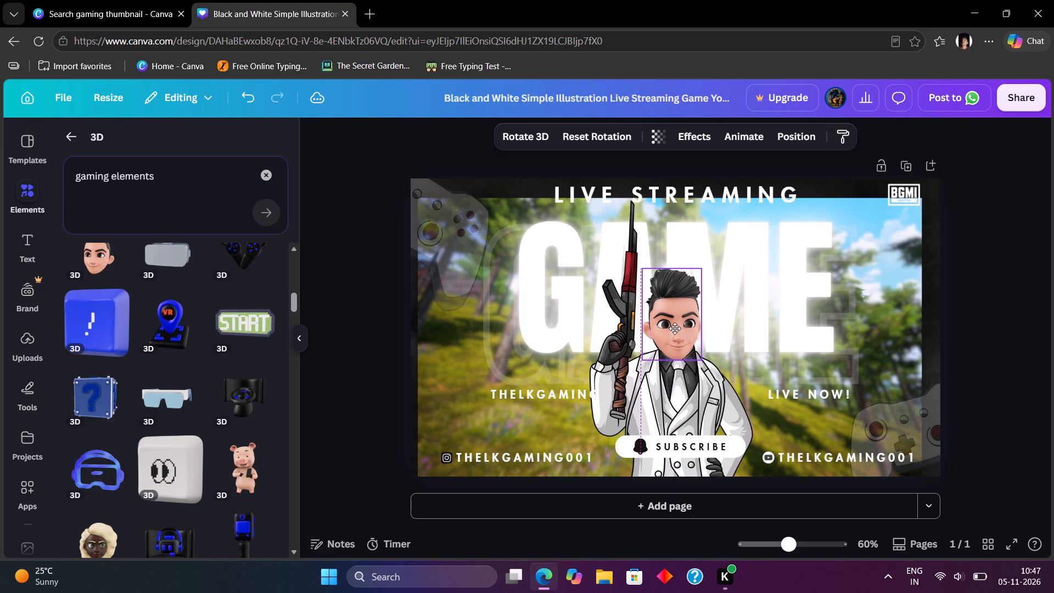
drag(675, 328, 675, 332)
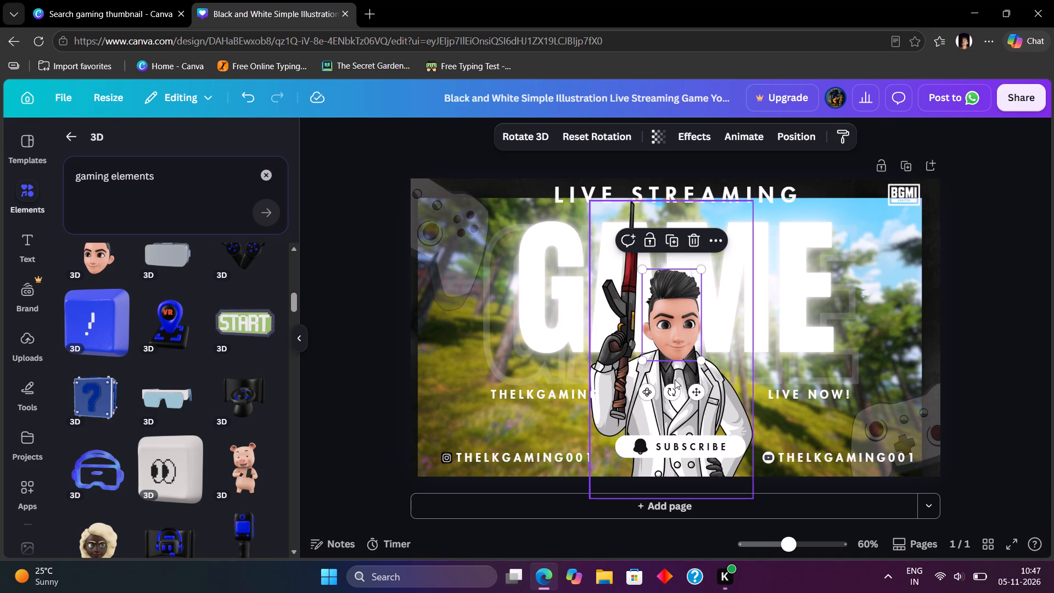
Rotate the character's head in 3D, trying turns toward and away from the rifle, until it faces almost straight forward.
drag(647, 394, 630, 395)
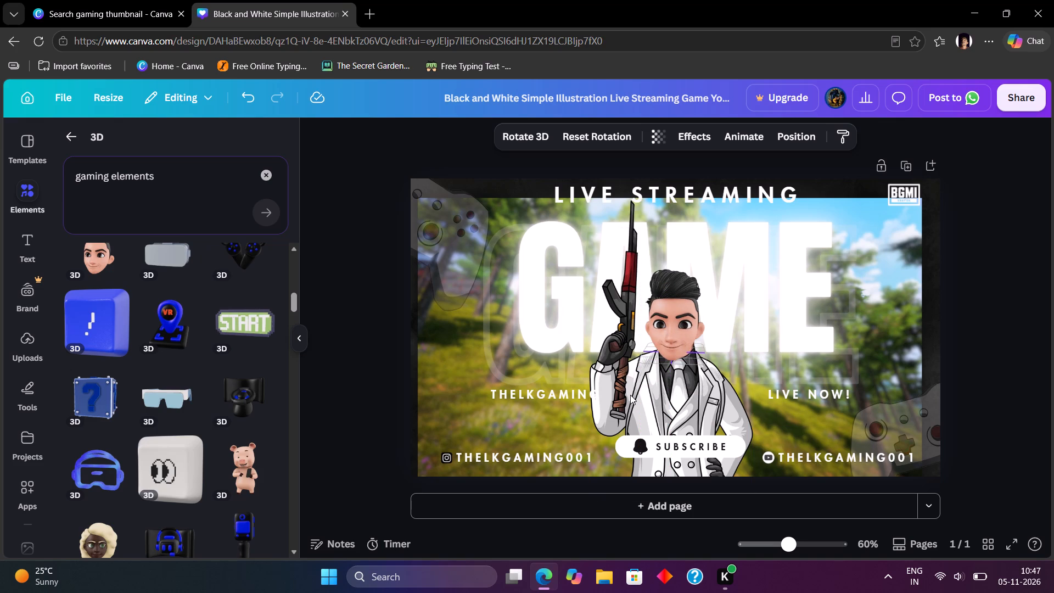
drag(630, 395, 630, 393)
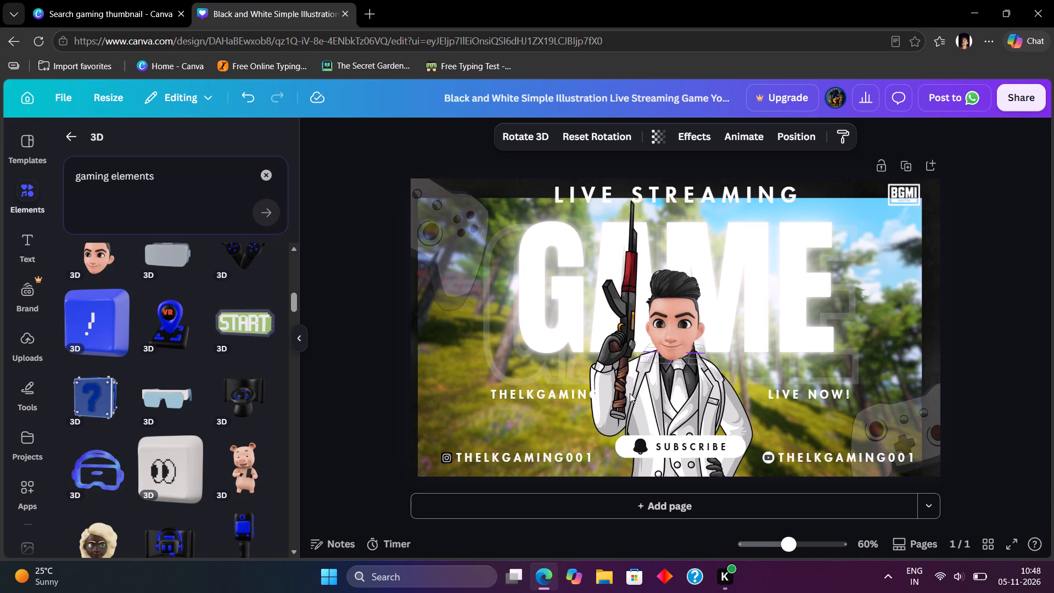
drag(630, 393, 637, 385)
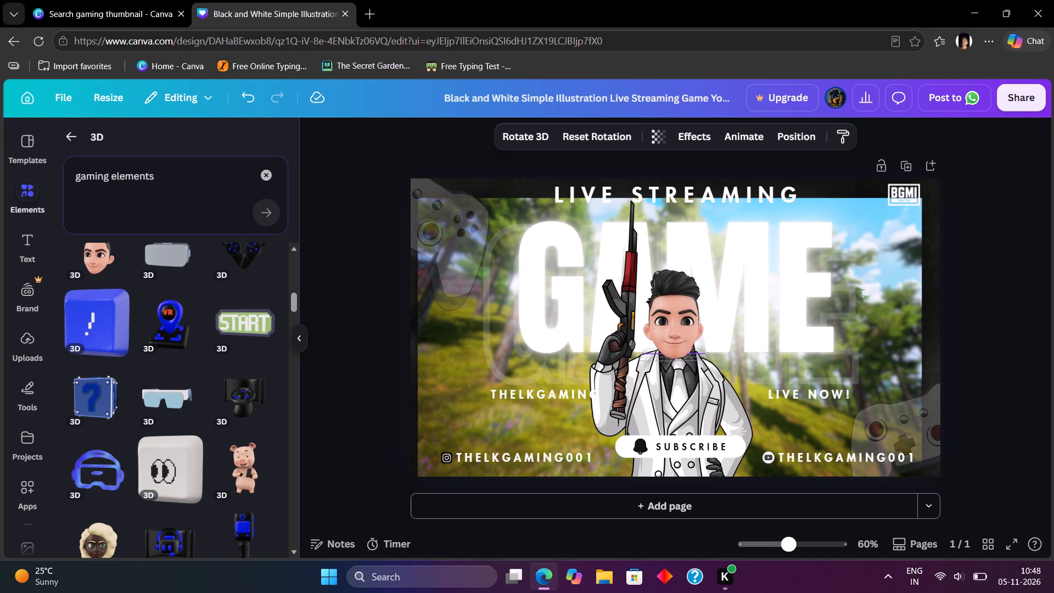
drag(637, 385, 630, 383)
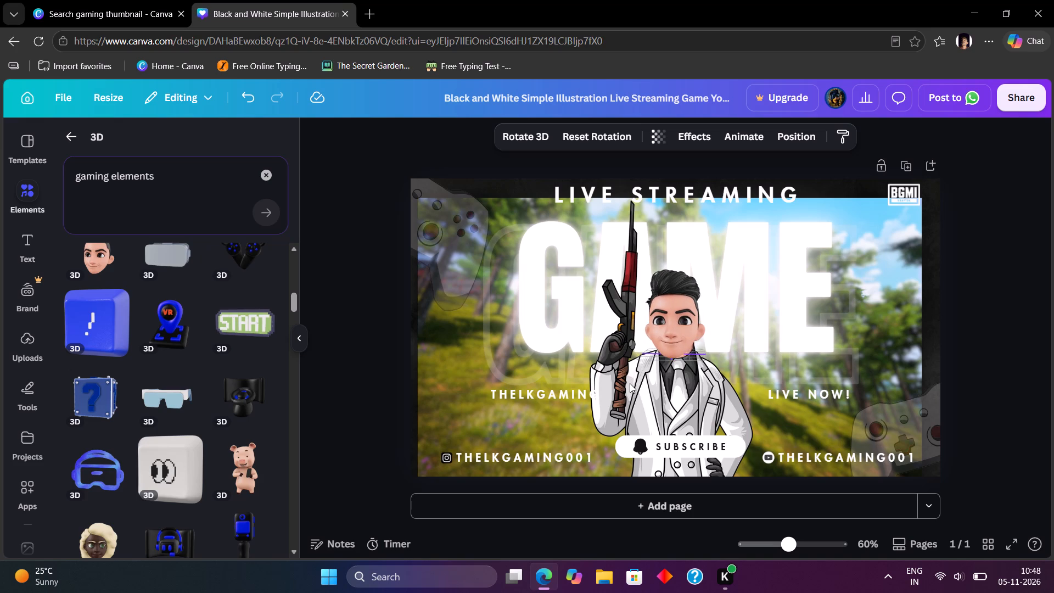
drag(630, 383, 623, 377)
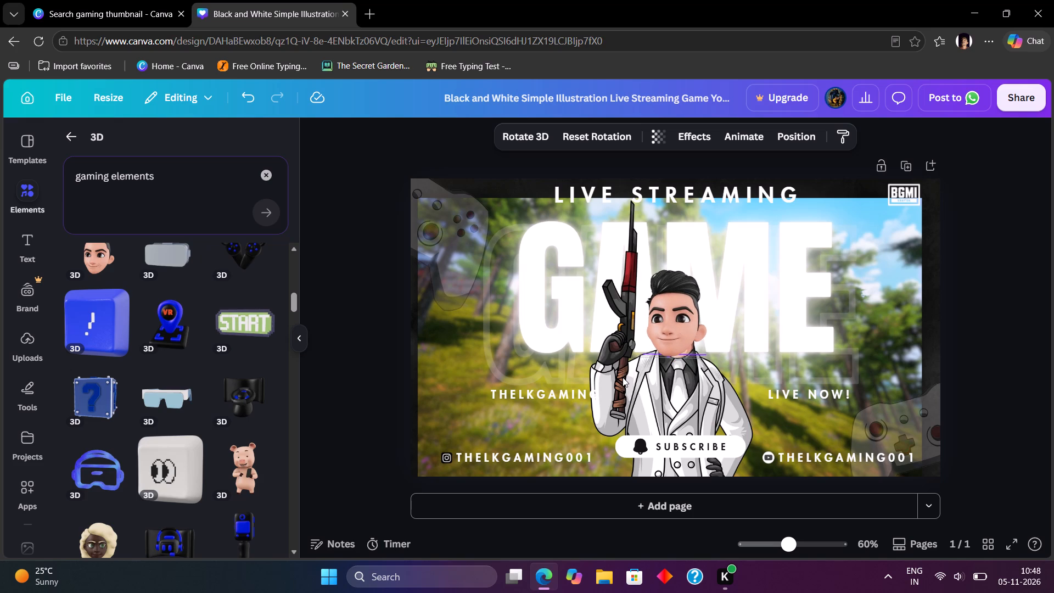
drag(623, 377, 609, 377)
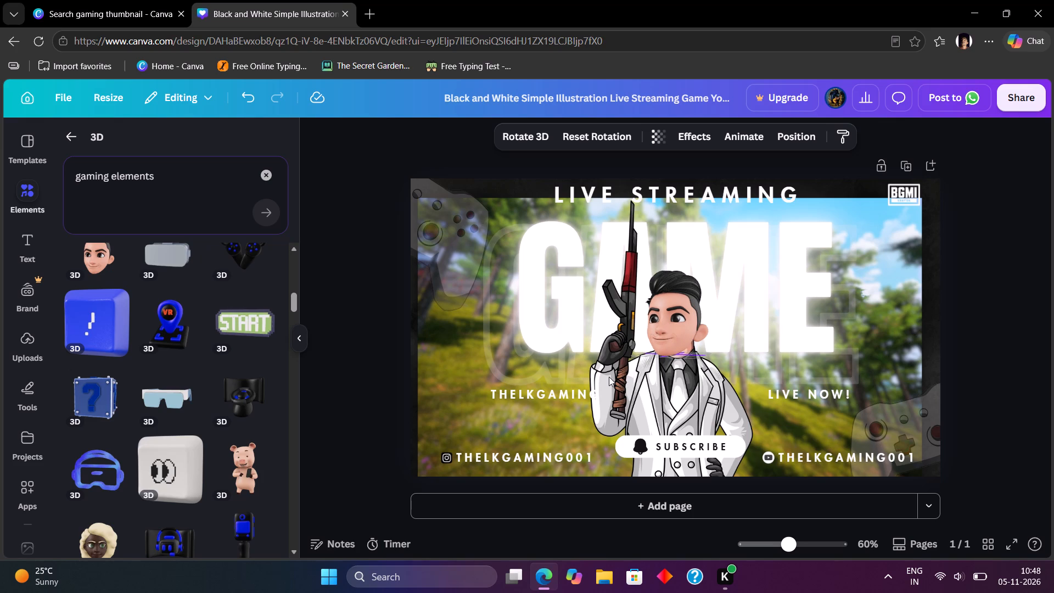
drag(609, 377, 681, 372)
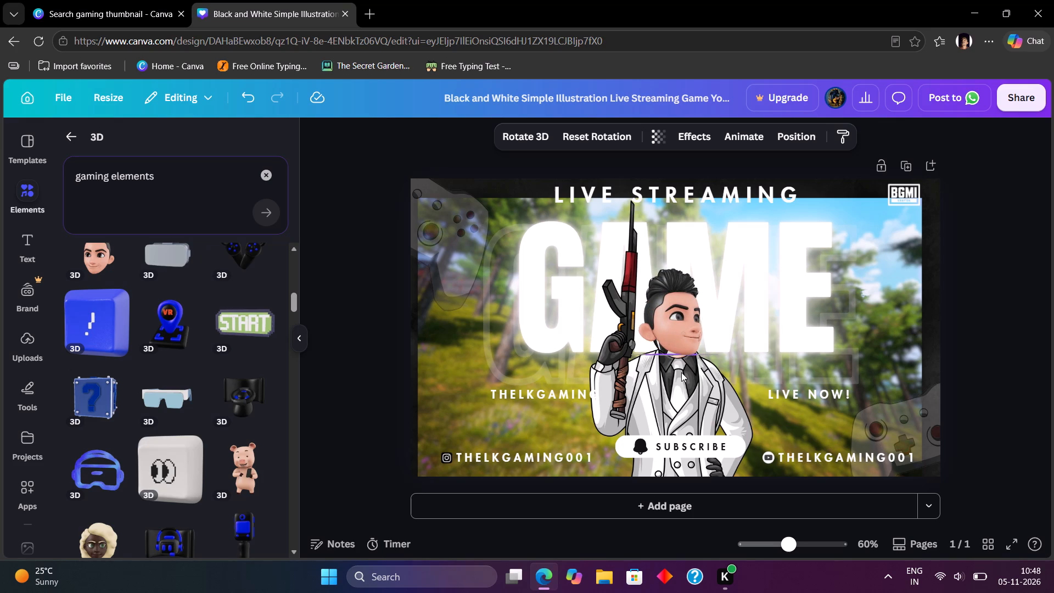
drag(681, 372, 618, 365)
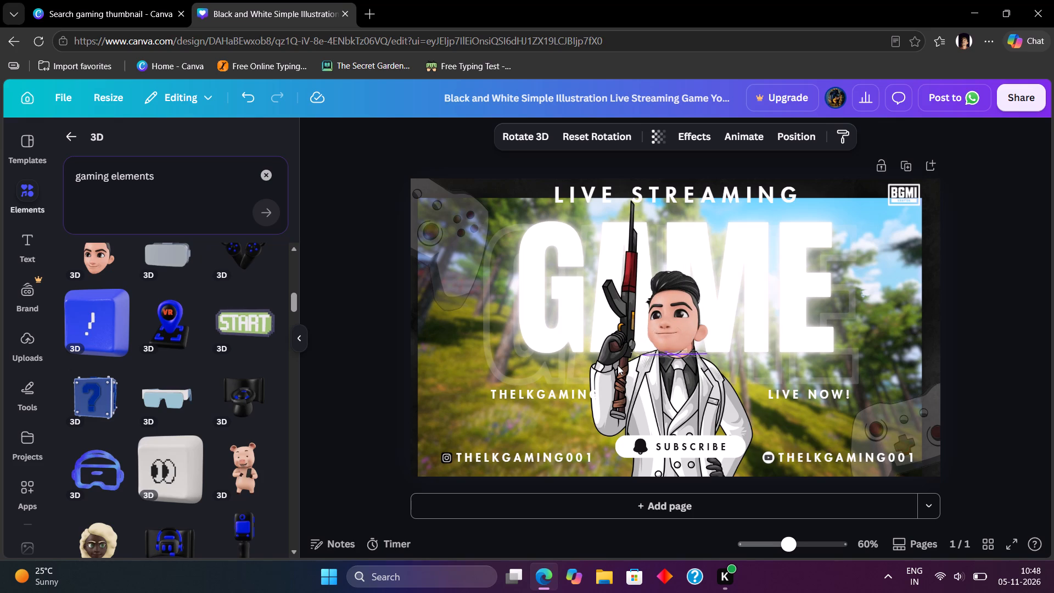
drag(618, 365, 620, 371)
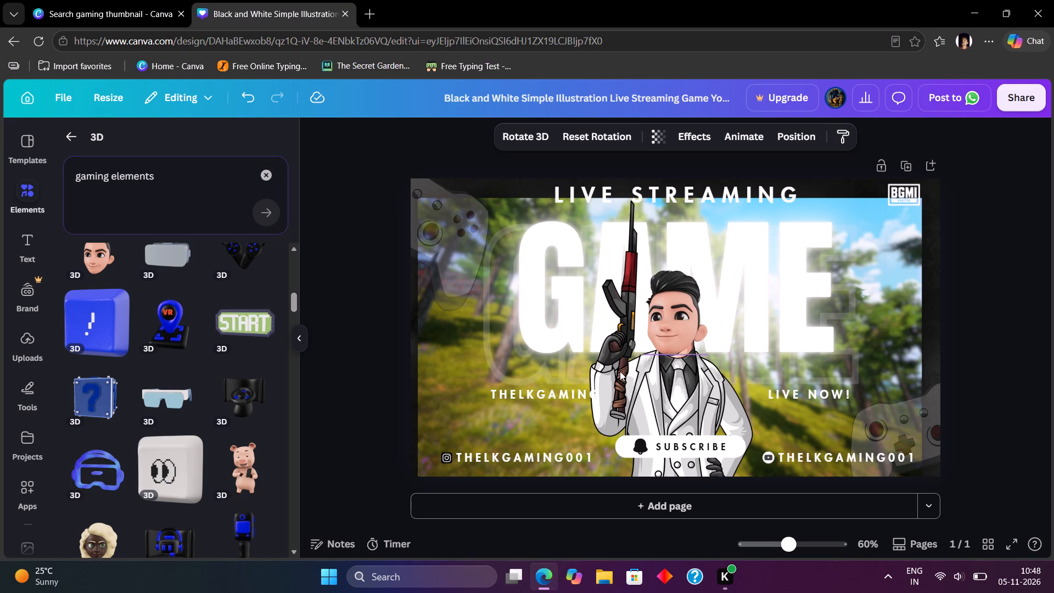
drag(620, 371, 638, 377)
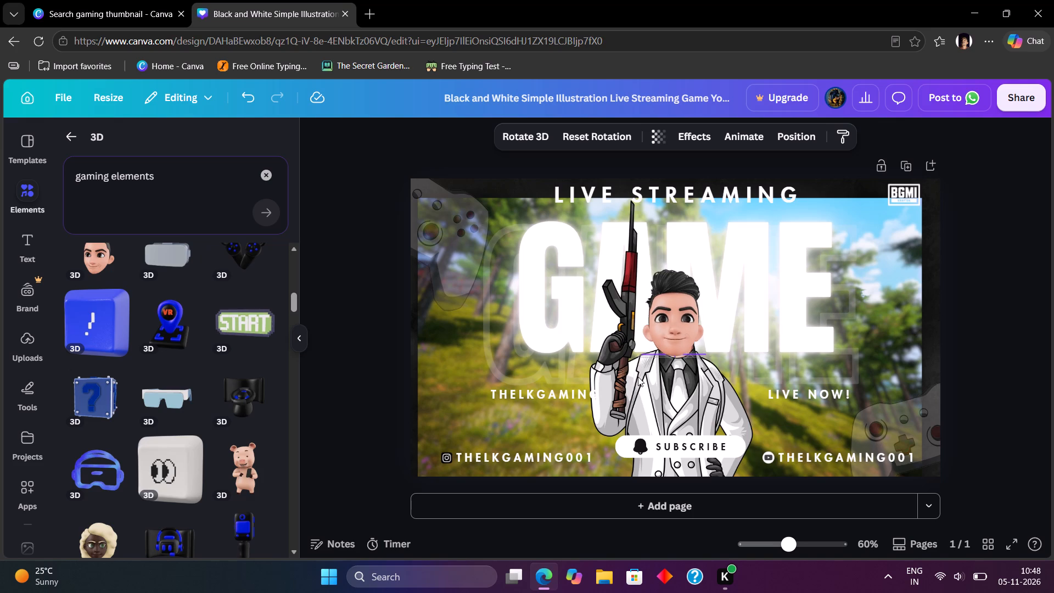
drag(638, 377, 638, 381)
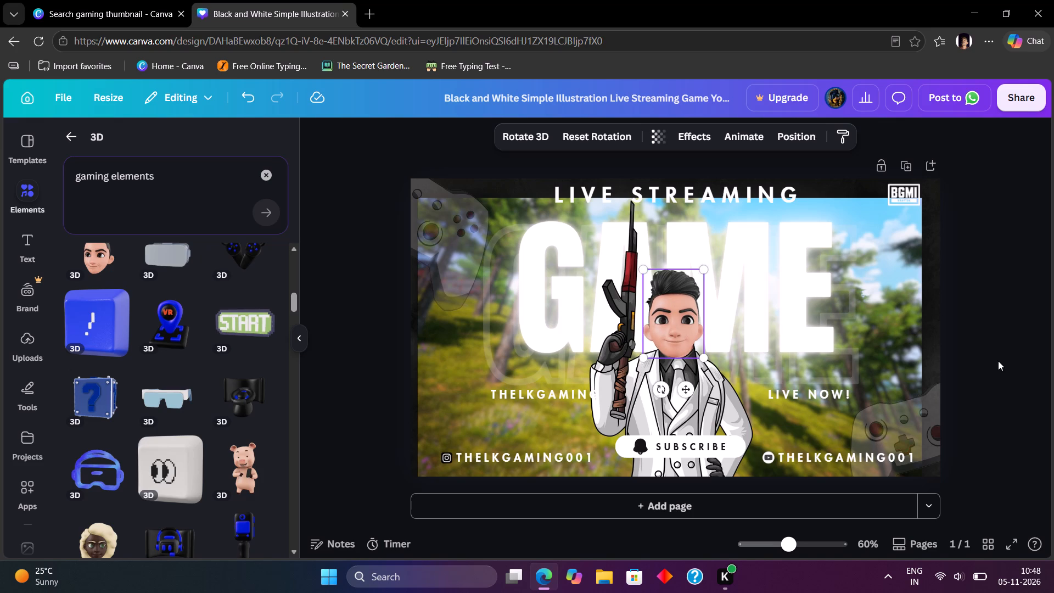
click(998, 361)
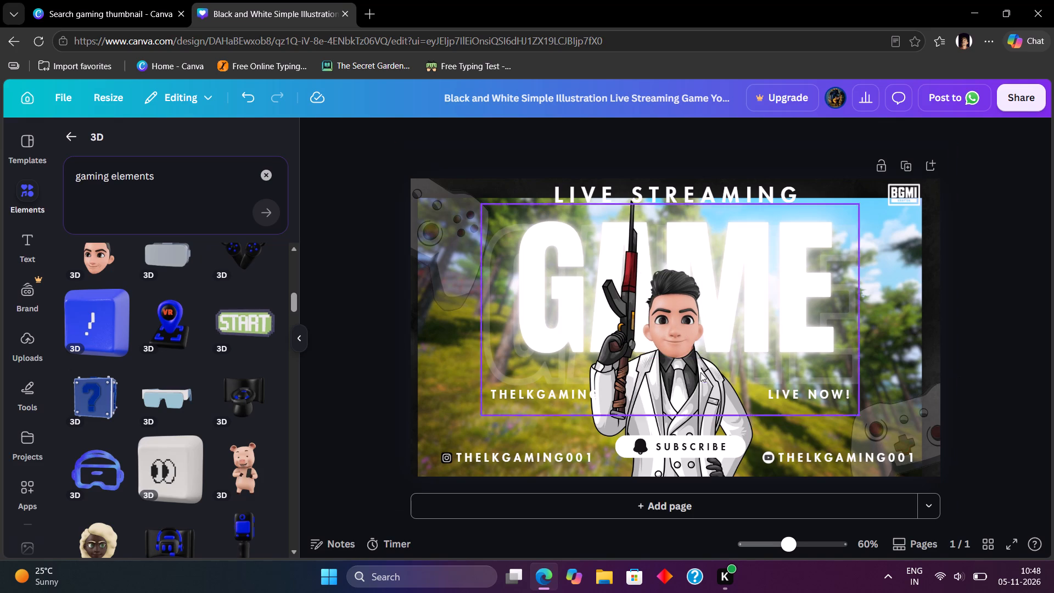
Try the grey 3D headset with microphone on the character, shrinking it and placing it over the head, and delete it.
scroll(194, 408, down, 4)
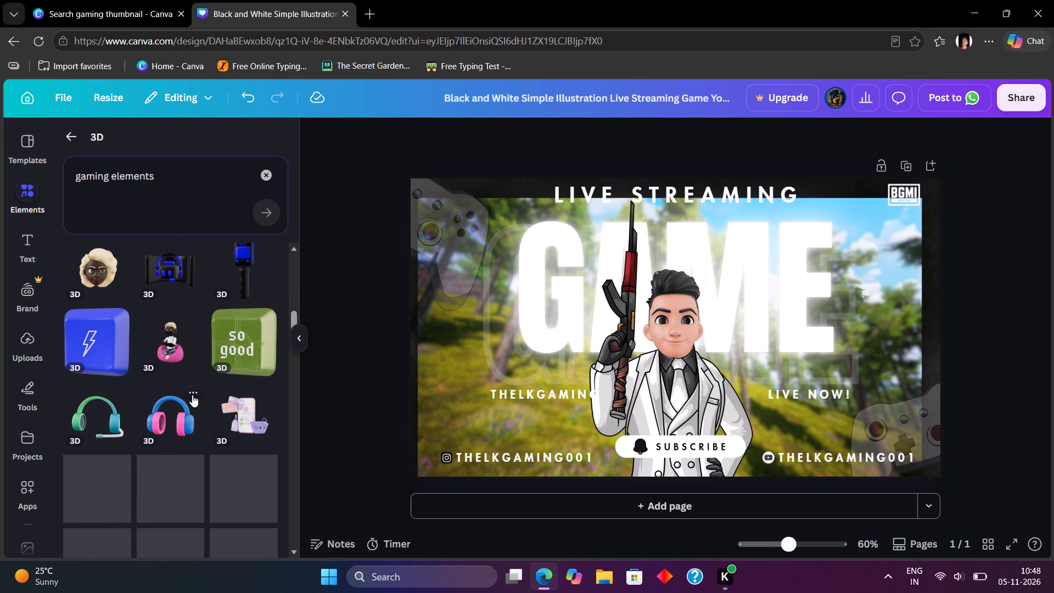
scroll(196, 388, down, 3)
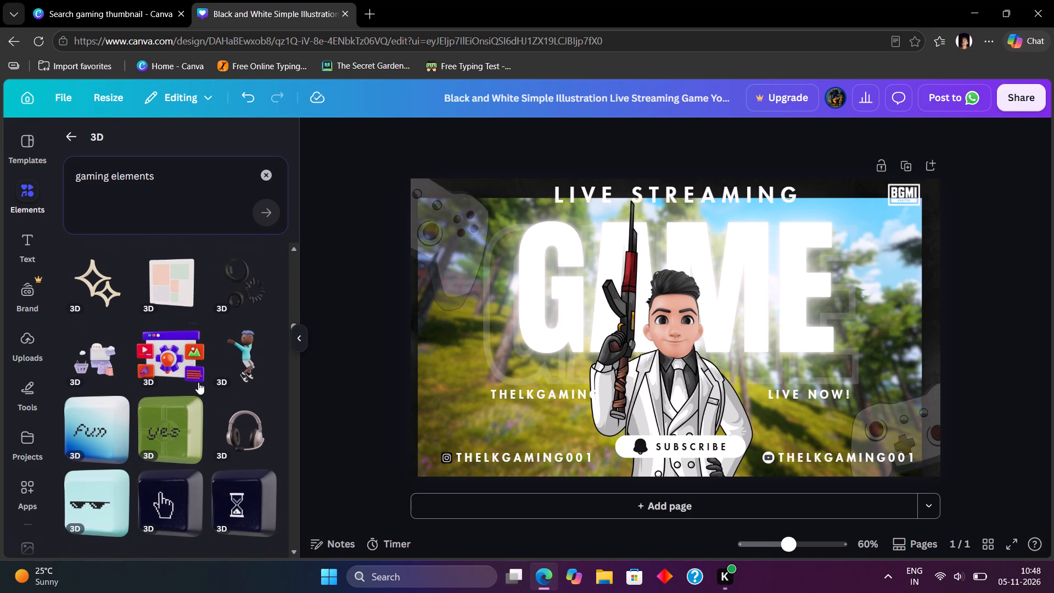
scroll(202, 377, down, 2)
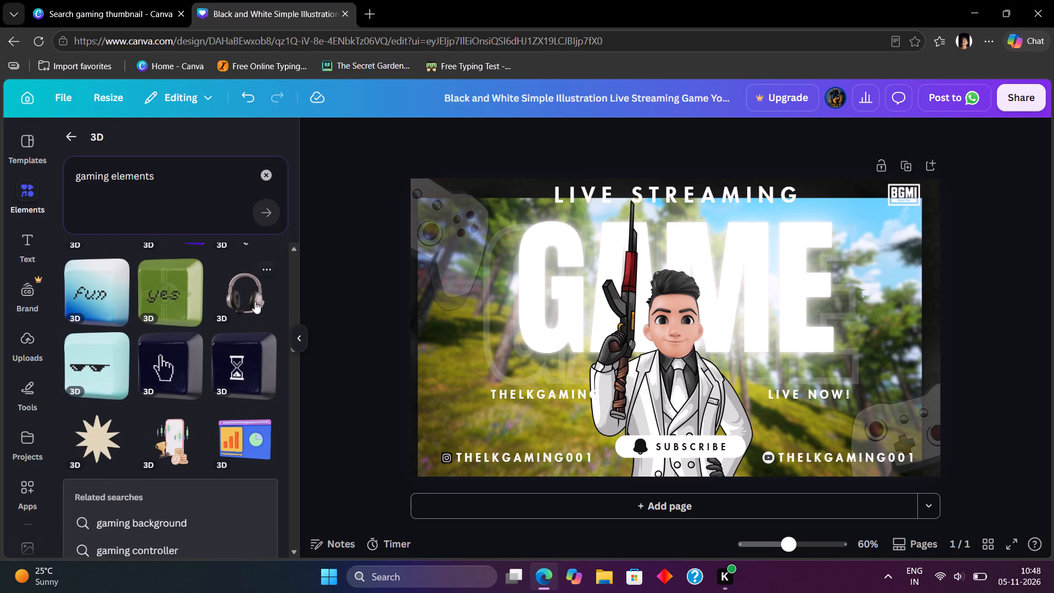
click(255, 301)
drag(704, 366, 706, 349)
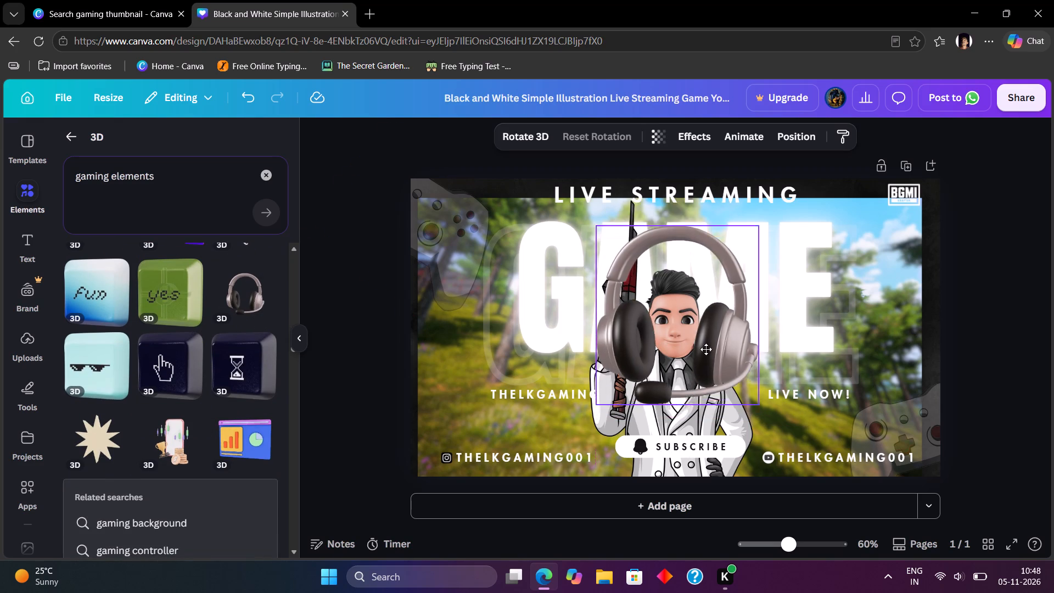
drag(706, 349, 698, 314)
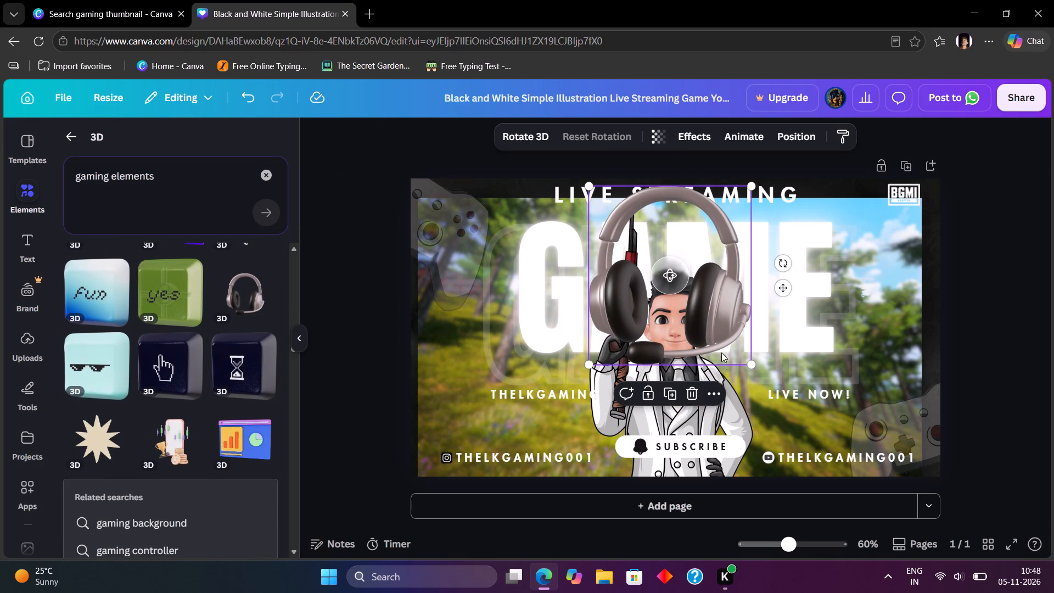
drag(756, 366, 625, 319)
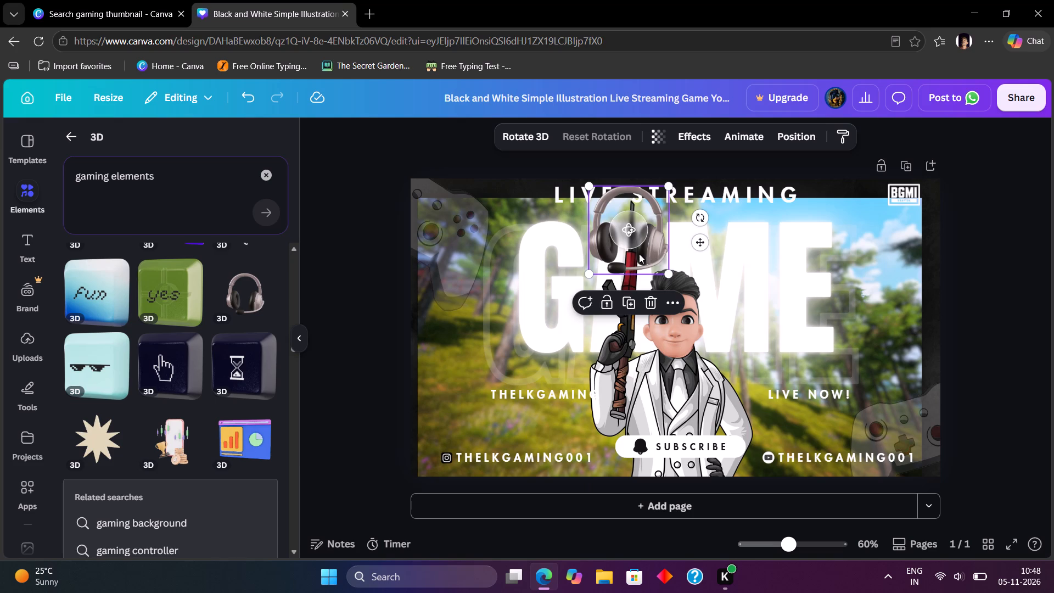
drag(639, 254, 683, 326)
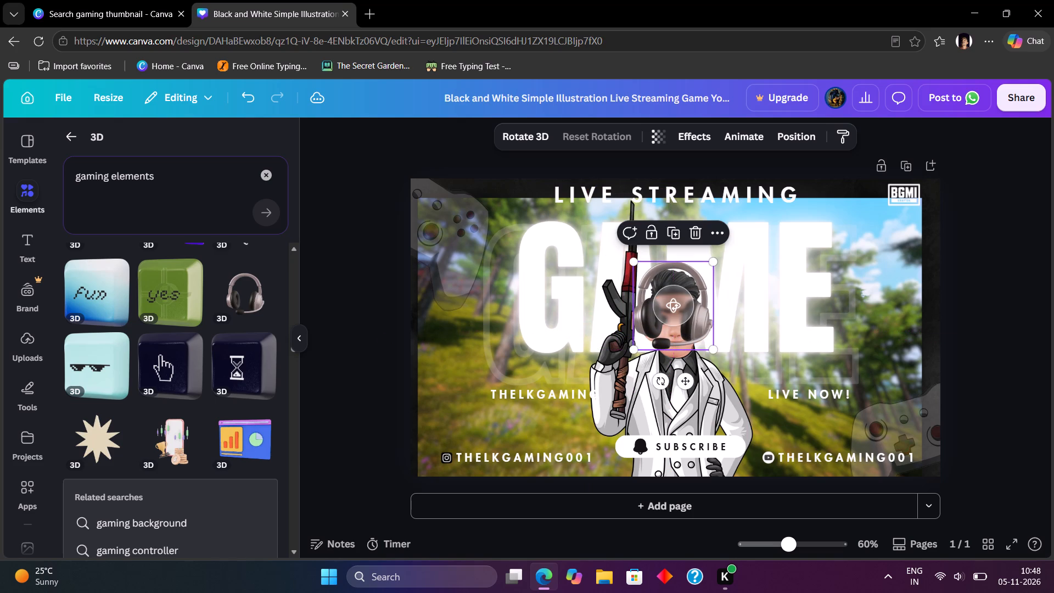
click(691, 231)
Browse further through the 3D gaming elements results for another item that suits the thumbnail.
scroll(117, 451, down, 5)
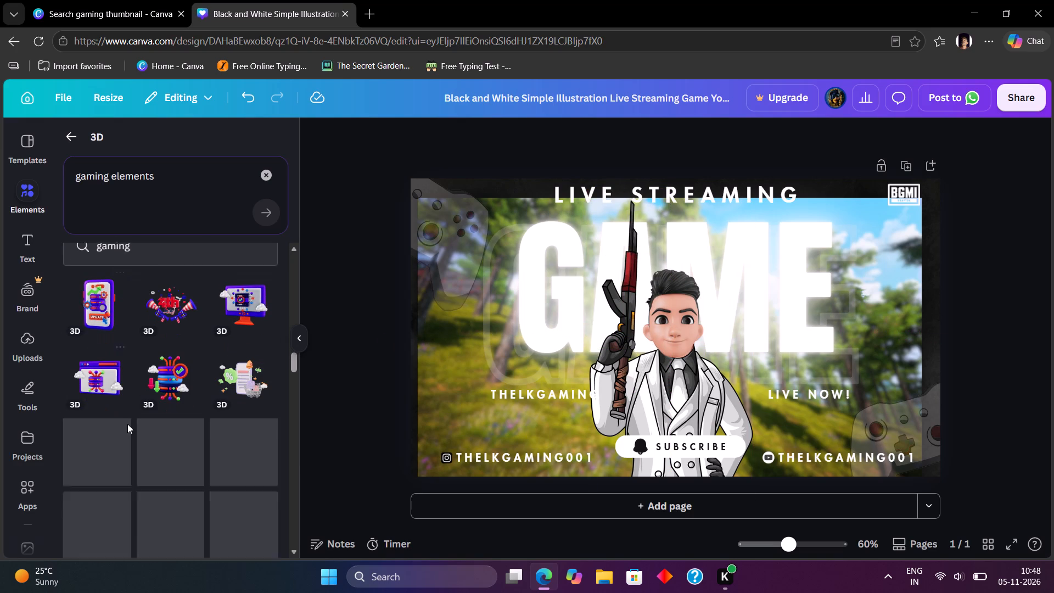
scroll(131, 418, down, 3)
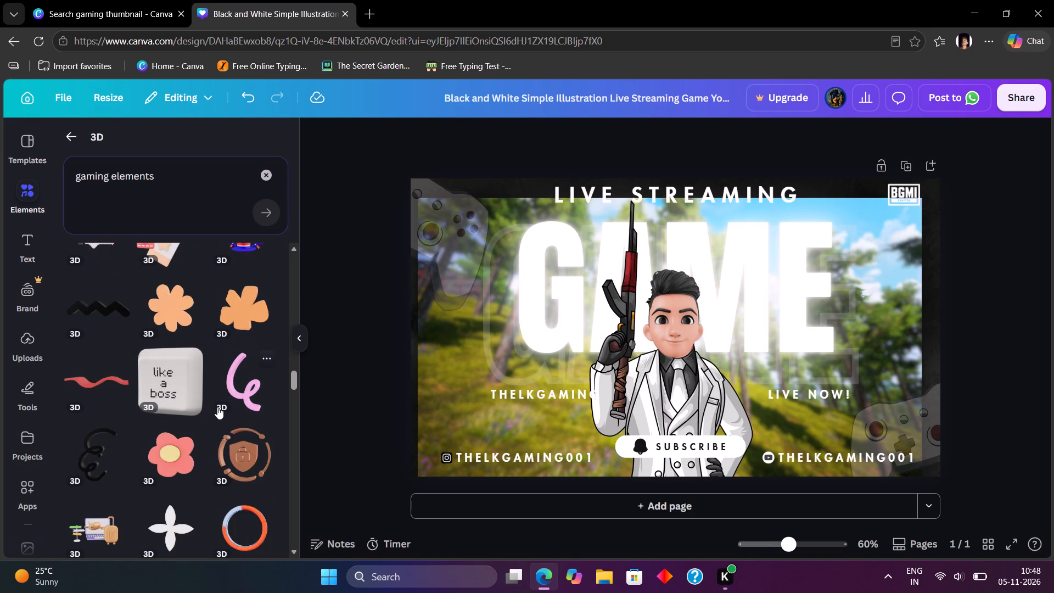
scroll(220, 403, down, 4)
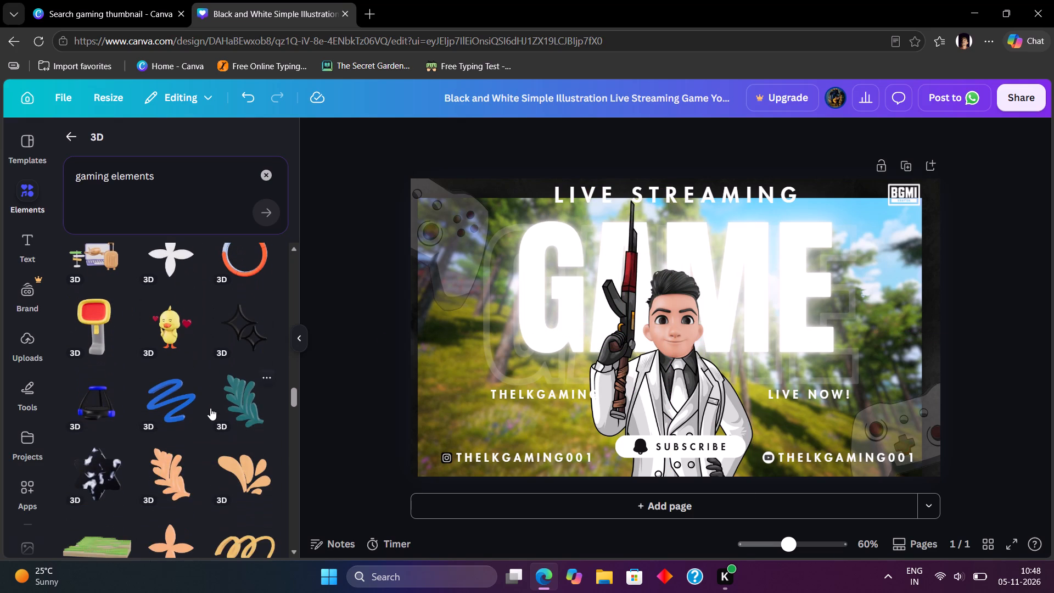
scroll(210, 408, down, 5)
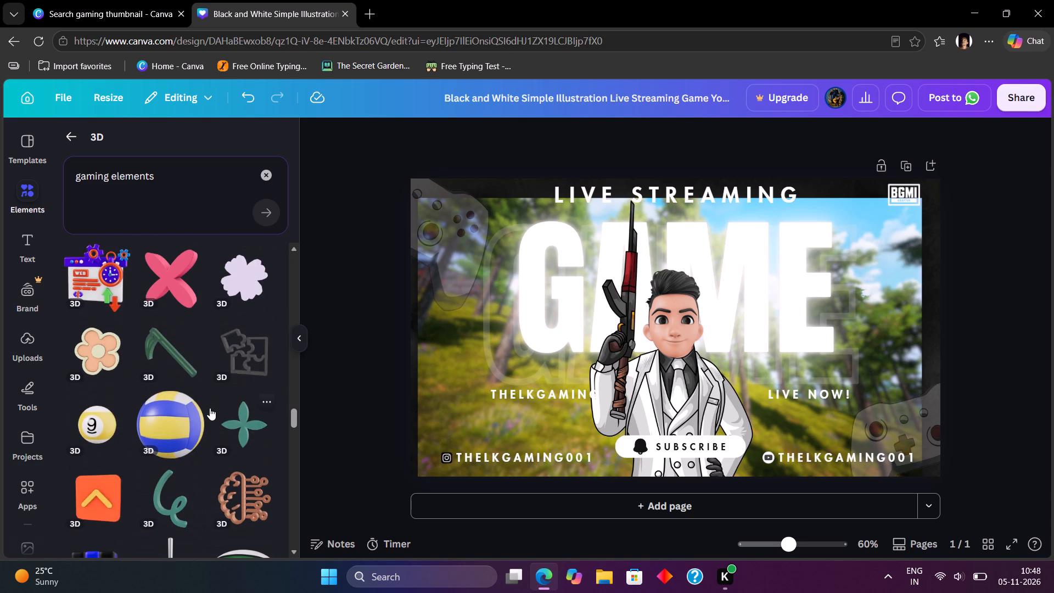
scroll(210, 408, down, 4)
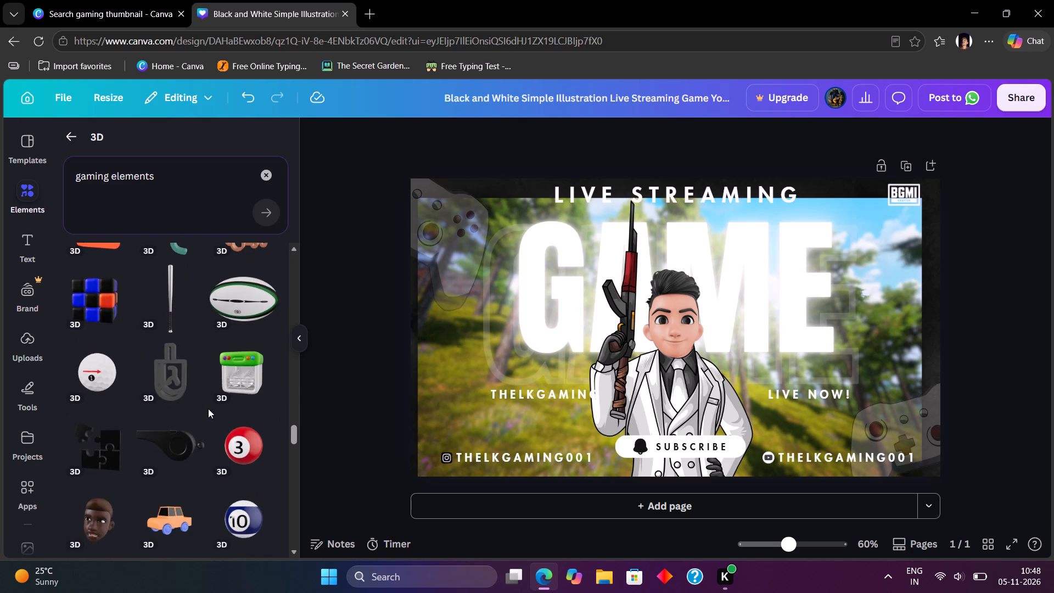
scroll(208, 409, down, 4)
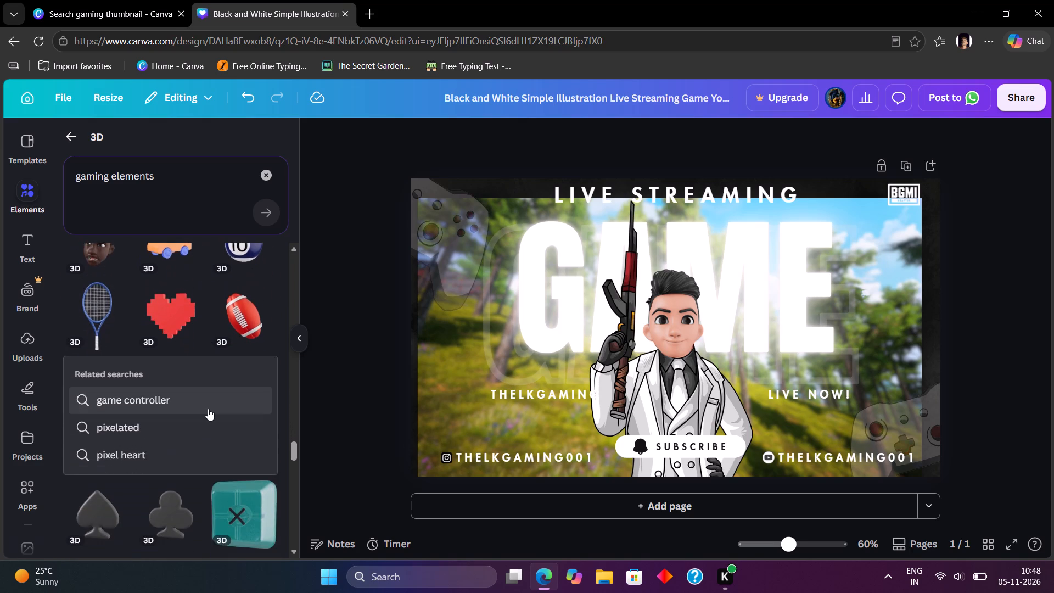
scroll(208, 409, down, 5)
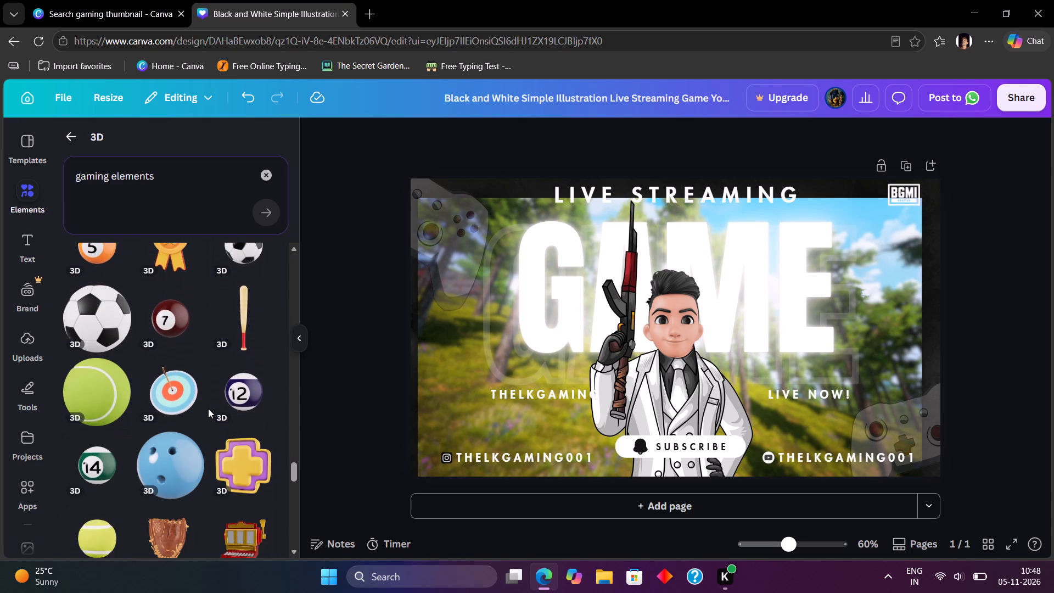
scroll(208, 409, down, 5)
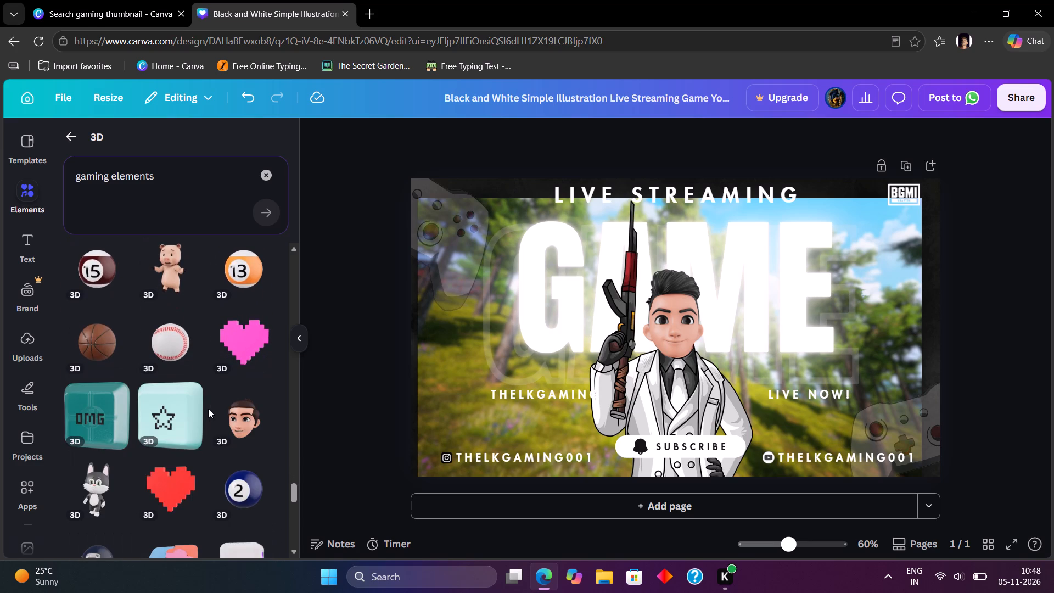
scroll(208, 409, down, 3)
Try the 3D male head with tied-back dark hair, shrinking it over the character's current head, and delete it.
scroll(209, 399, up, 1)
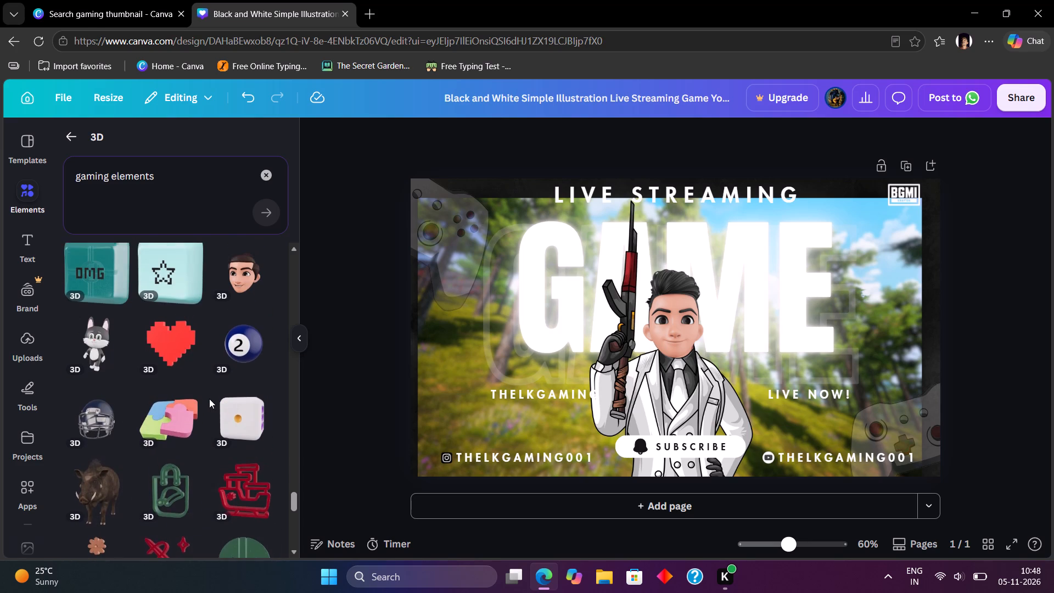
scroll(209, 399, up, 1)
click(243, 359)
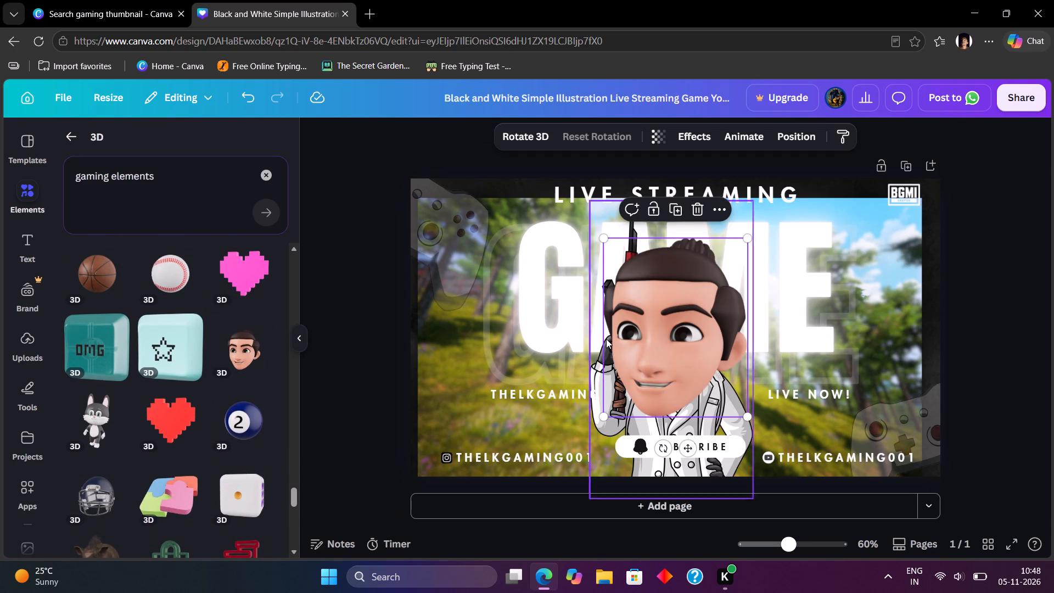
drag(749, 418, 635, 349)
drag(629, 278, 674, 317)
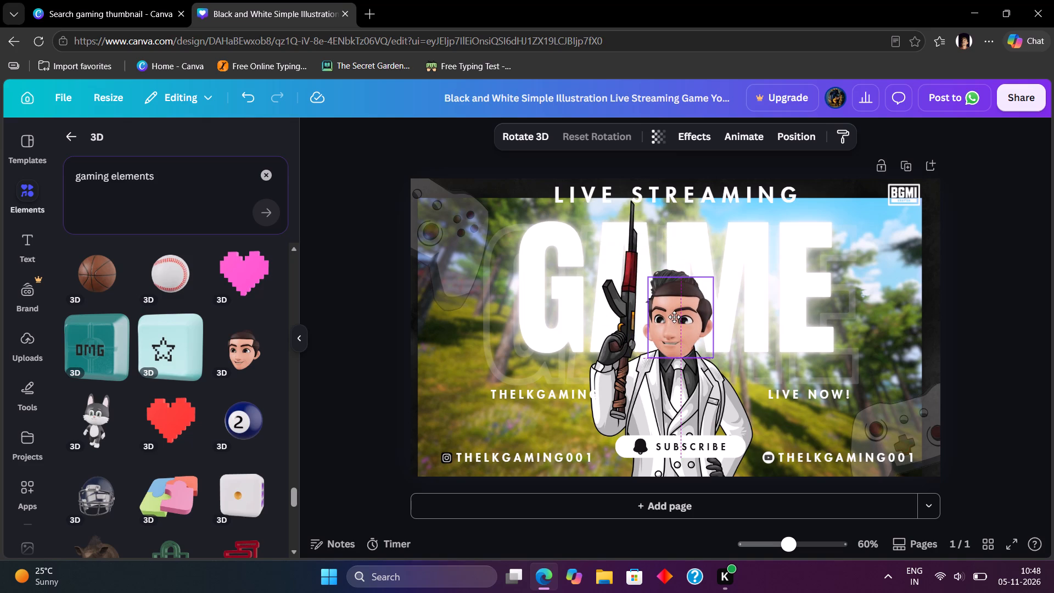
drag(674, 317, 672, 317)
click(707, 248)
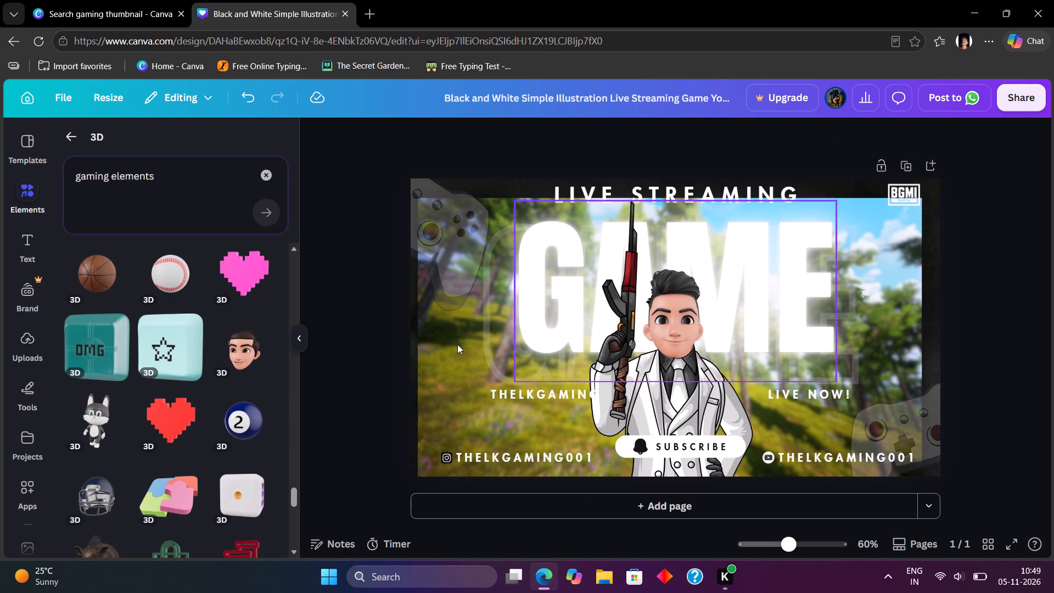
Browse further through the 3D gaming elements results for another item that suits the thumbnail.
scroll(217, 411, down, 7)
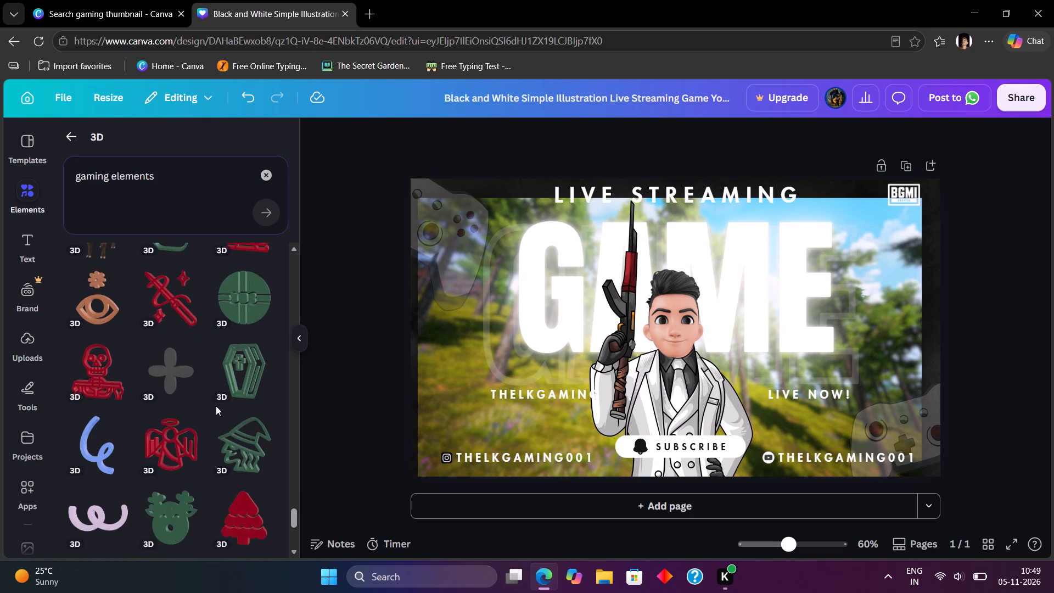
scroll(216, 406, down, 10)
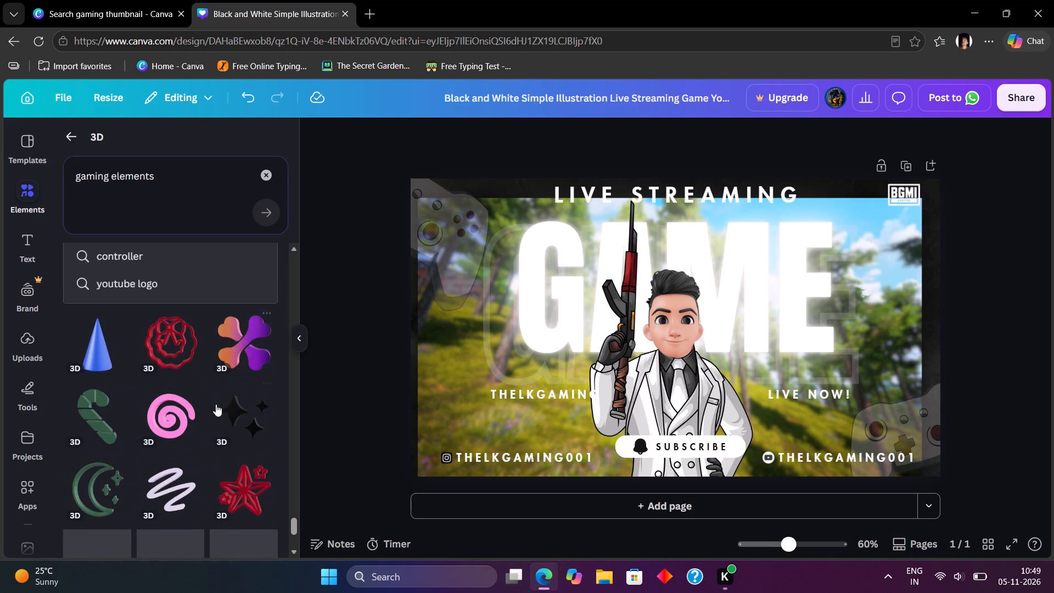
scroll(216, 404, down, 6)
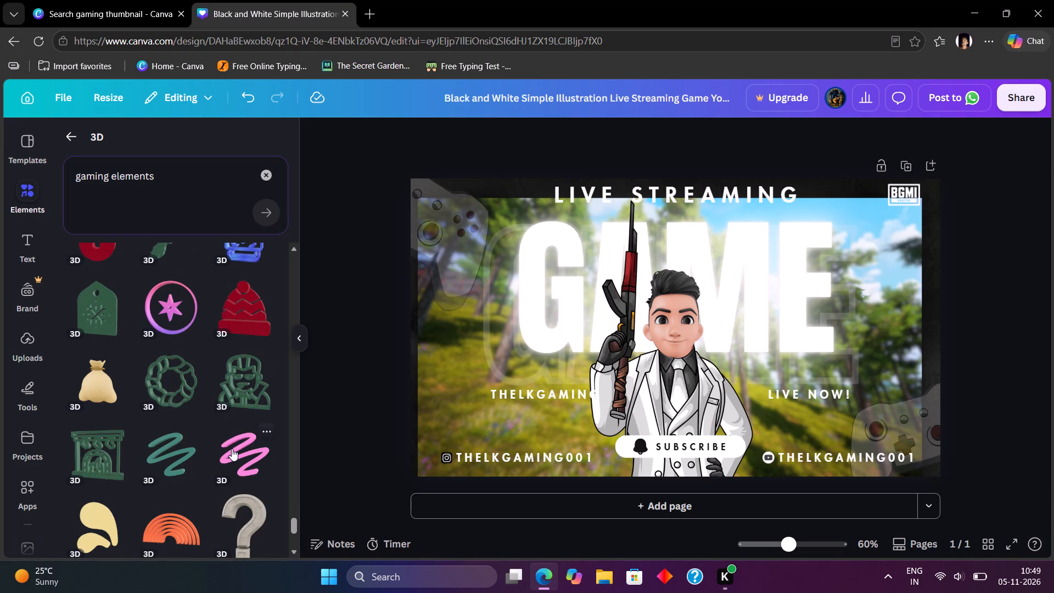
scroll(232, 449, down, 3)
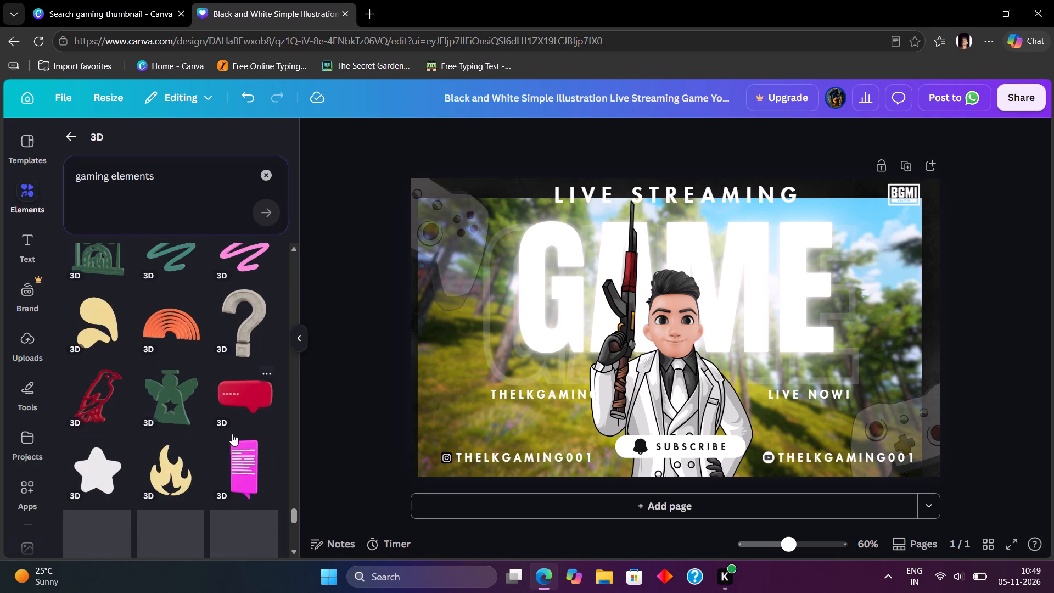
scroll(233, 433, down, 4)
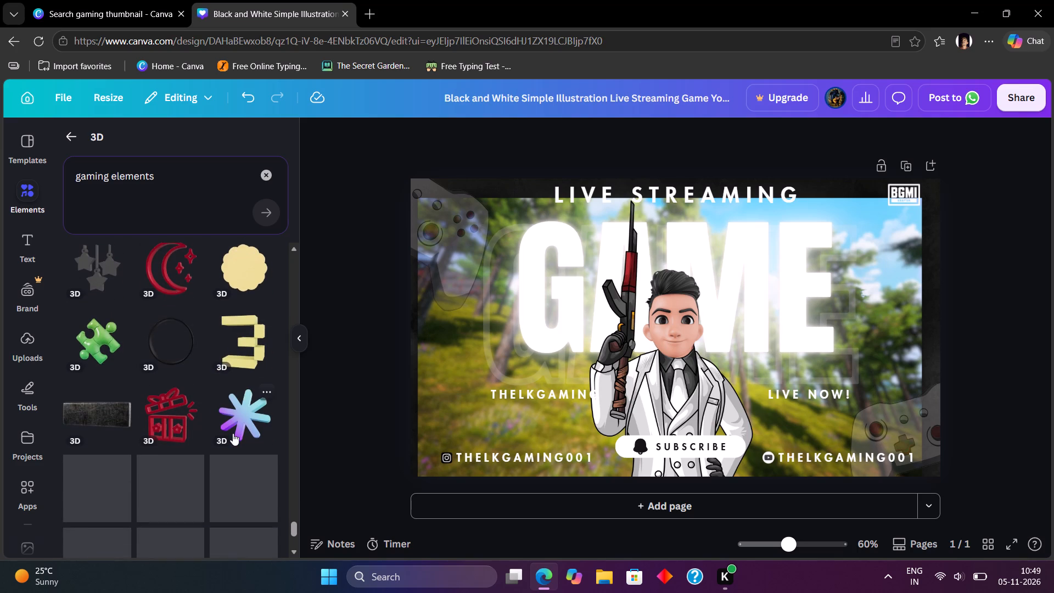
scroll(233, 433, down, 4)
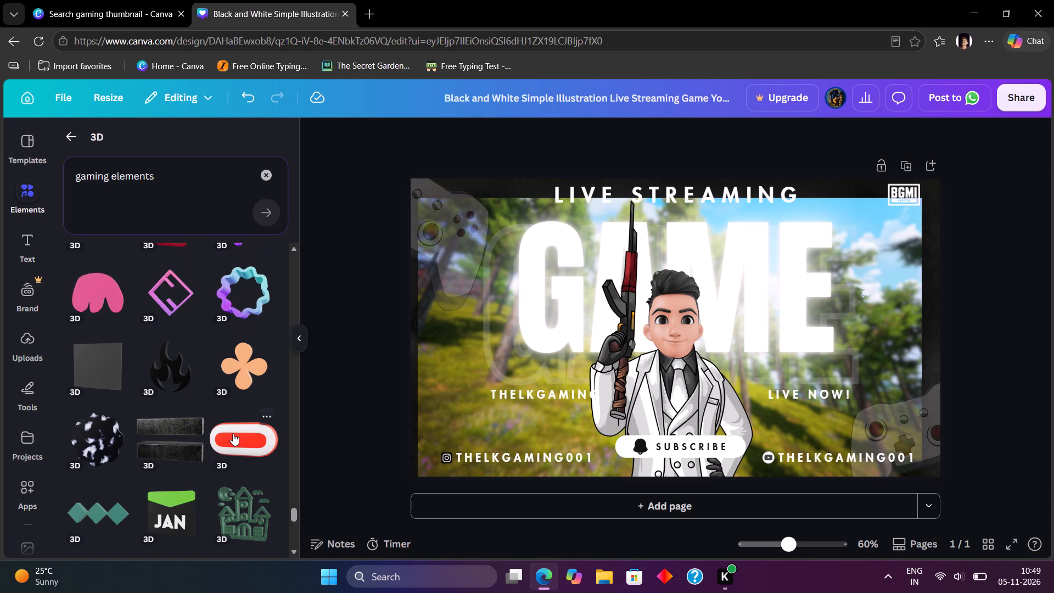
scroll(233, 433, down, 2)
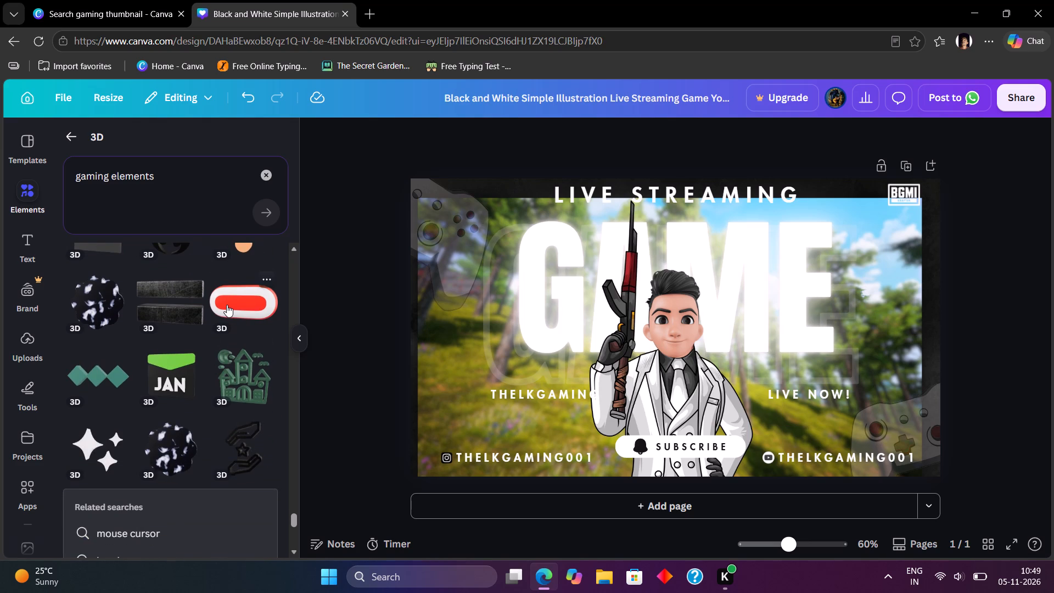
scroll(227, 305, down, 4)
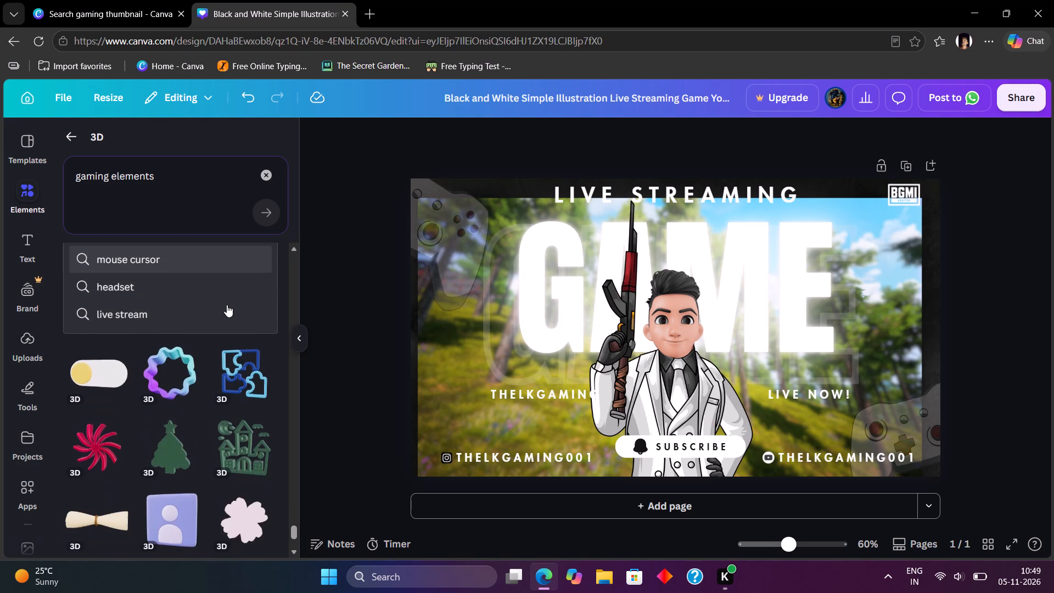
scroll(227, 305, down, 4)
scroll(228, 304, up, 4)
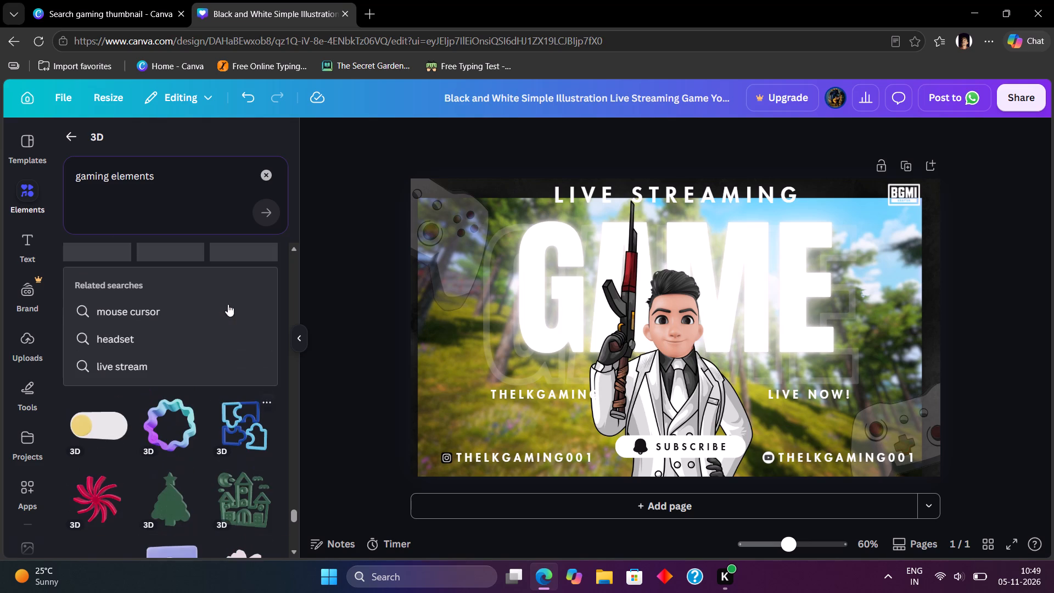
scroll(250, 334, up, 4)
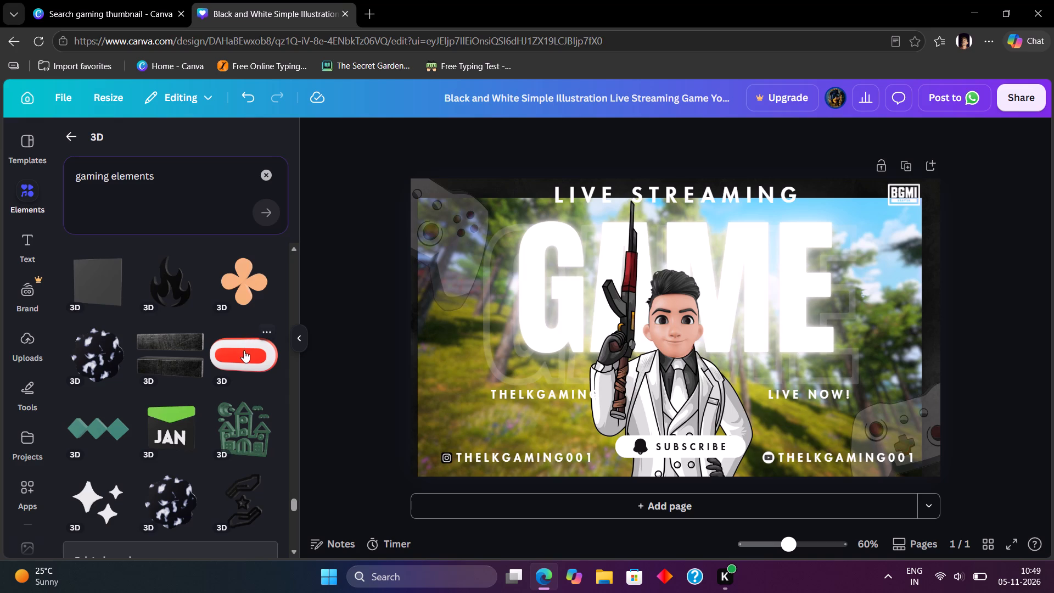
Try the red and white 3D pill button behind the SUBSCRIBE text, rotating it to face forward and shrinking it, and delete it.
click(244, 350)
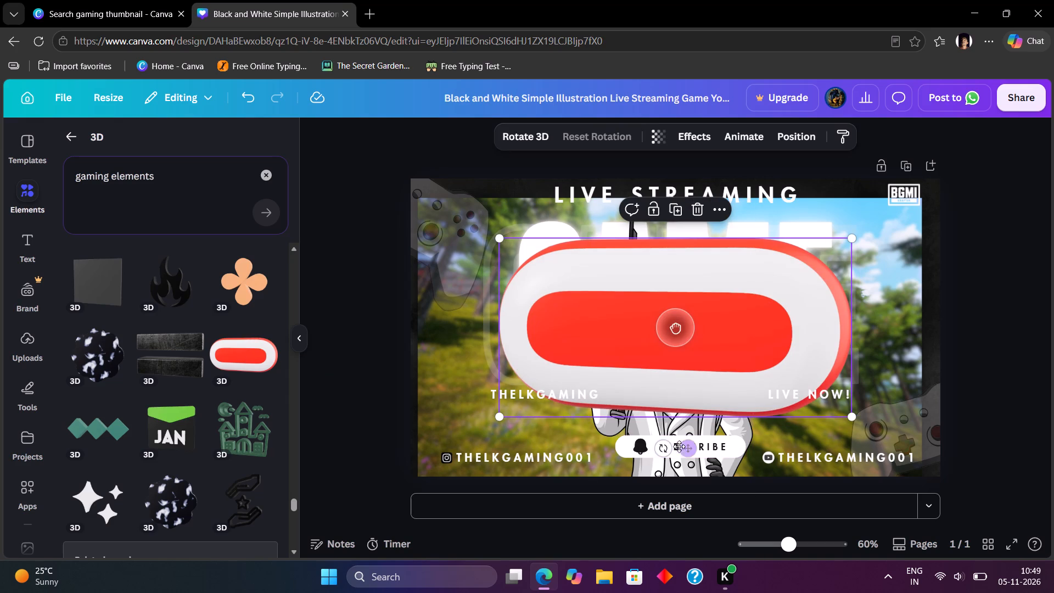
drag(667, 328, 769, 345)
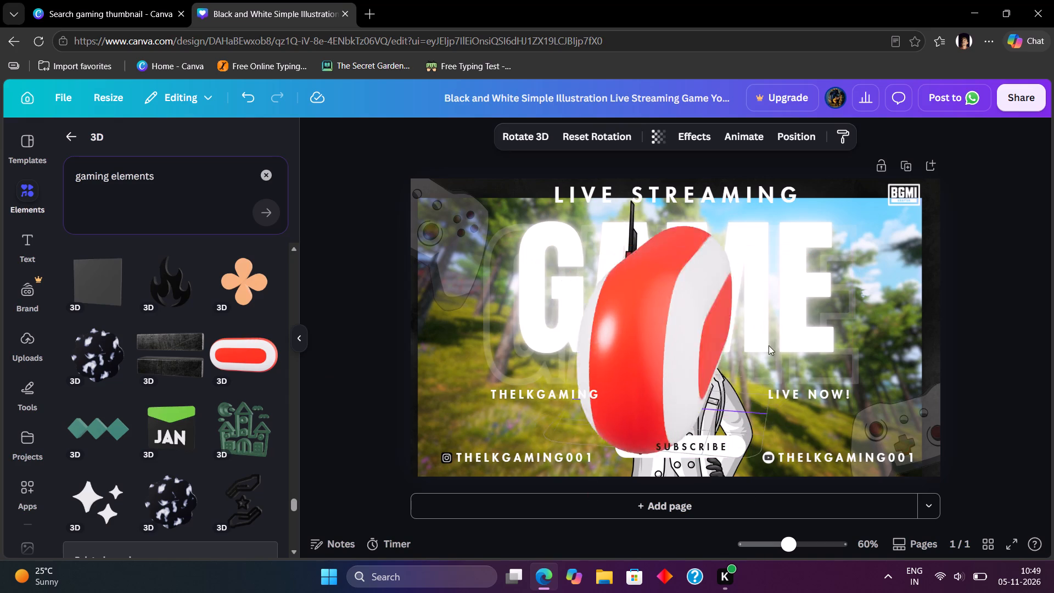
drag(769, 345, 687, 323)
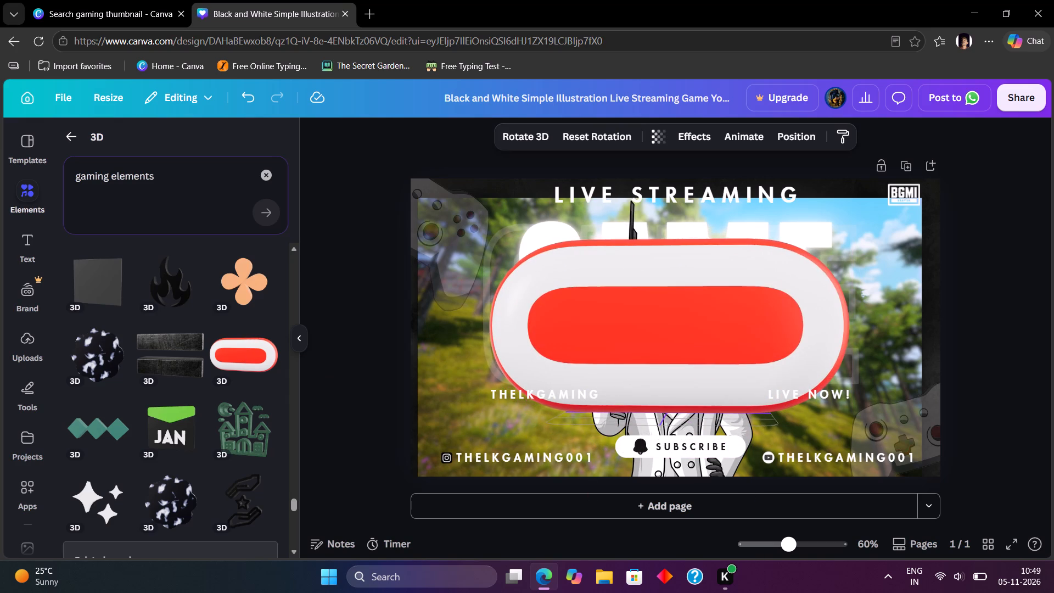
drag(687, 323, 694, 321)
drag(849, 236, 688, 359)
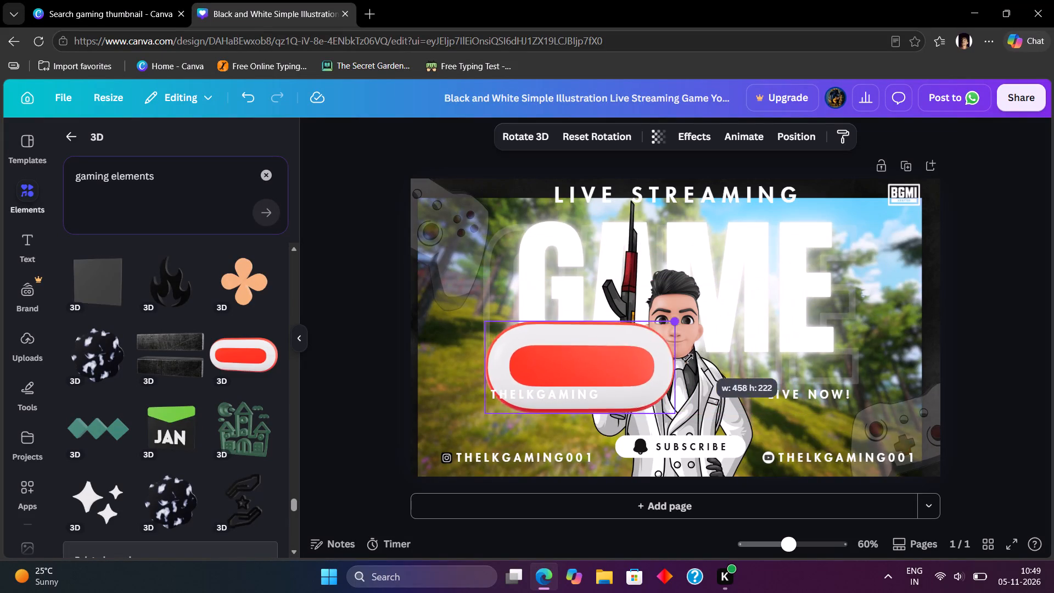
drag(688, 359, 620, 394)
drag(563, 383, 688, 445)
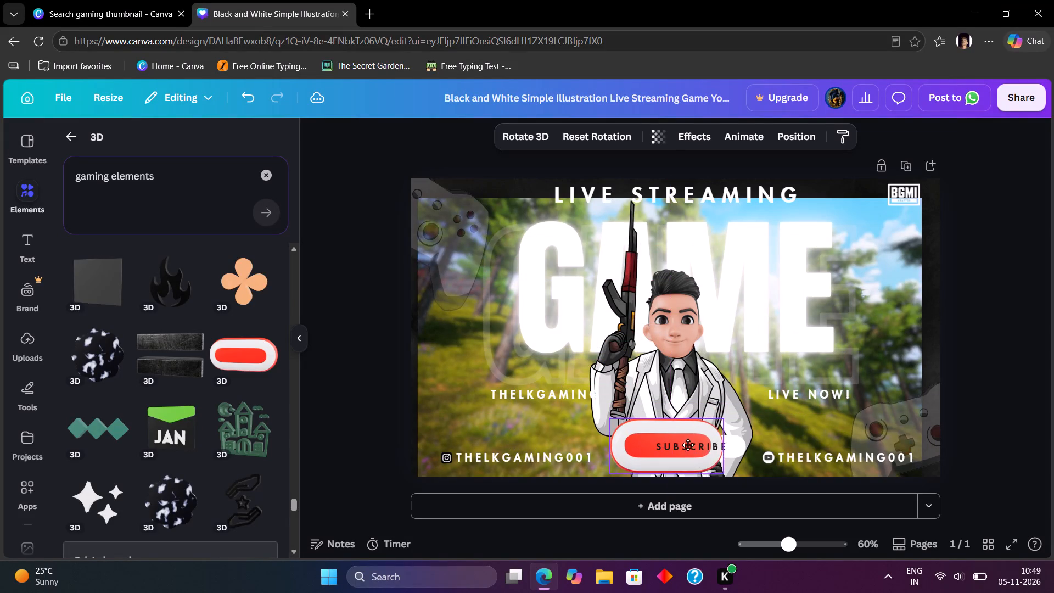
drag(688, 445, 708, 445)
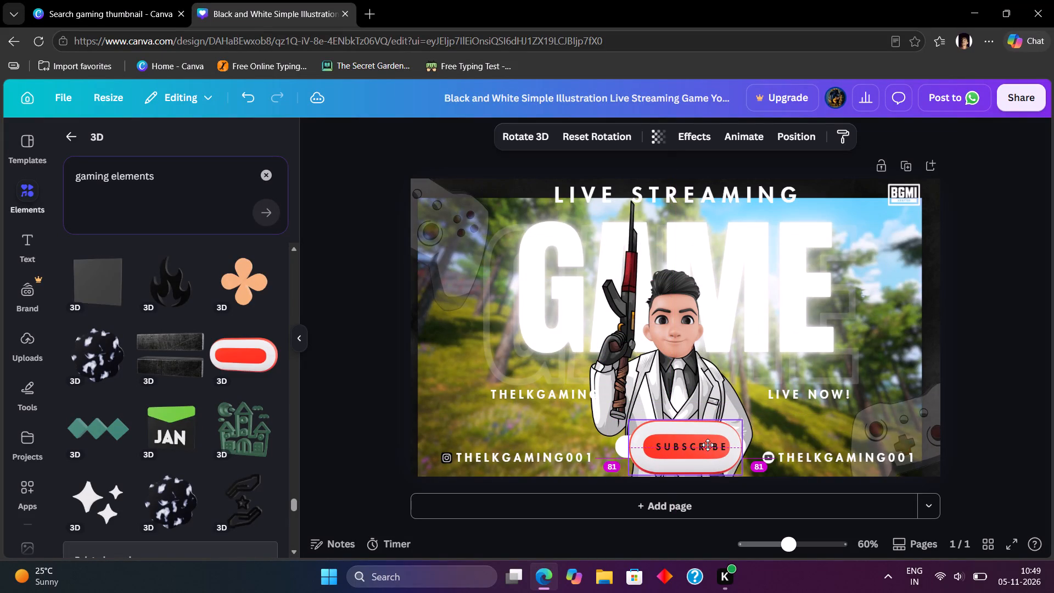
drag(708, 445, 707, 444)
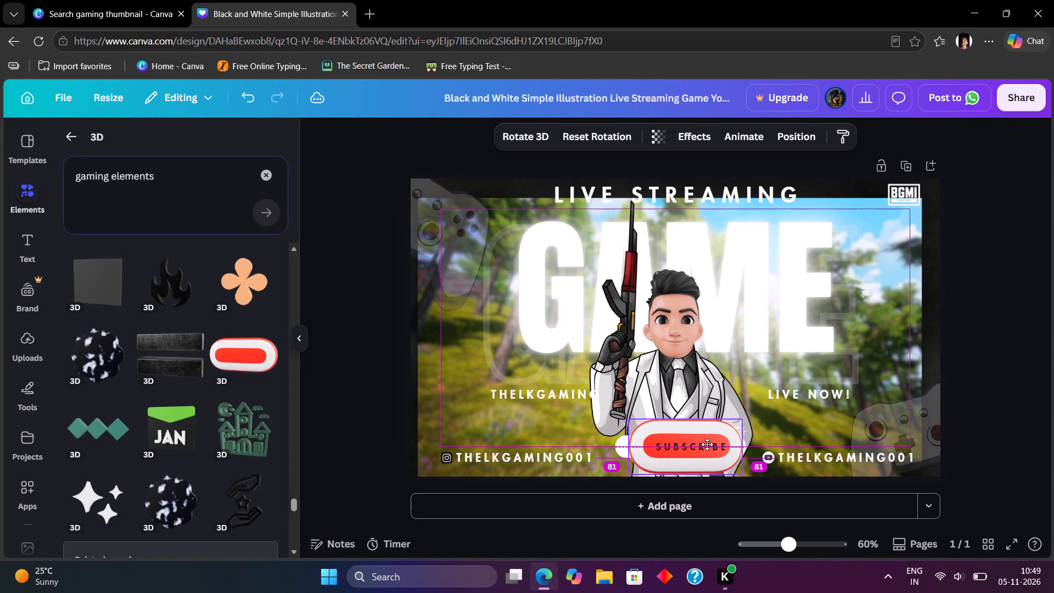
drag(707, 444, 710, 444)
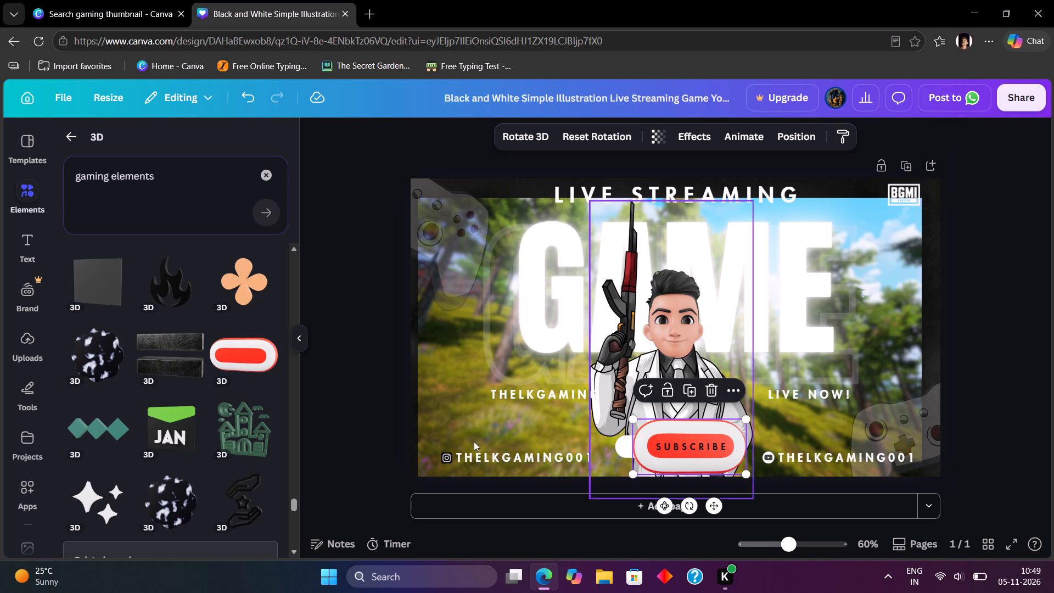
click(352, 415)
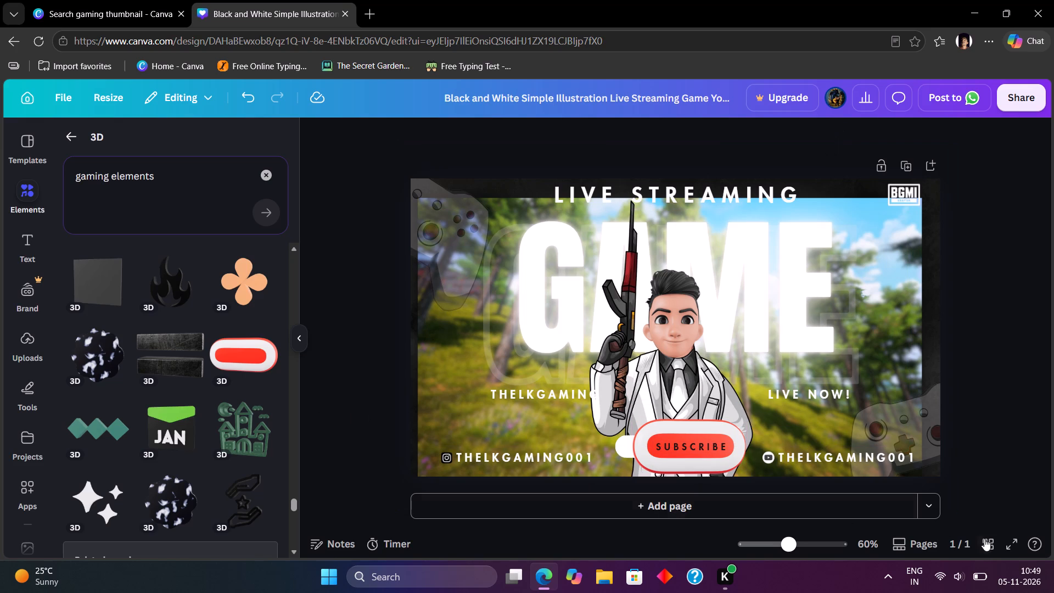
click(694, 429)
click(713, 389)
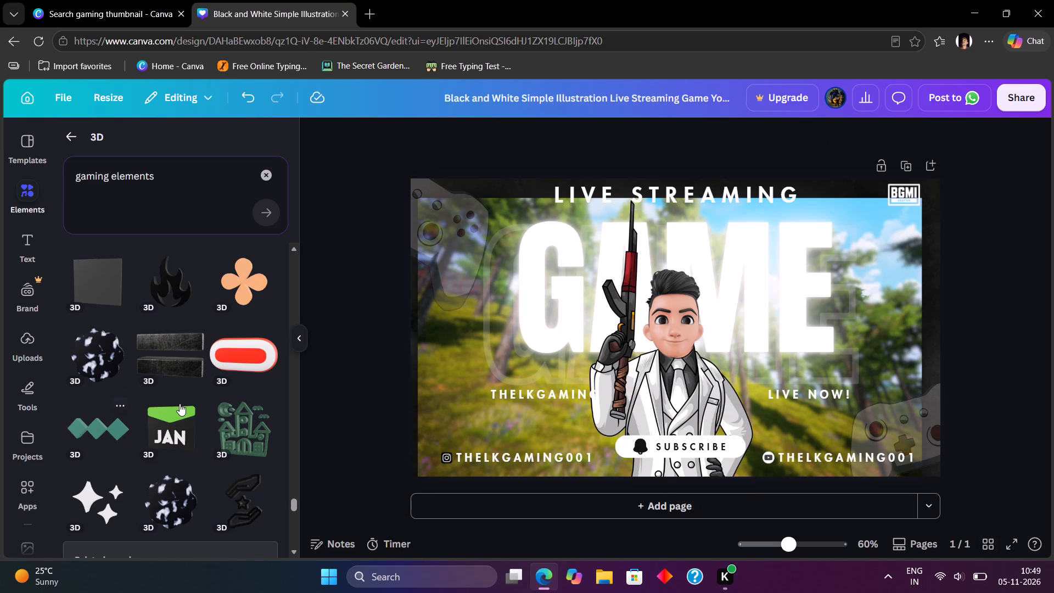
Browse the remaining 3D gaming elements results through to the end for a suitable extra.
scroll(184, 404, down, 7)
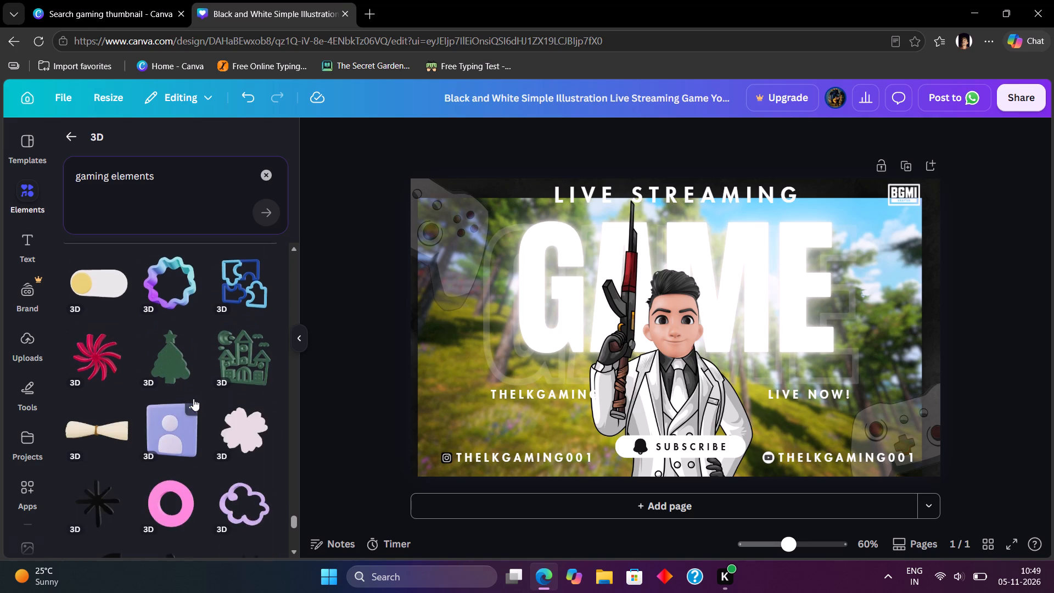
scroll(193, 399, down, 5)
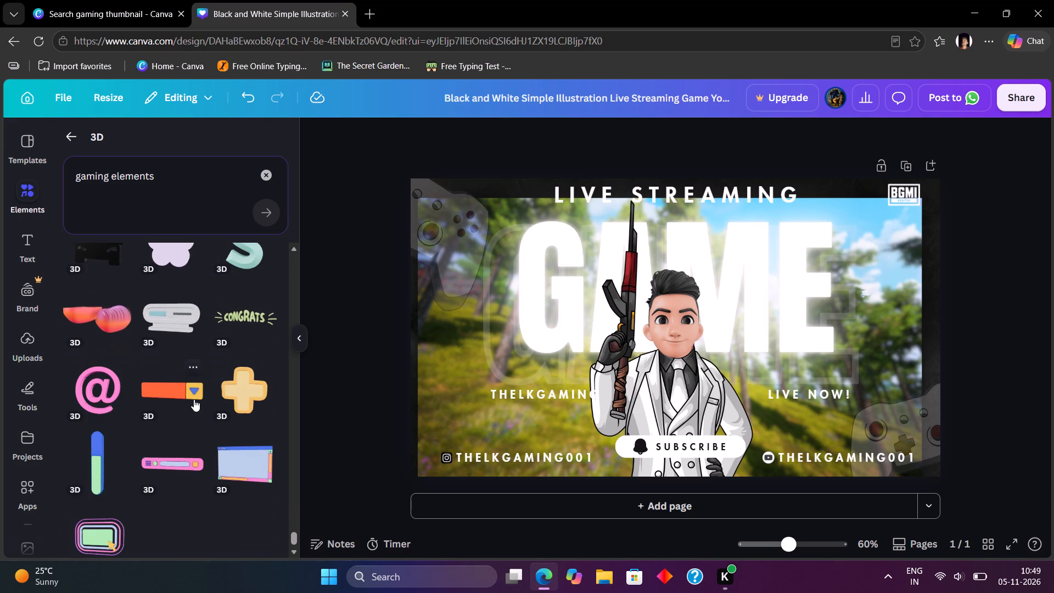
scroll(183, 401, down, 6)
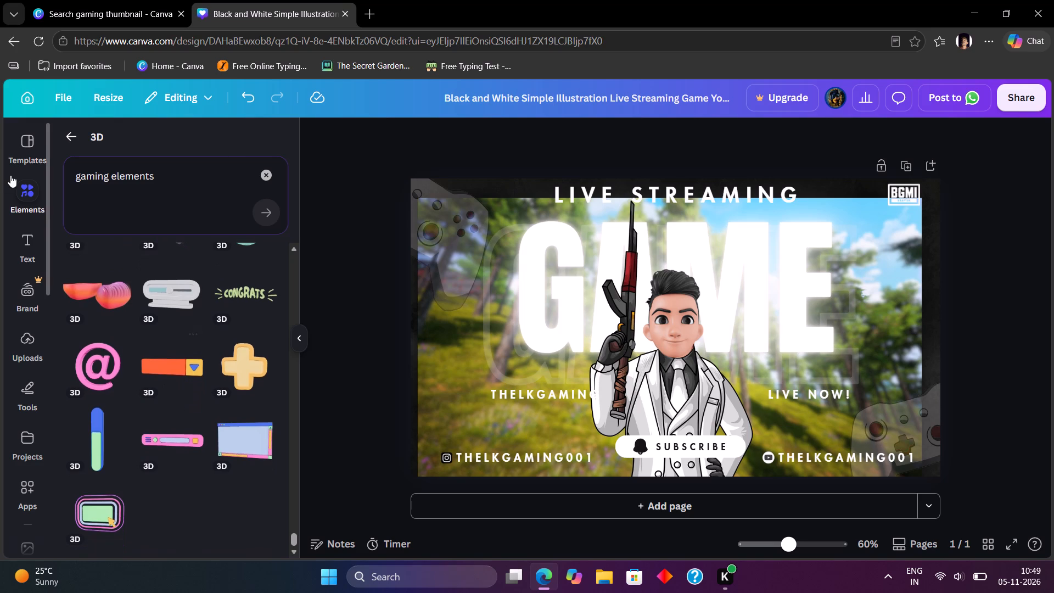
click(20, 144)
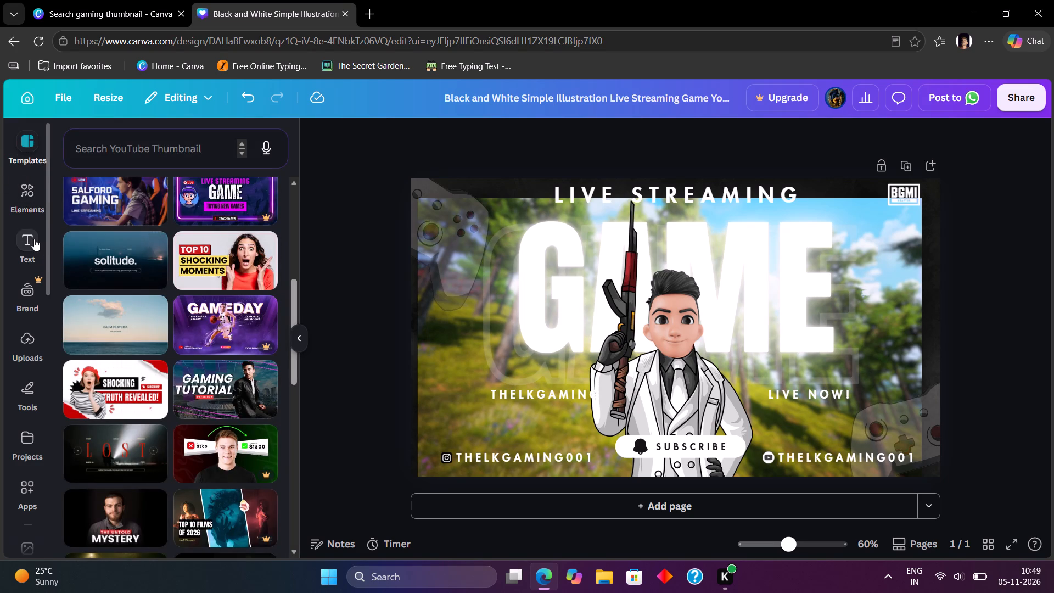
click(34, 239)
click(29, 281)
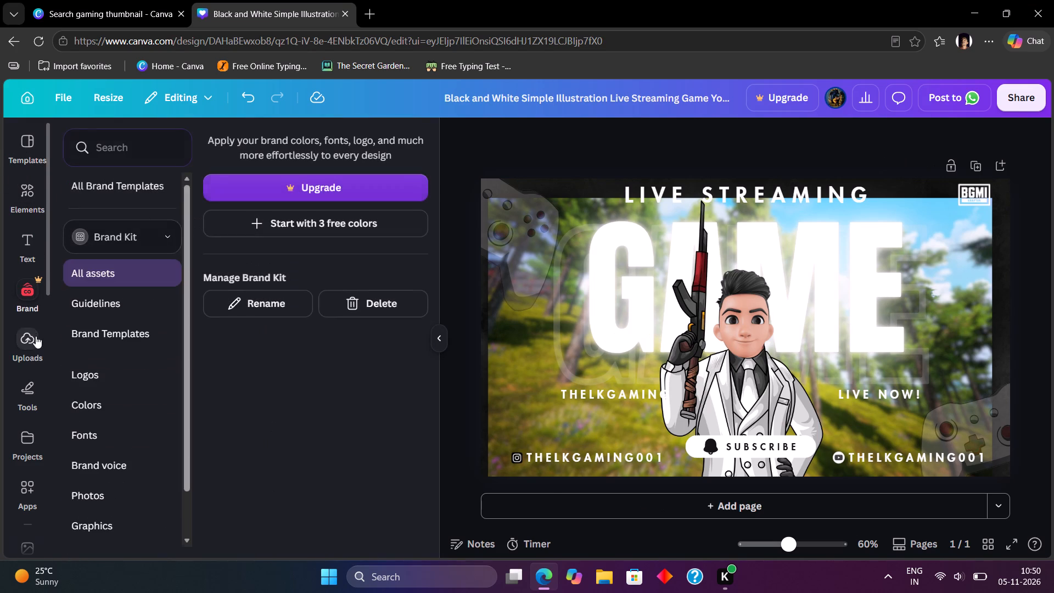
Look through the uploads, existing projects and available apps, including the Instagram app's details, for anything useful to the thumbnail.
click(22, 376)
click(24, 345)
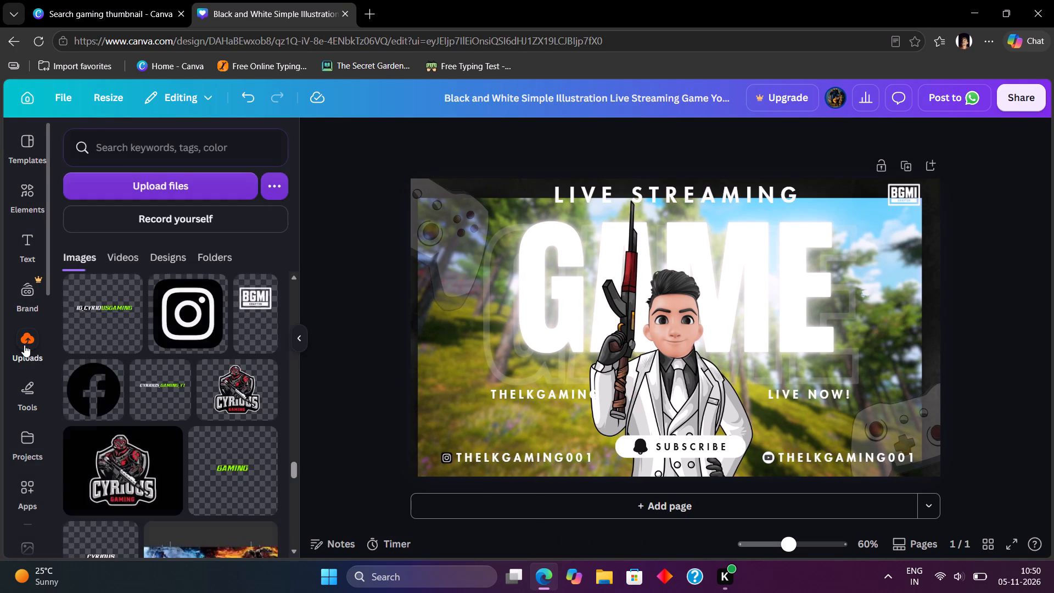
drag(26, 432, 33, 424)
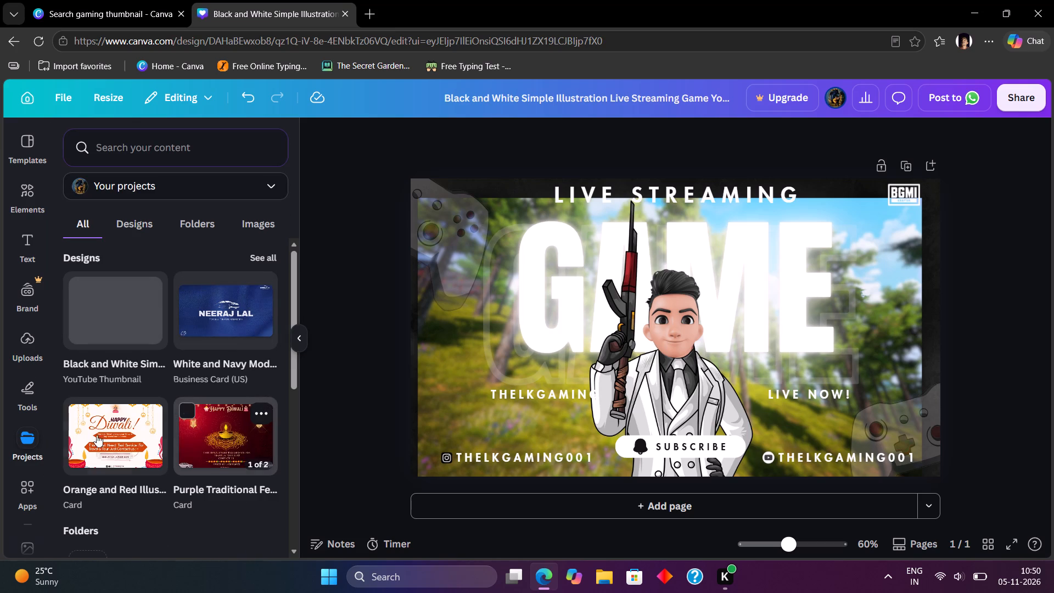
click(23, 483)
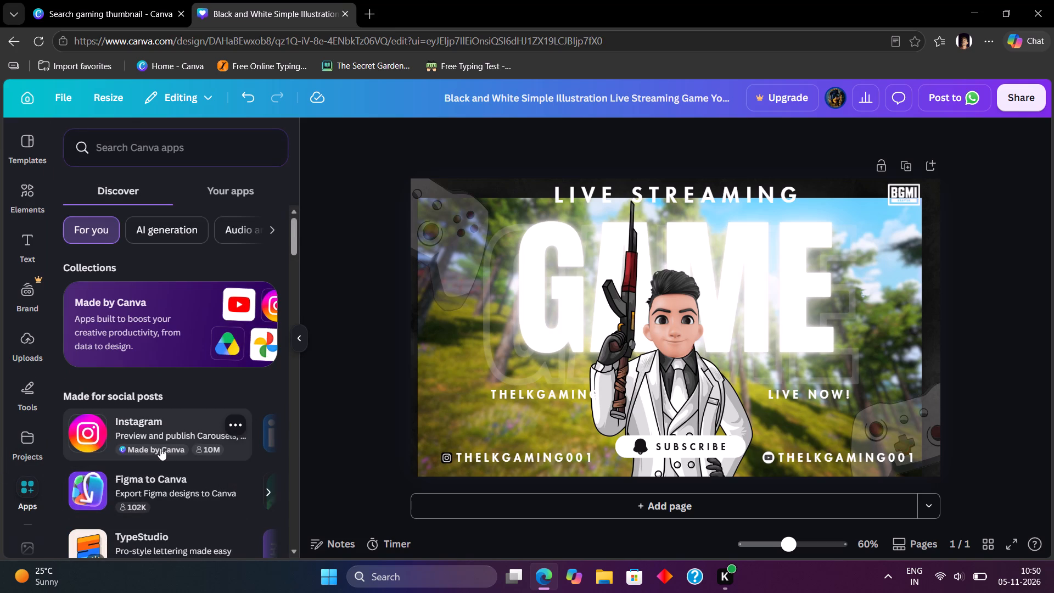
click(171, 425)
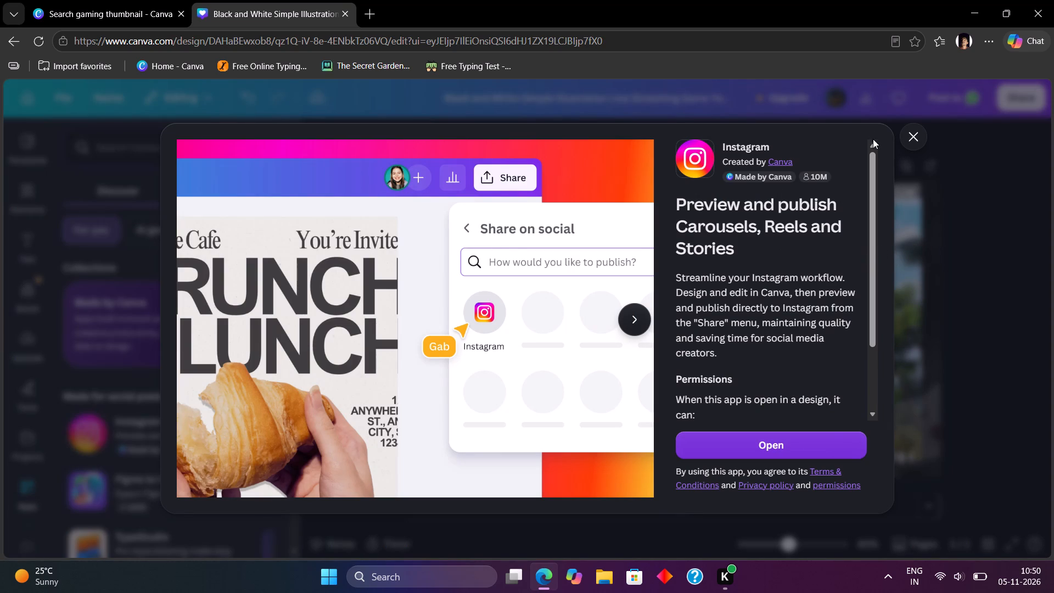
click(915, 131)
scroll(224, 424, down, 3)
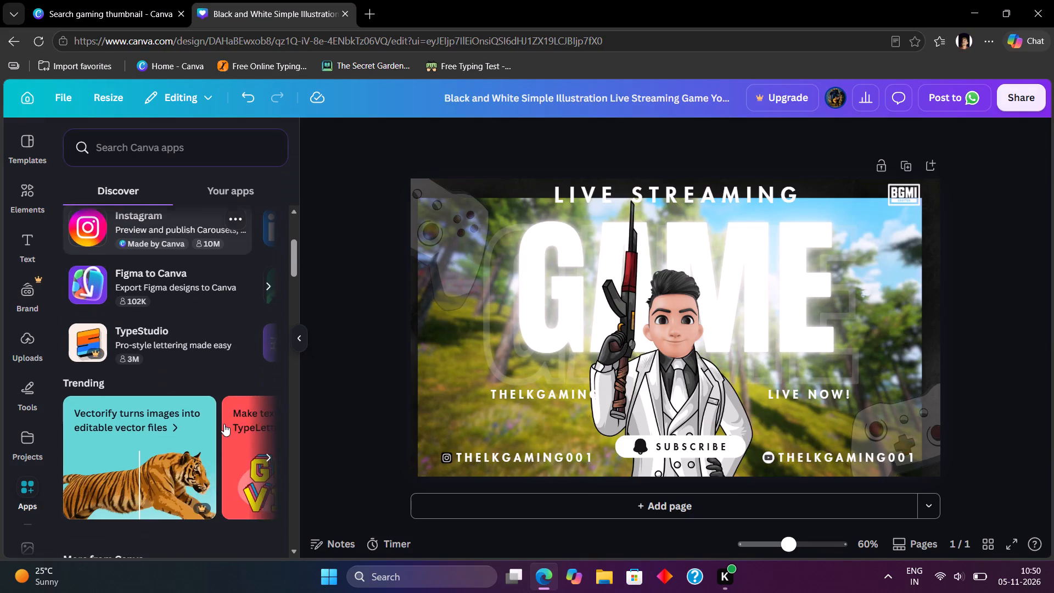
scroll(222, 413, down, 3)
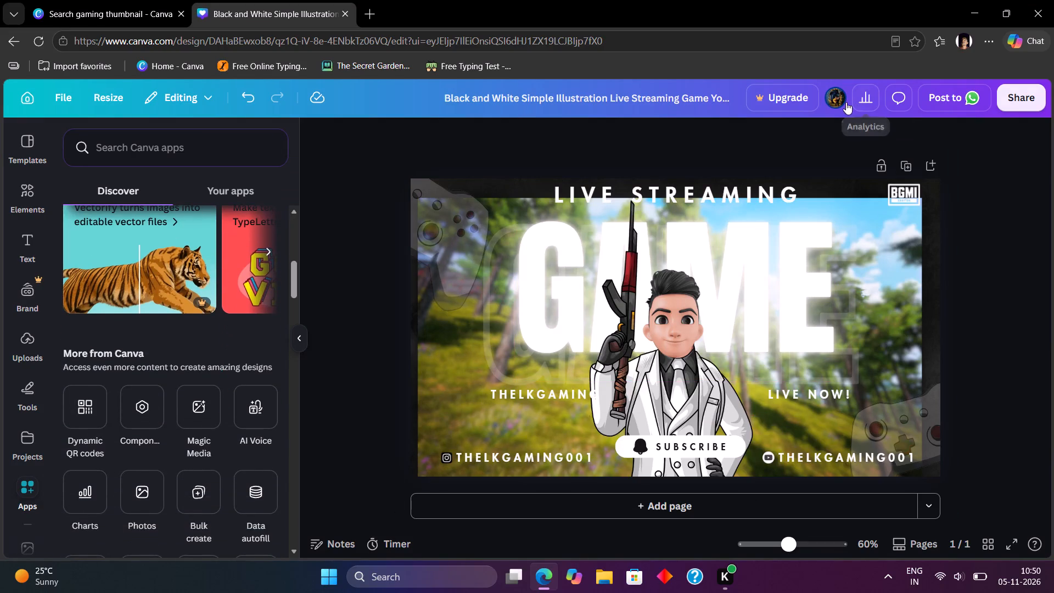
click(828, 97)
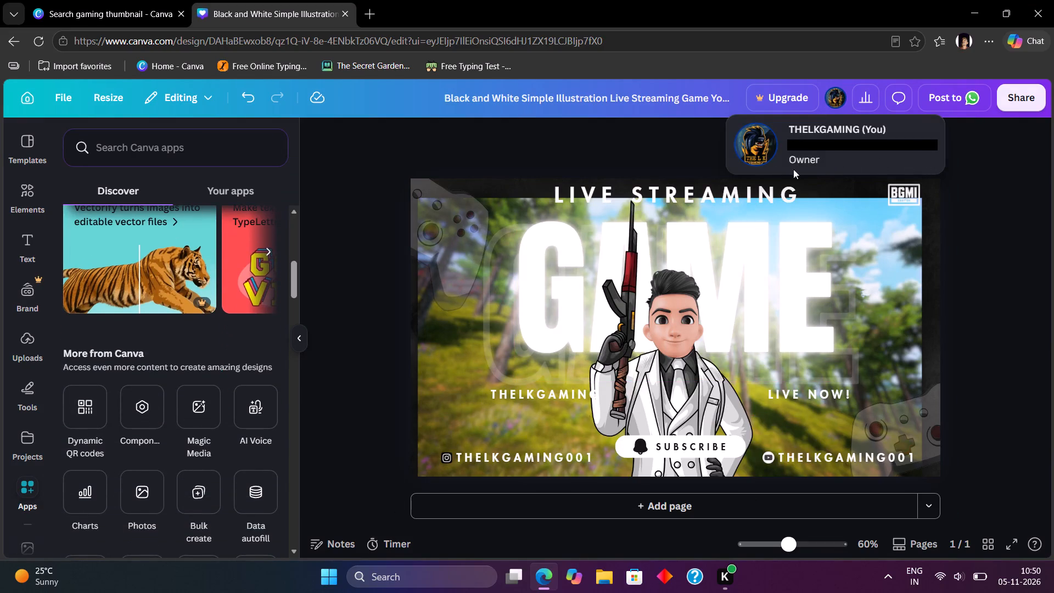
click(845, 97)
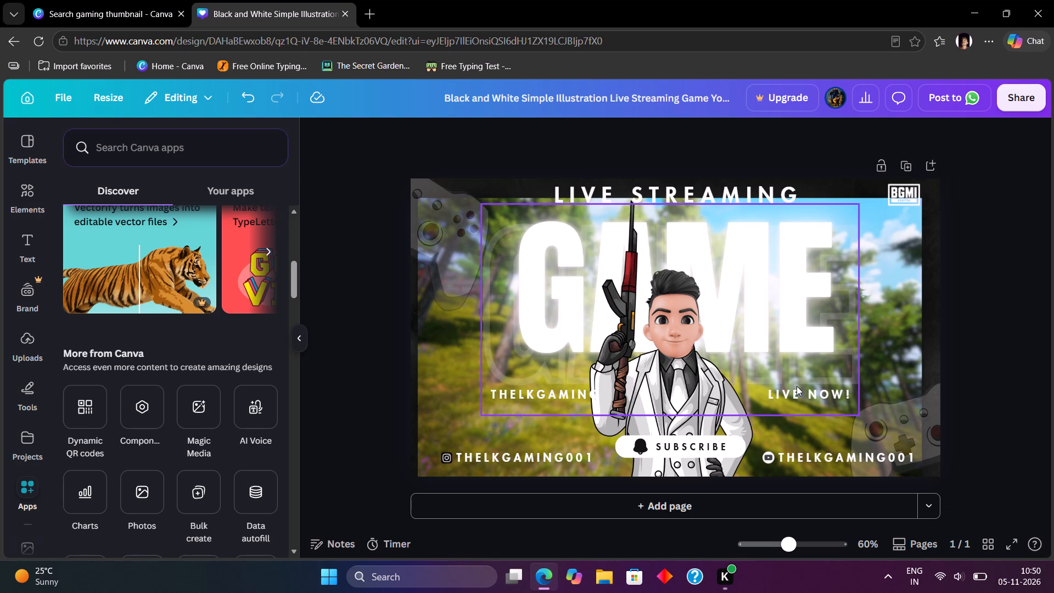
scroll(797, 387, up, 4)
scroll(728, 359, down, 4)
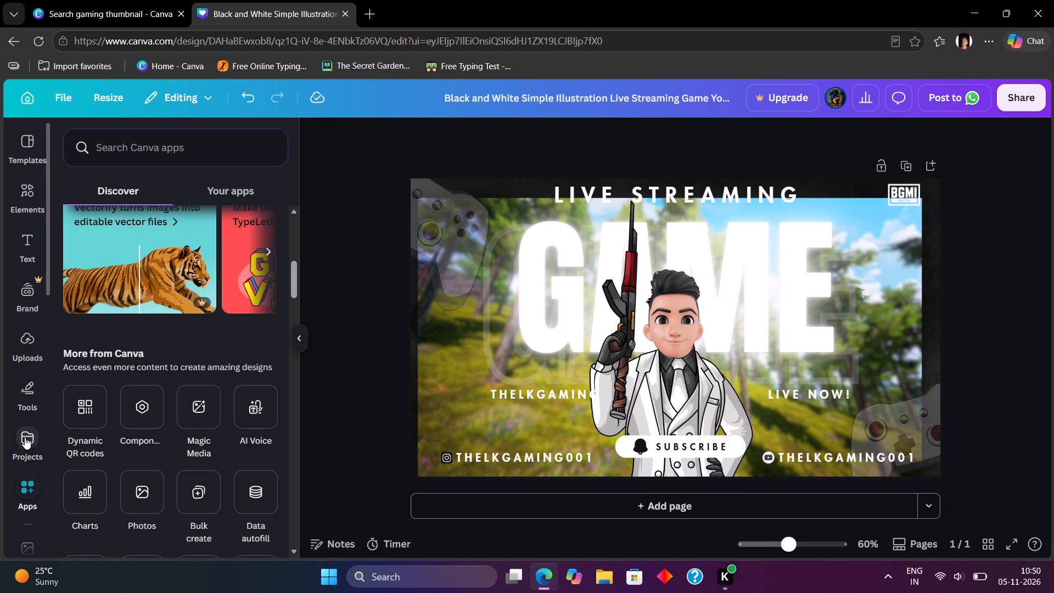
Look through the folders, designs and images stored in the Uploads project folder for usable material.
scroll(33, 468, down, 3)
scroll(37, 408, down, 1)
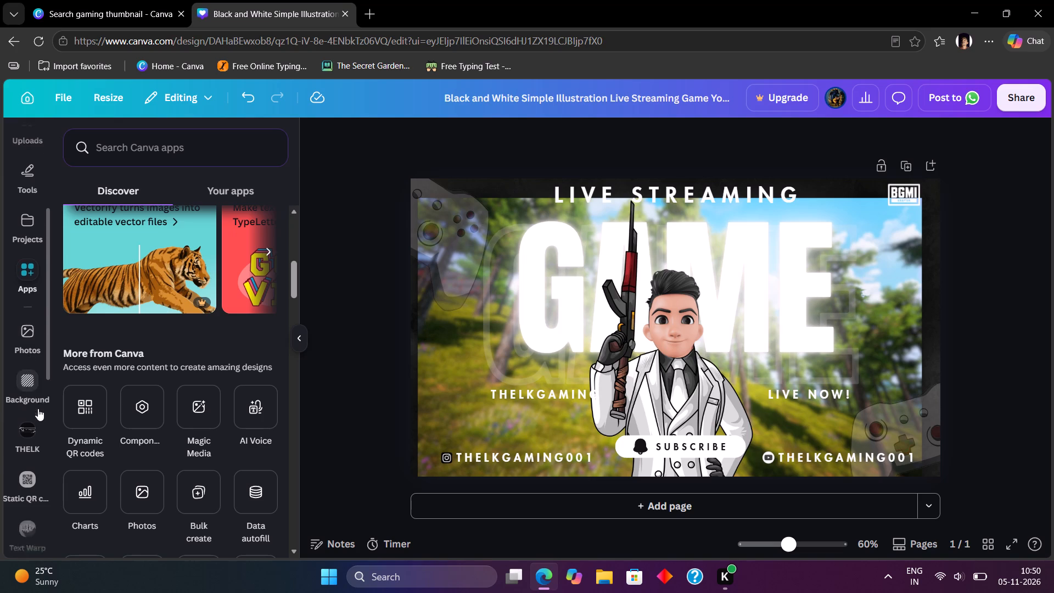
scroll(38, 409, down, 3)
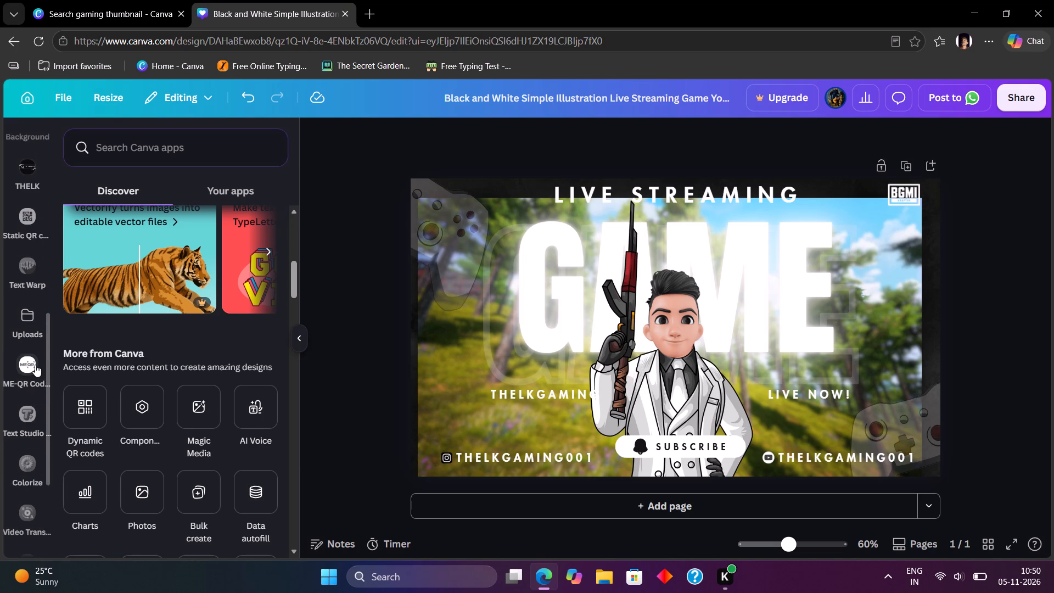
click(25, 312)
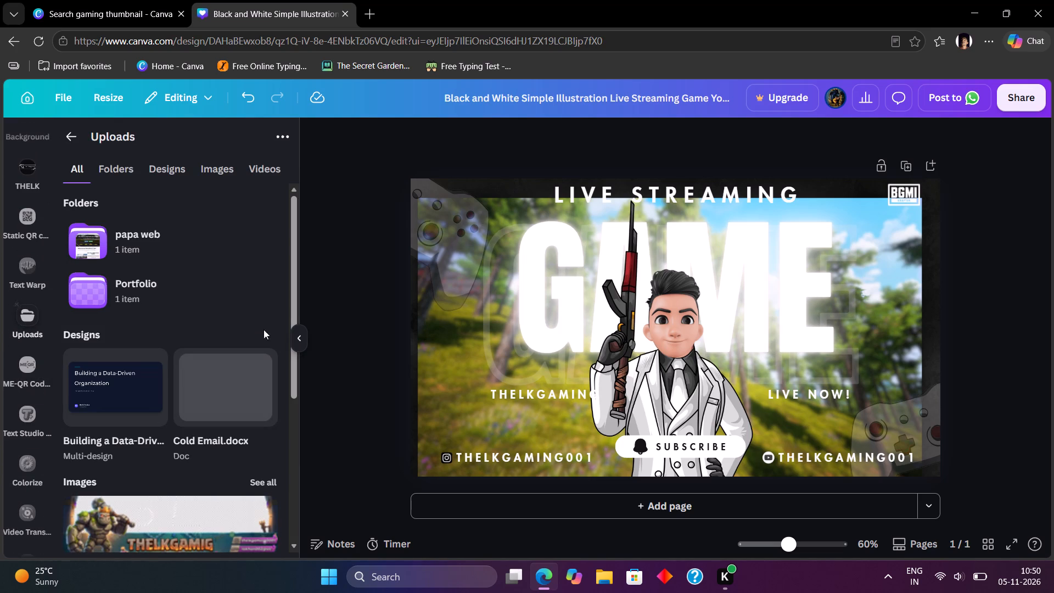
scroll(150, 271, down, 2)
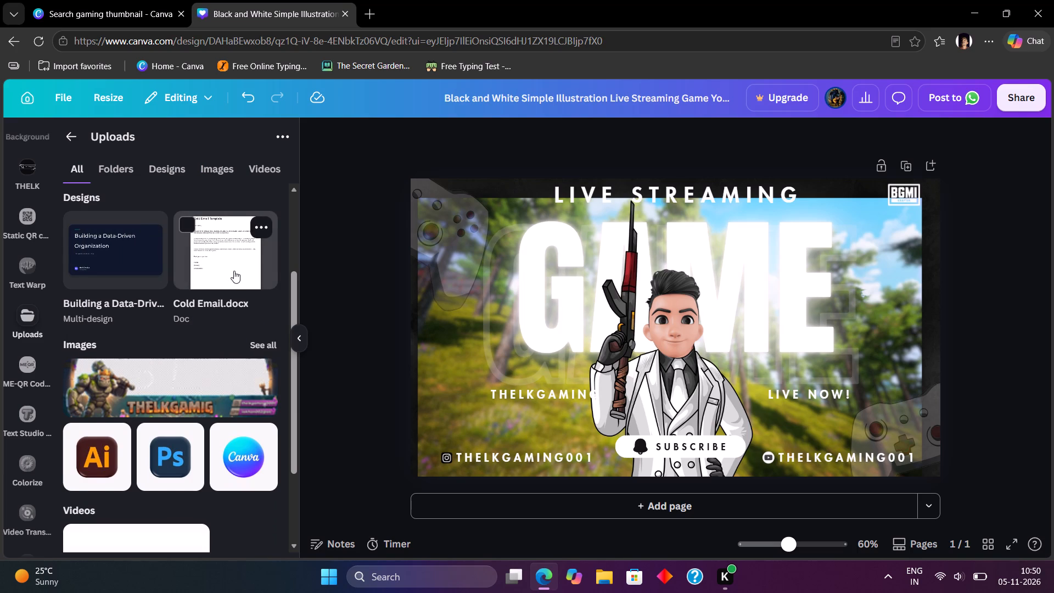
scroll(234, 271, down, 5)
scroll(234, 271, up, 3)
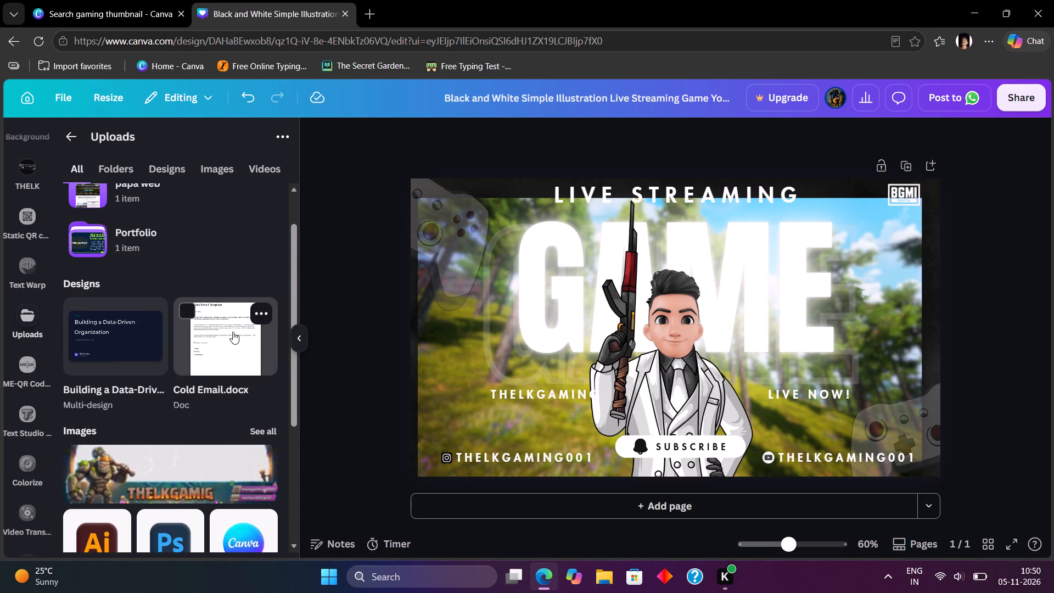
scroll(192, 298, up, 6)
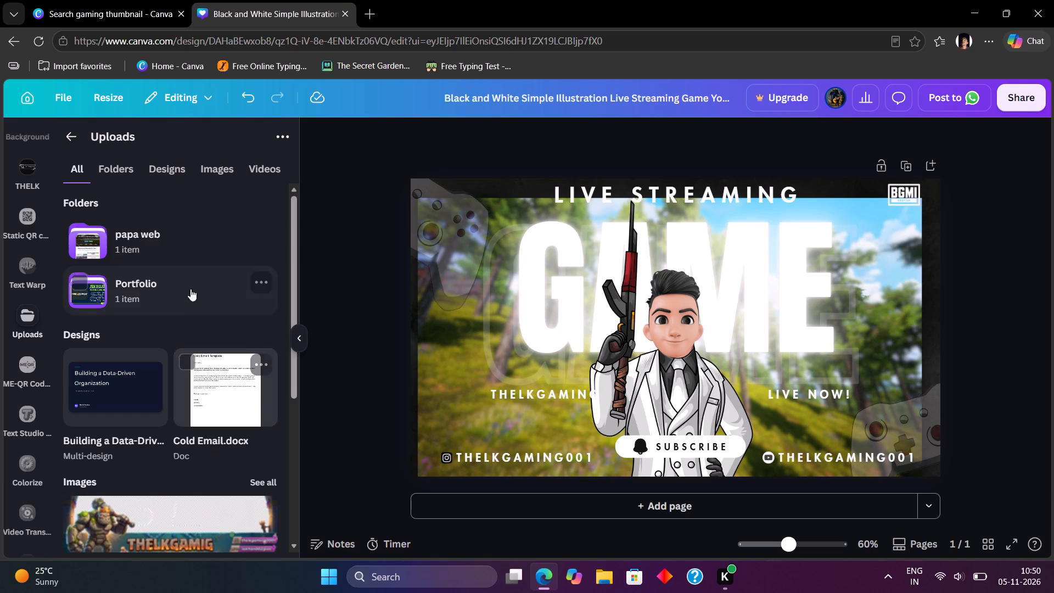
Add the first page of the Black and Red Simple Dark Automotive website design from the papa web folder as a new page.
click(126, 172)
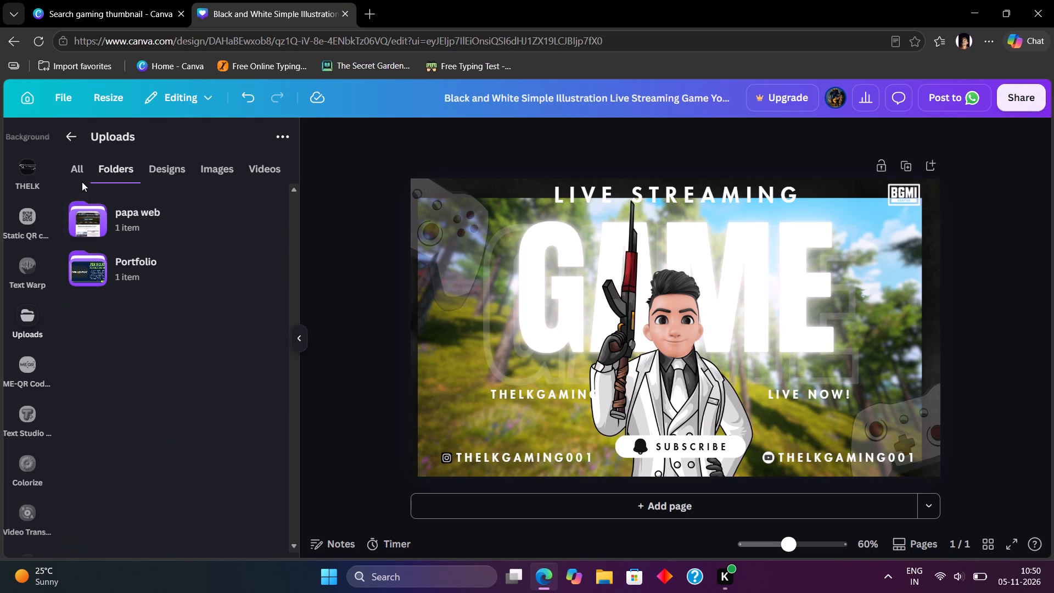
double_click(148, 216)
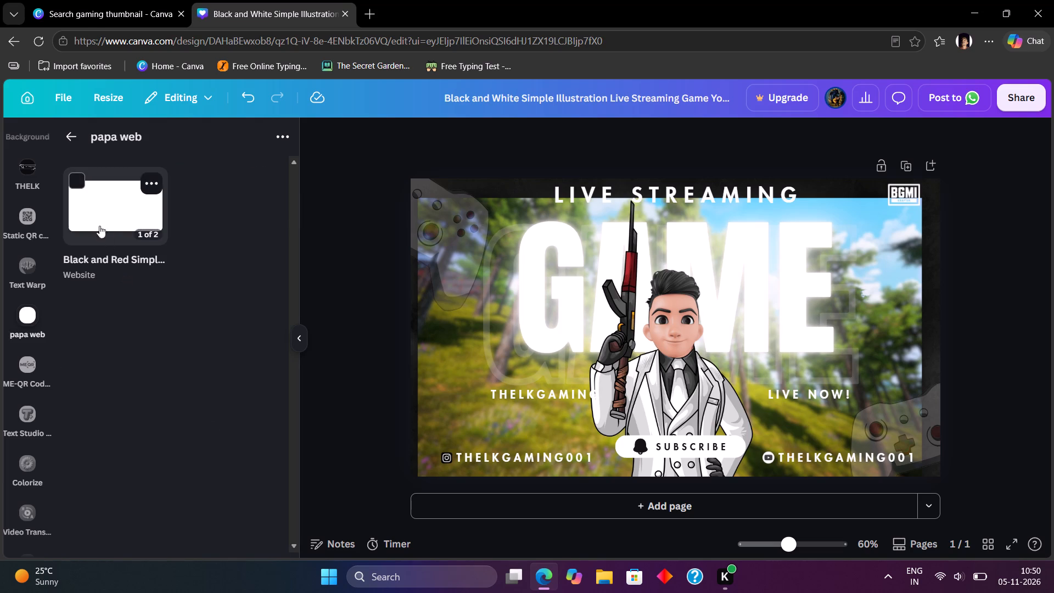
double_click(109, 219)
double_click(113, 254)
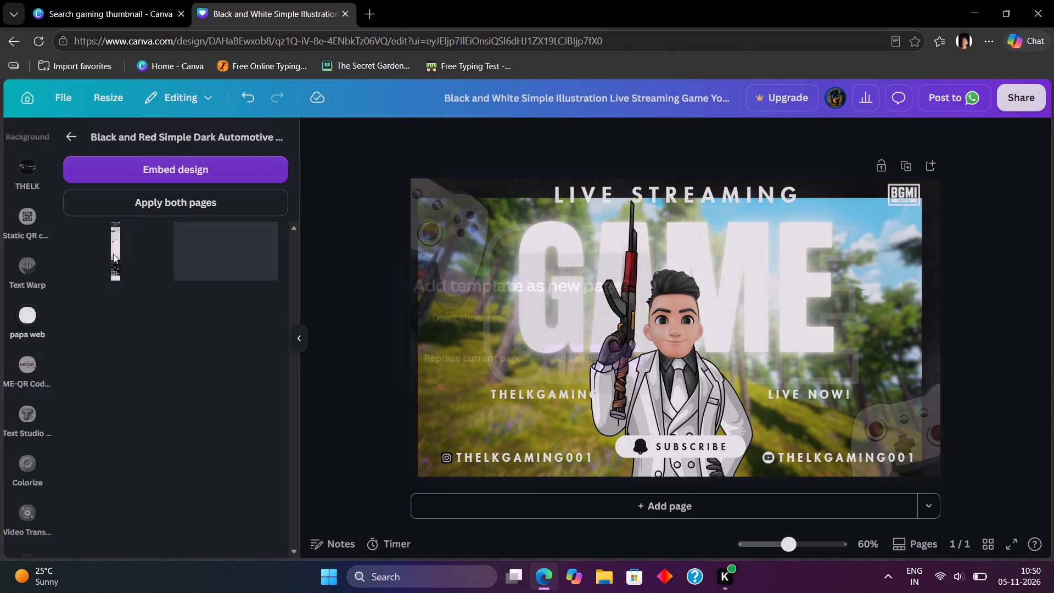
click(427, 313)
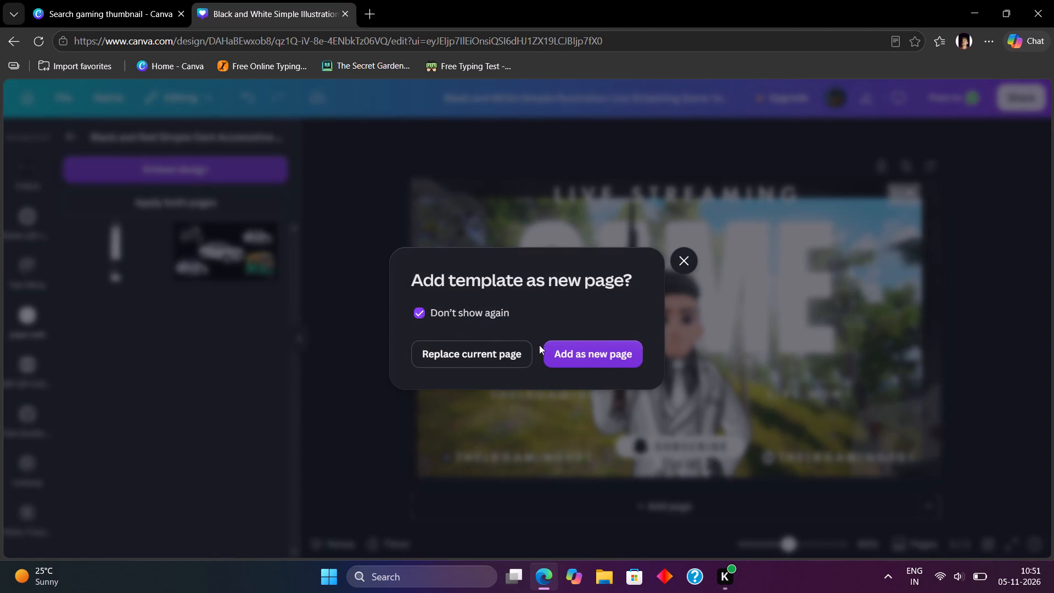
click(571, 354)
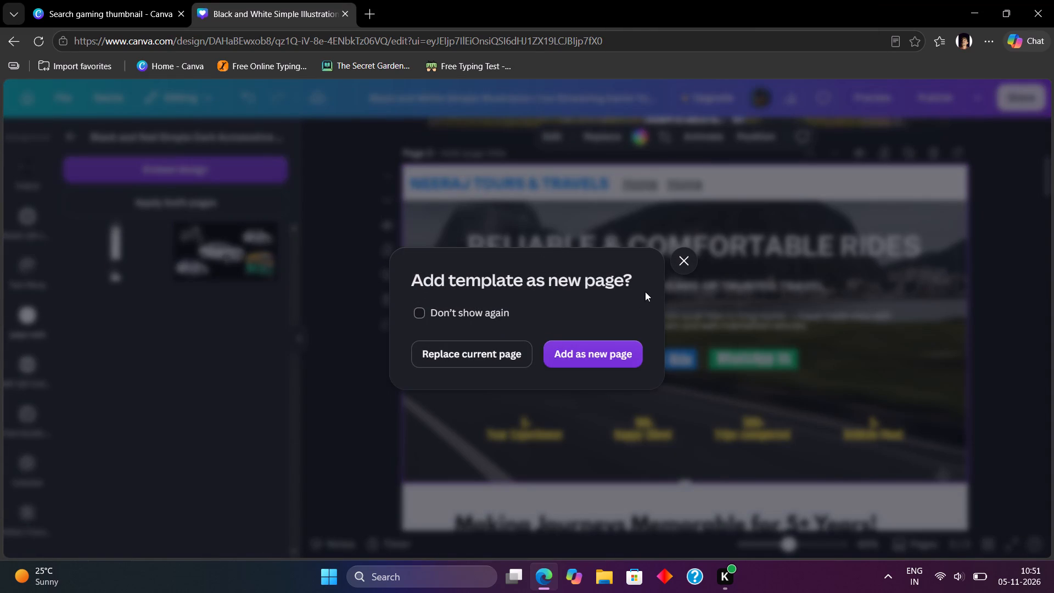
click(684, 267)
Look through the added travel website page from its header to the vehicle pictures and icons for usable material.
scroll(669, 318, down, 1)
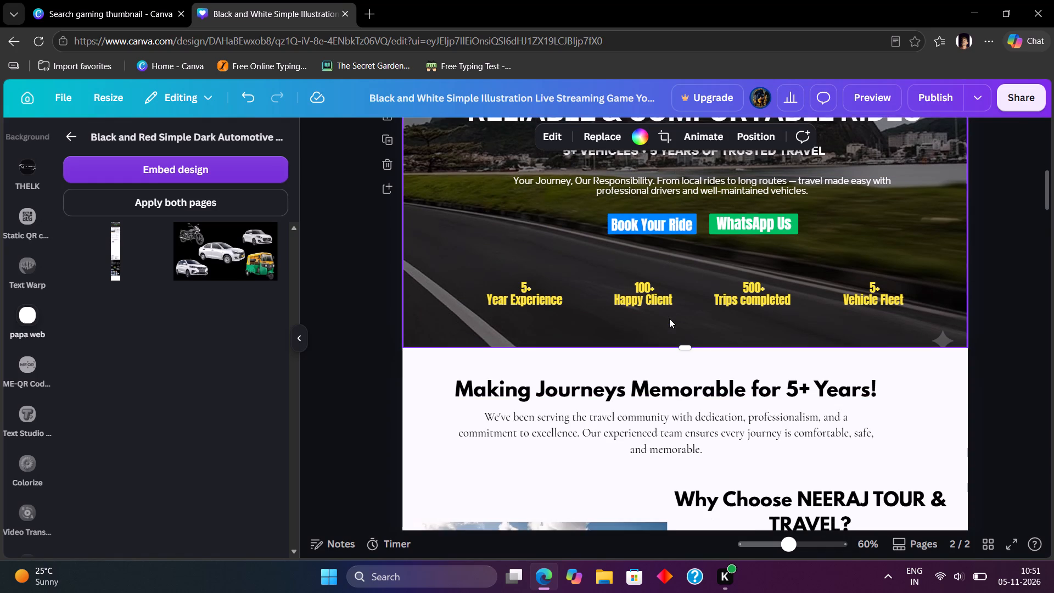
scroll(669, 318, up, 3)
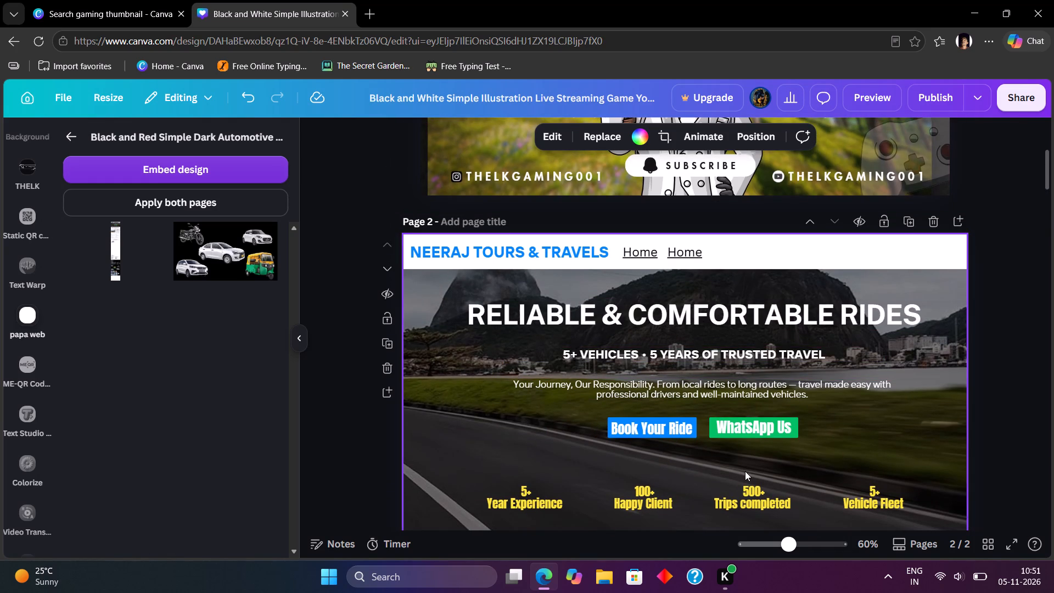
scroll(745, 471, down, 7)
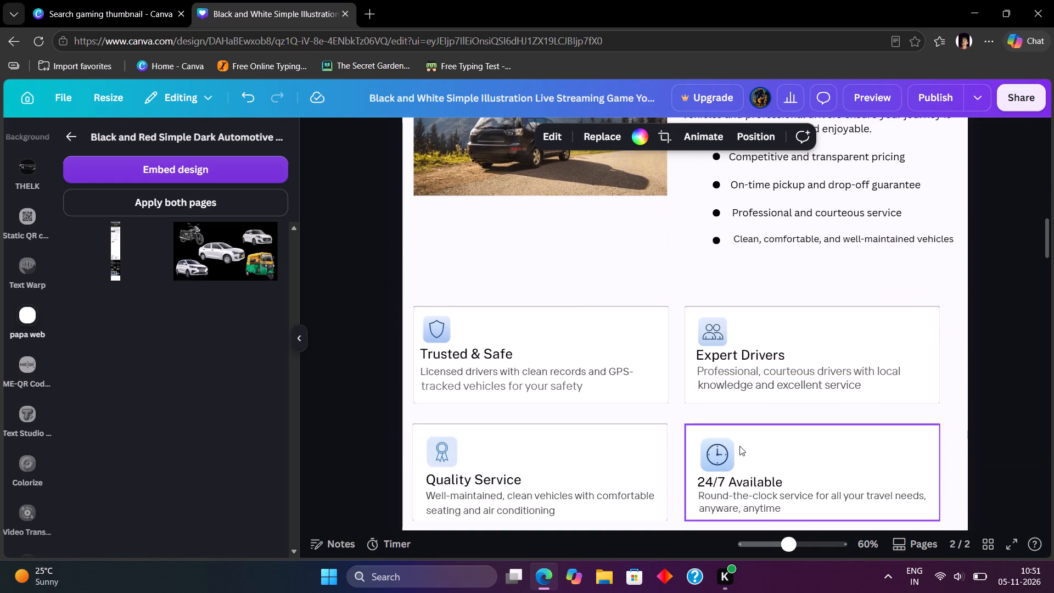
scroll(739, 446, down, 8)
scroll(739, 444, up, 4)
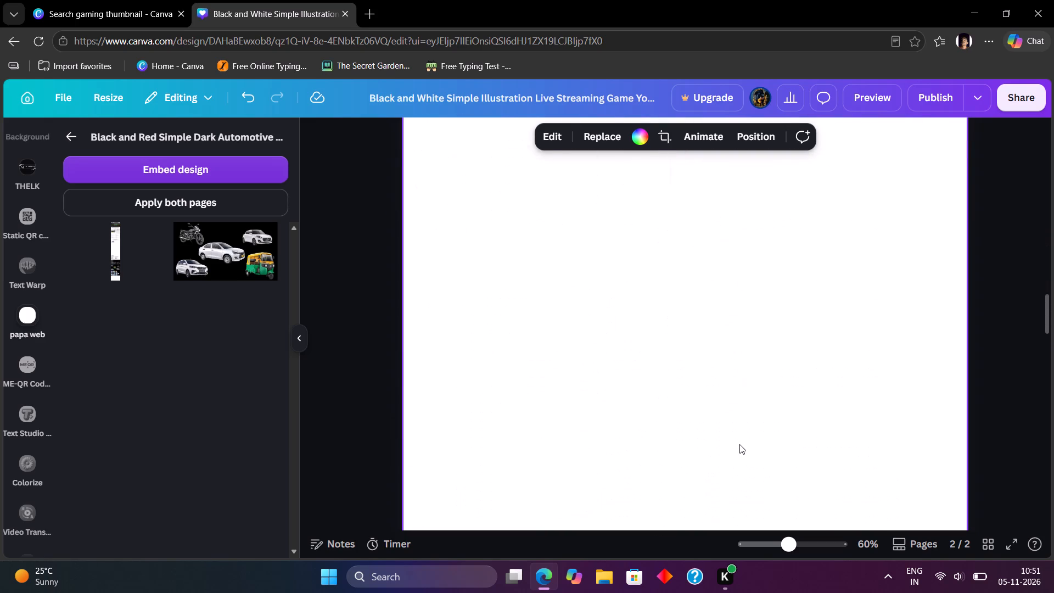
scroll(739, 444, up, 3)
scroll(740, 439, down, 16)
scroll(740, 436, down, 6)
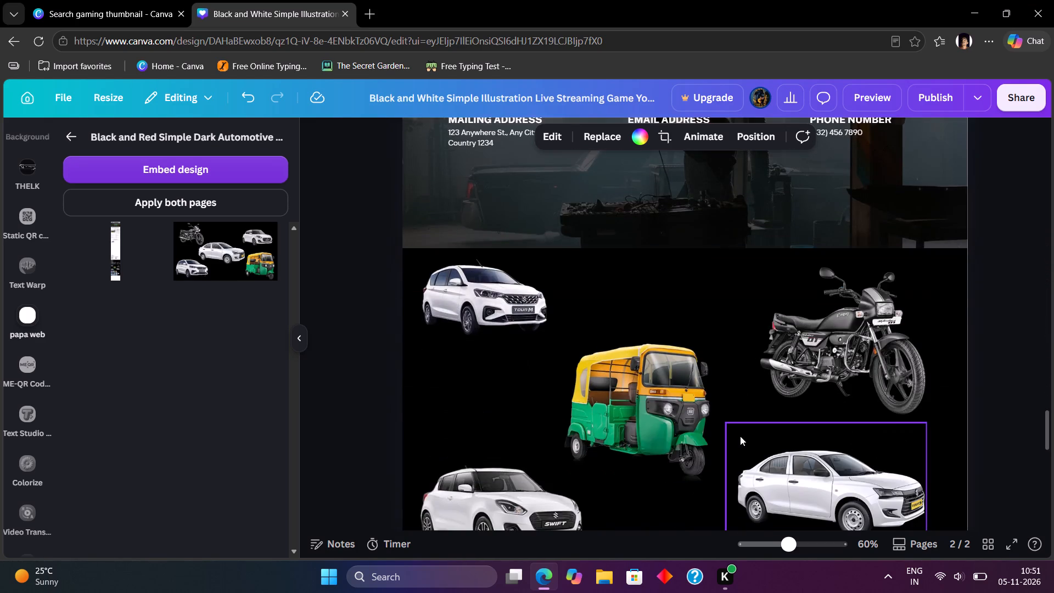
scroll(740, 436, down, 5)
scroll(740, 436, up, 3)
scroll(740, 436, down, 6)
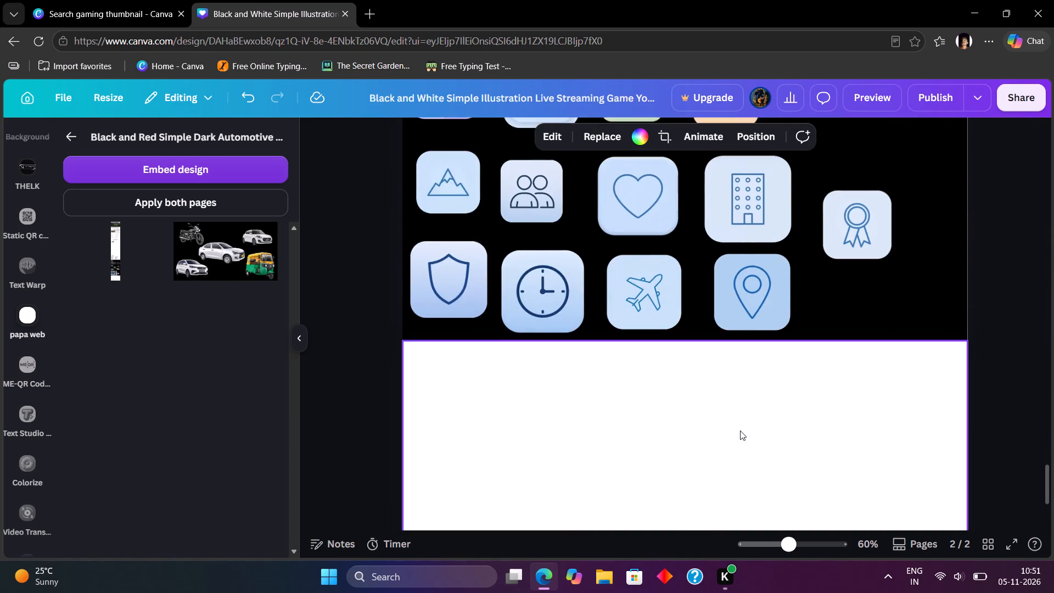
scroll(740, 430, down, 4)
scroll(740, 430, up, 16)
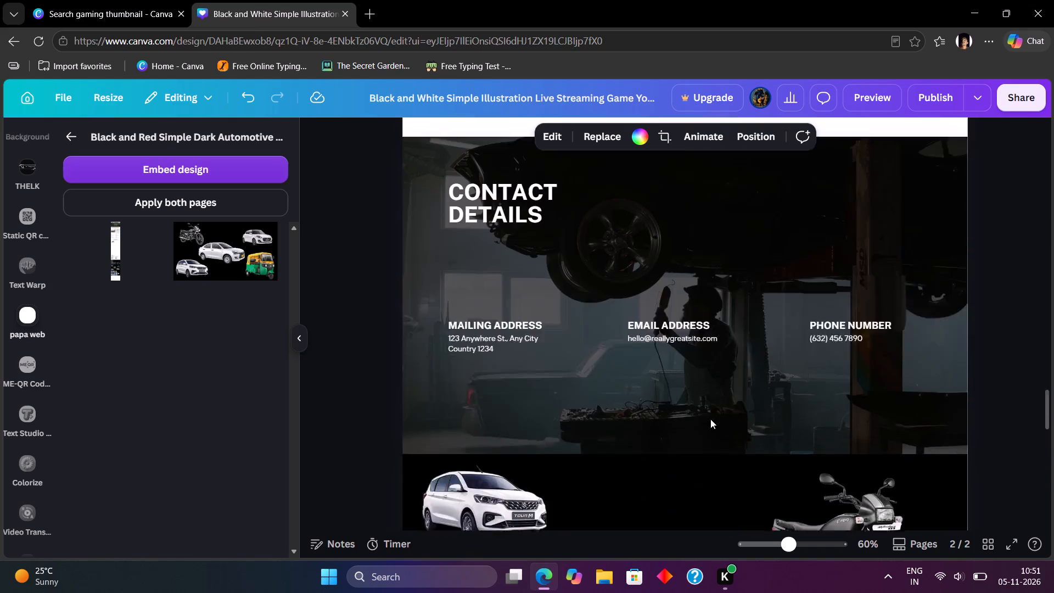
scroll(710, 419, up, 6)
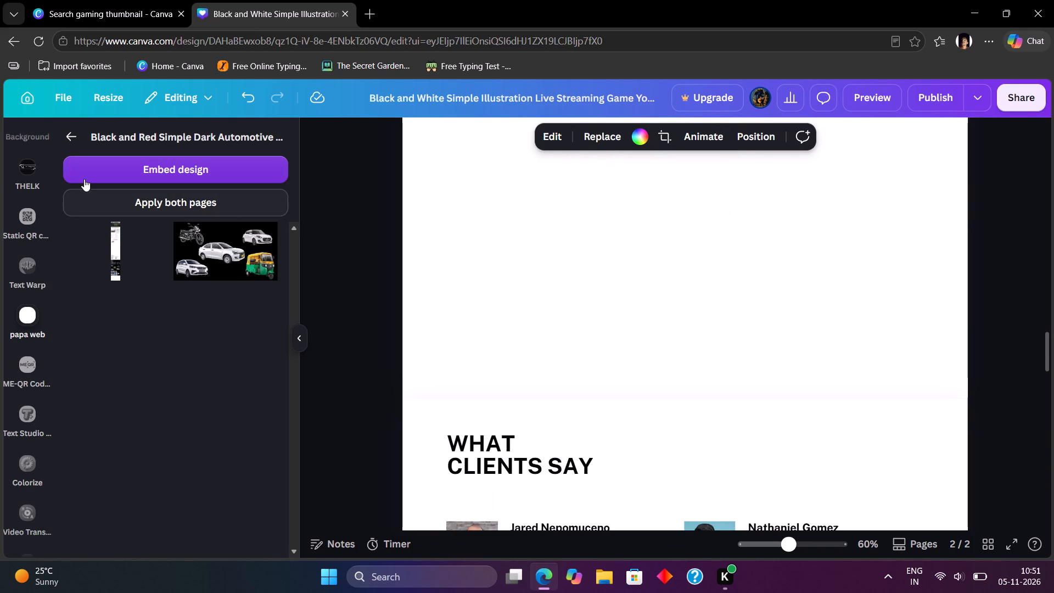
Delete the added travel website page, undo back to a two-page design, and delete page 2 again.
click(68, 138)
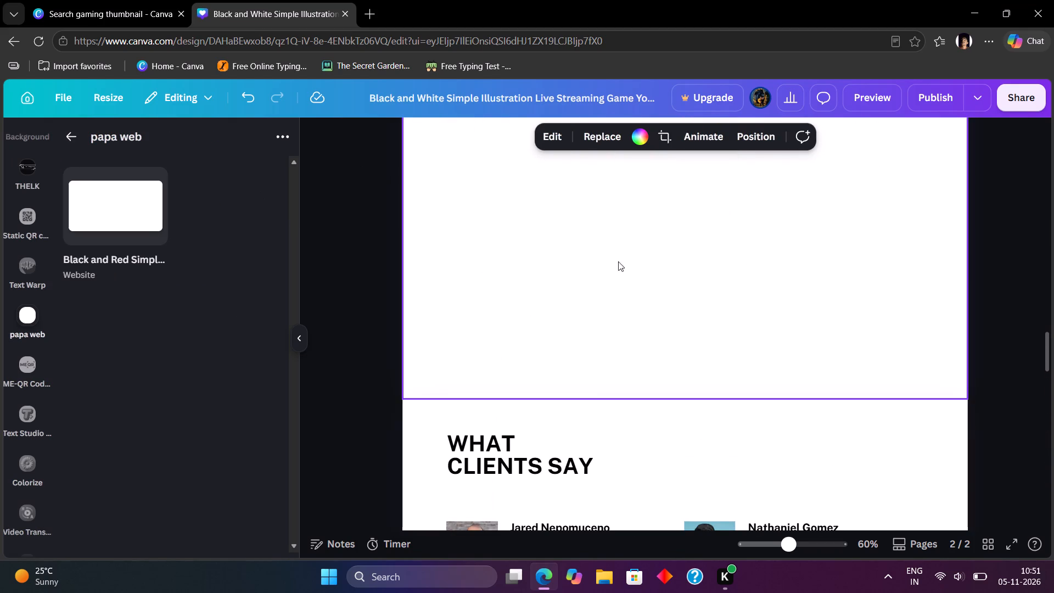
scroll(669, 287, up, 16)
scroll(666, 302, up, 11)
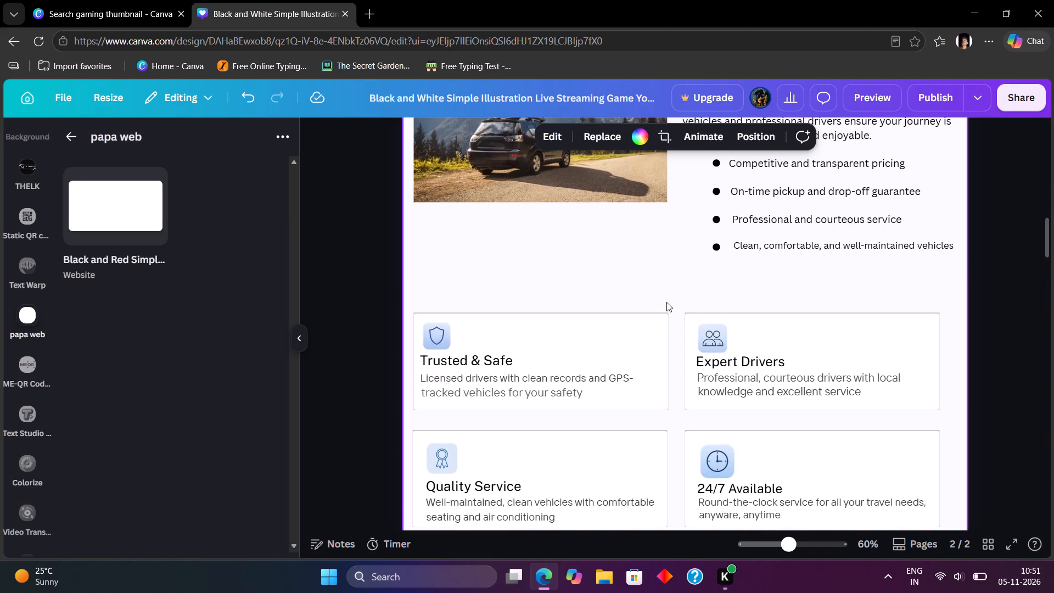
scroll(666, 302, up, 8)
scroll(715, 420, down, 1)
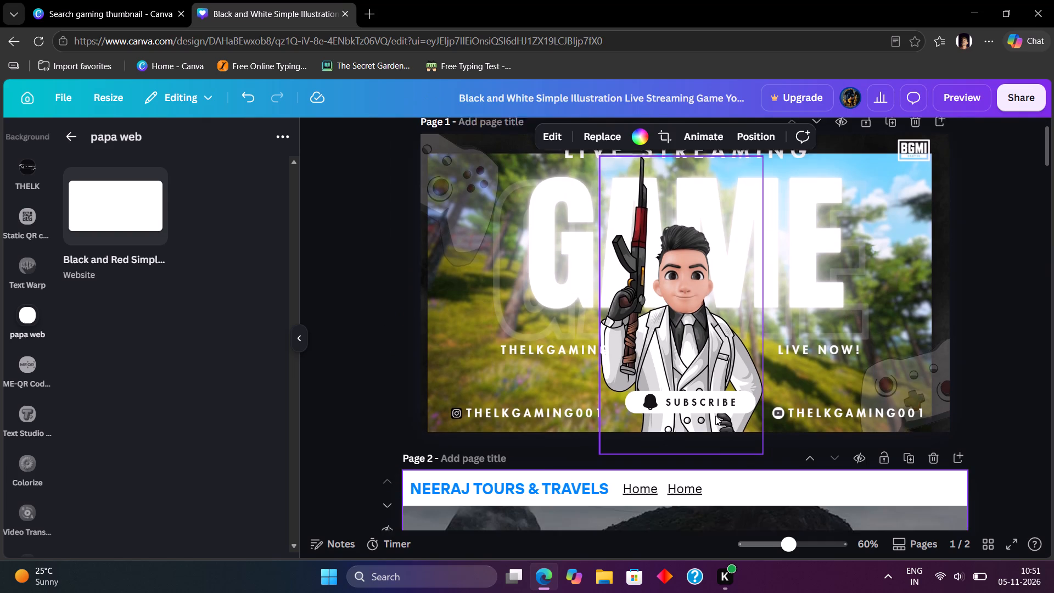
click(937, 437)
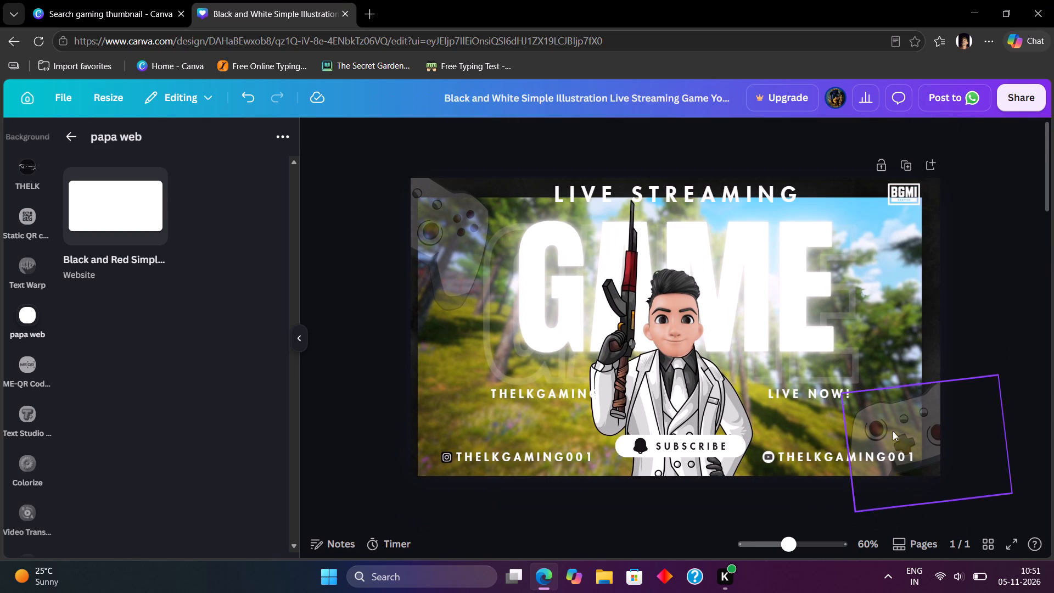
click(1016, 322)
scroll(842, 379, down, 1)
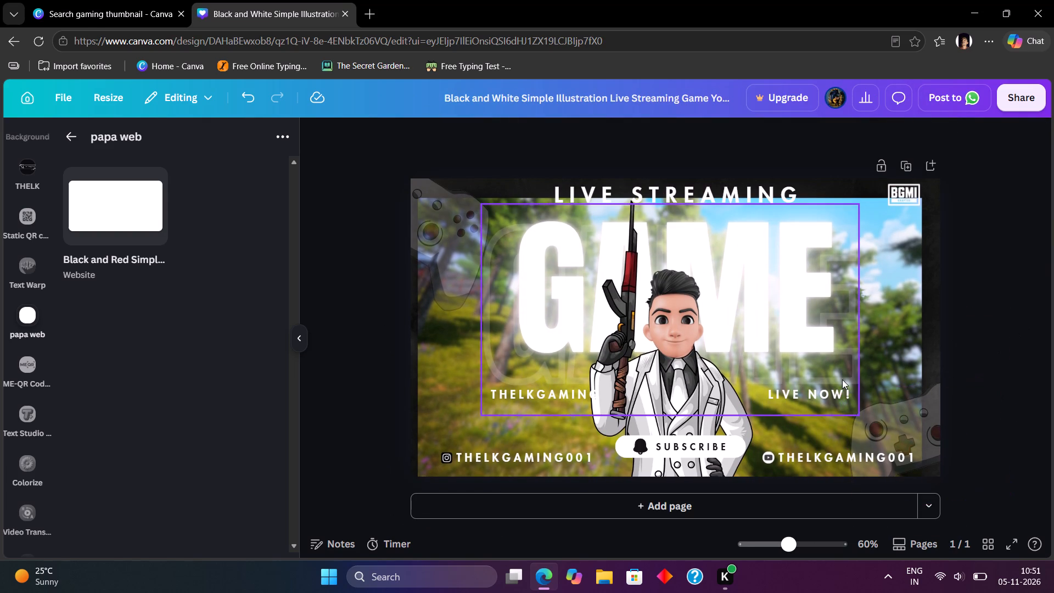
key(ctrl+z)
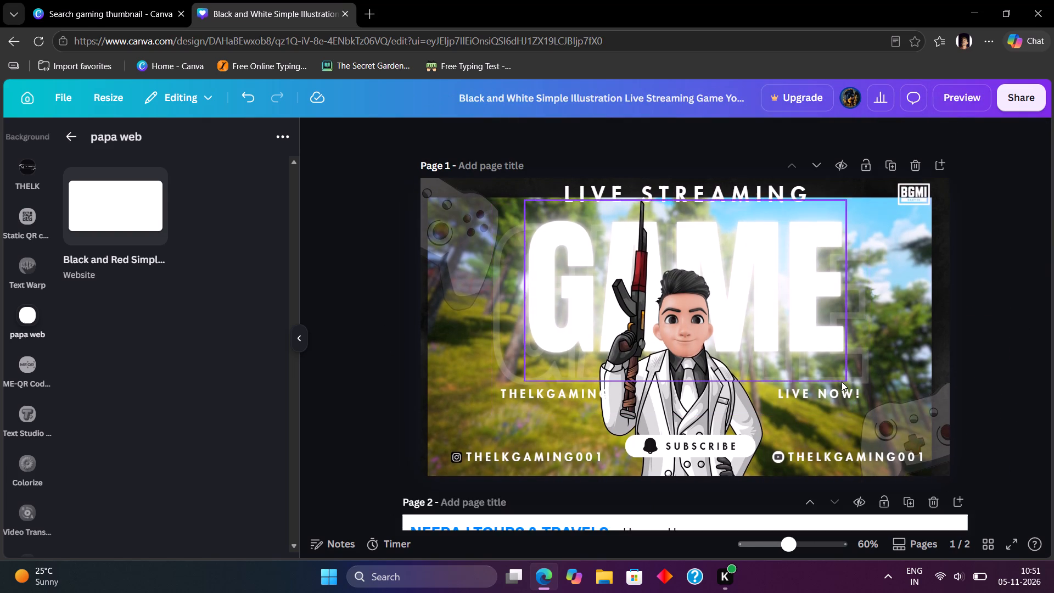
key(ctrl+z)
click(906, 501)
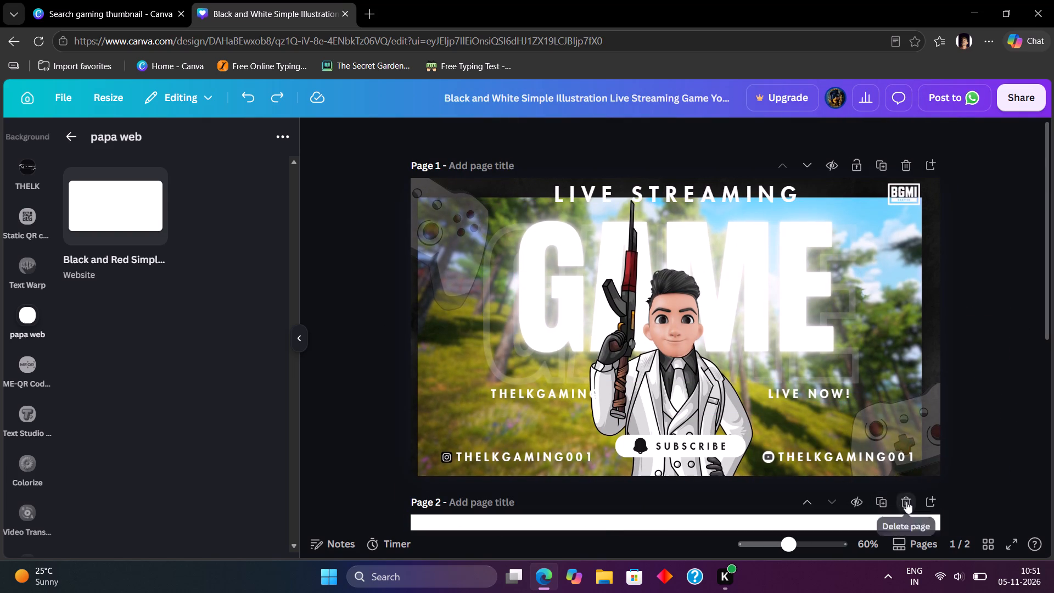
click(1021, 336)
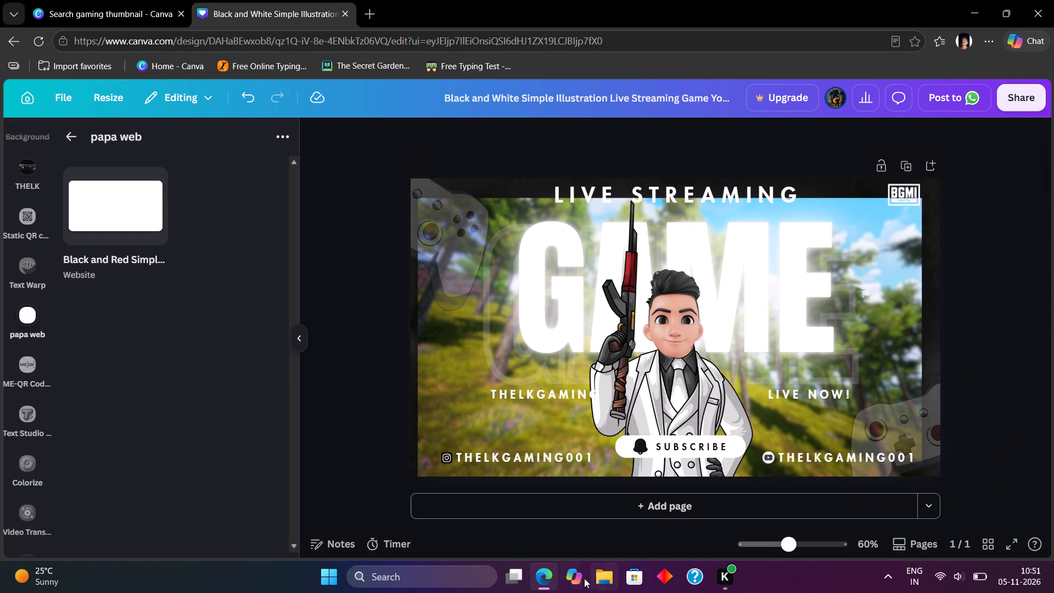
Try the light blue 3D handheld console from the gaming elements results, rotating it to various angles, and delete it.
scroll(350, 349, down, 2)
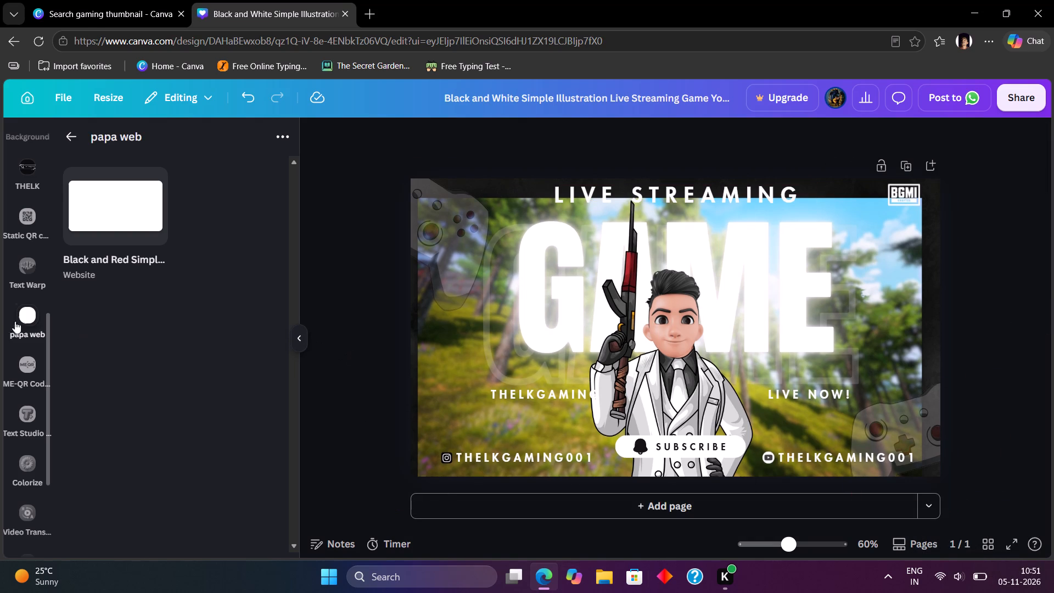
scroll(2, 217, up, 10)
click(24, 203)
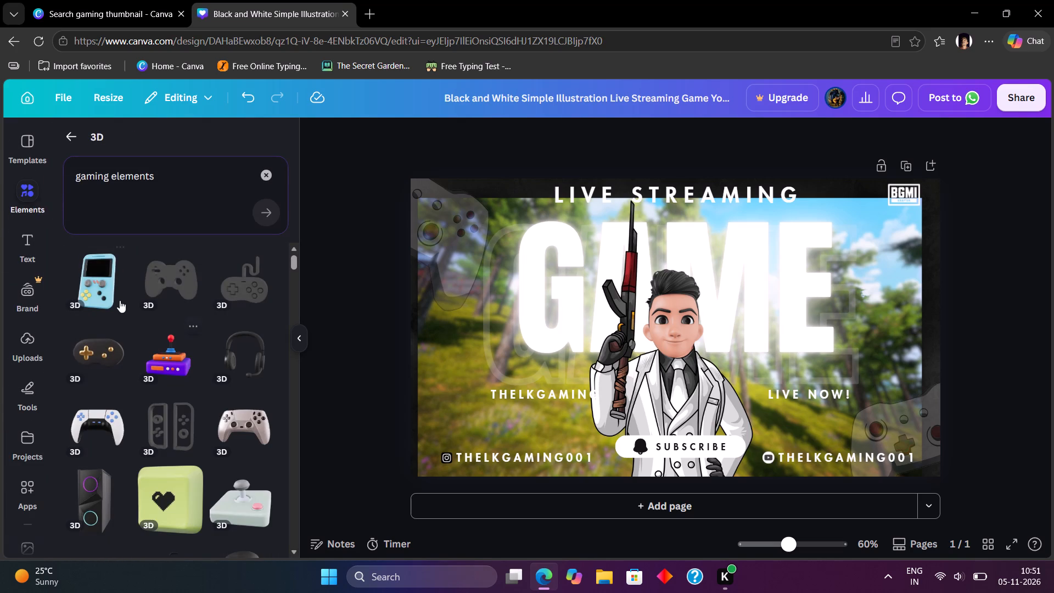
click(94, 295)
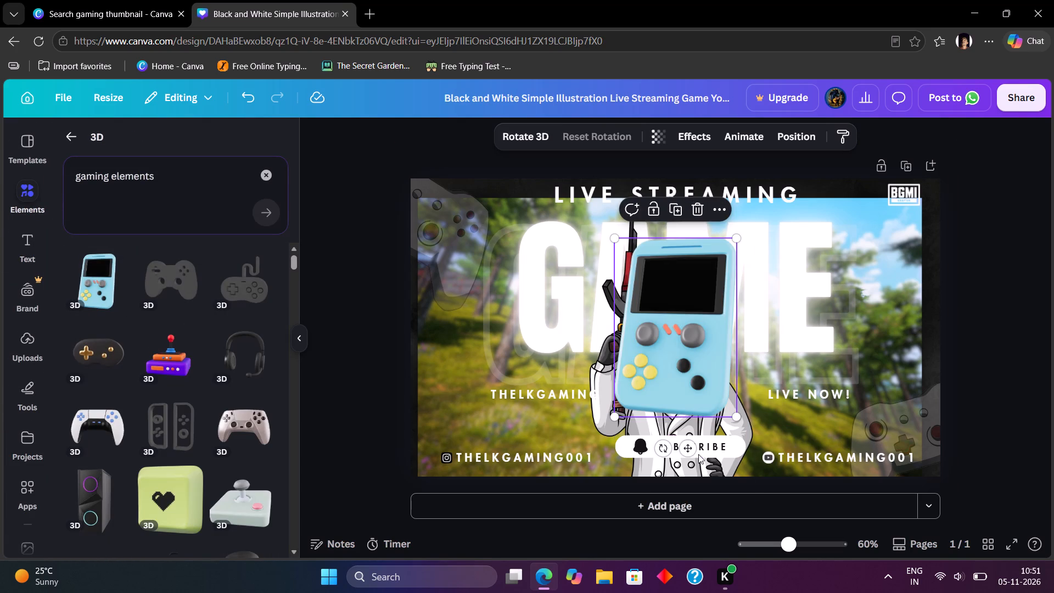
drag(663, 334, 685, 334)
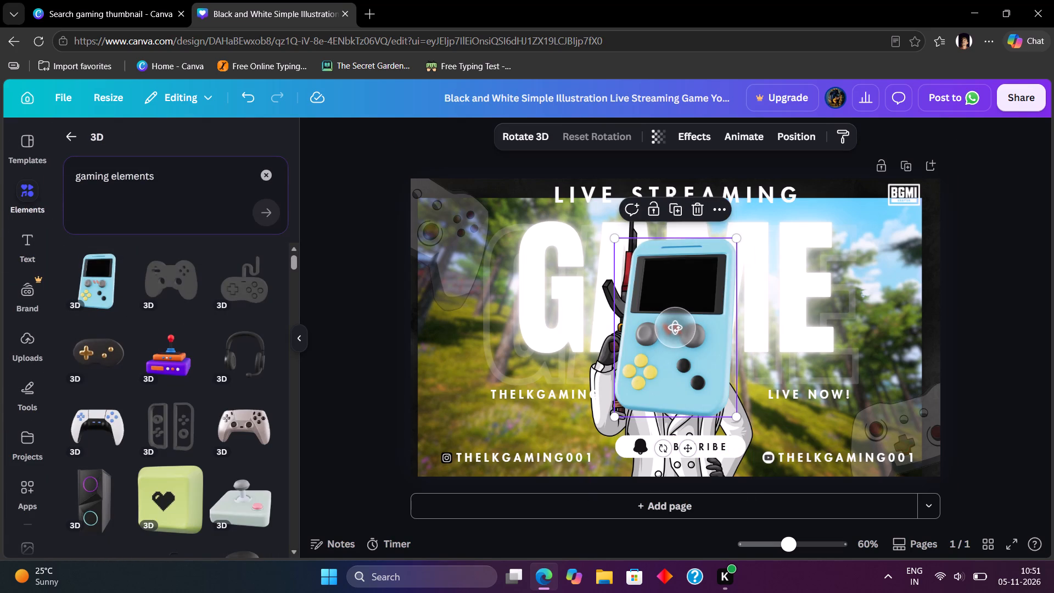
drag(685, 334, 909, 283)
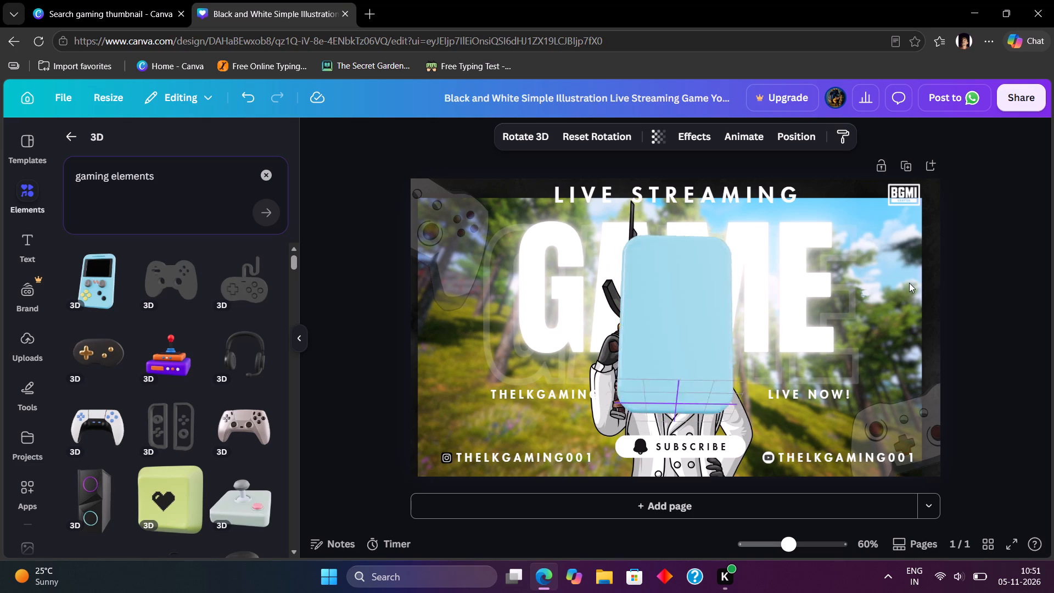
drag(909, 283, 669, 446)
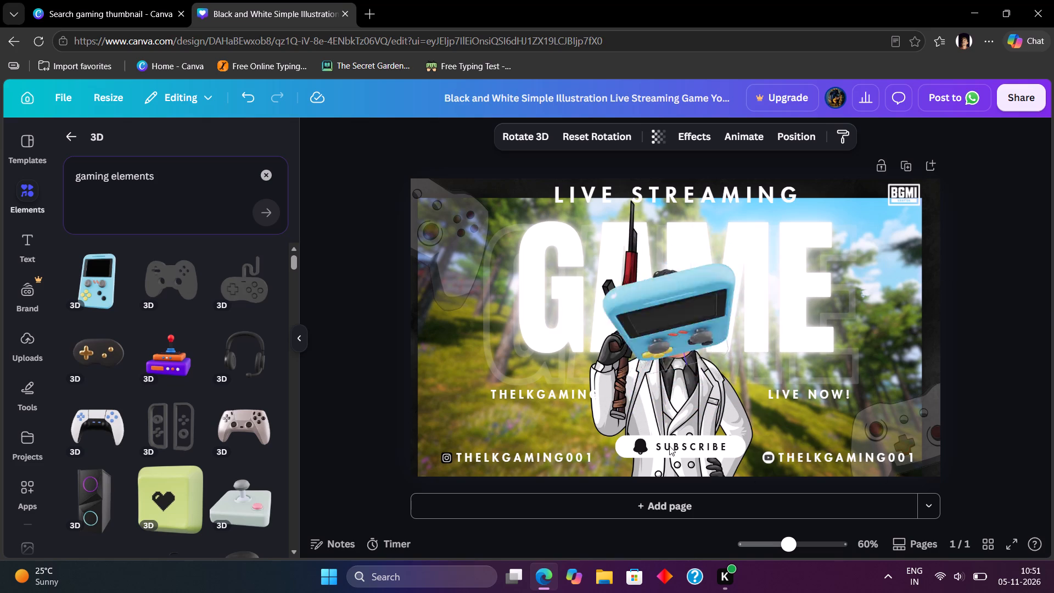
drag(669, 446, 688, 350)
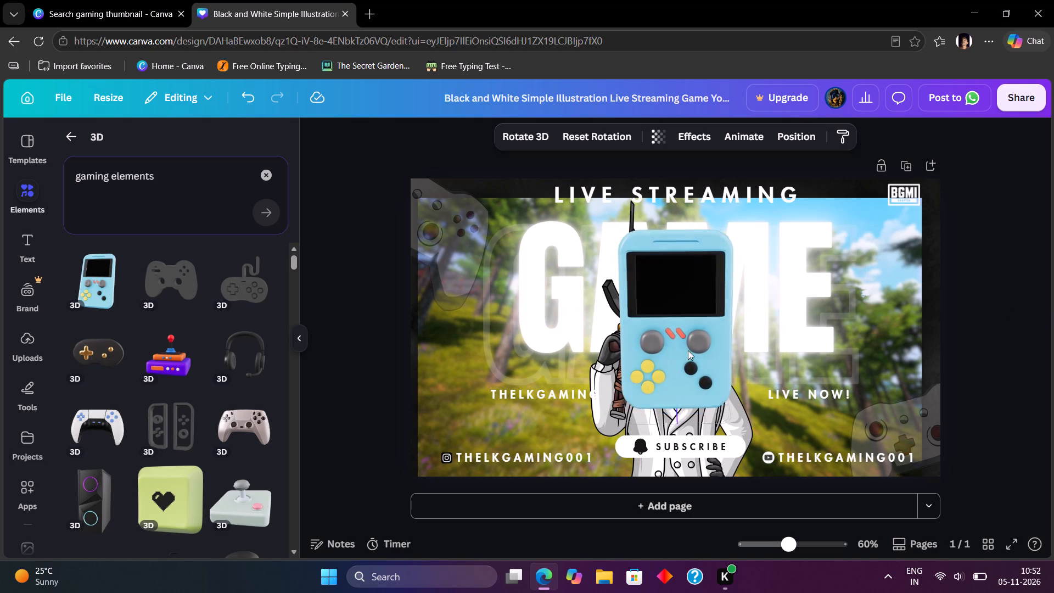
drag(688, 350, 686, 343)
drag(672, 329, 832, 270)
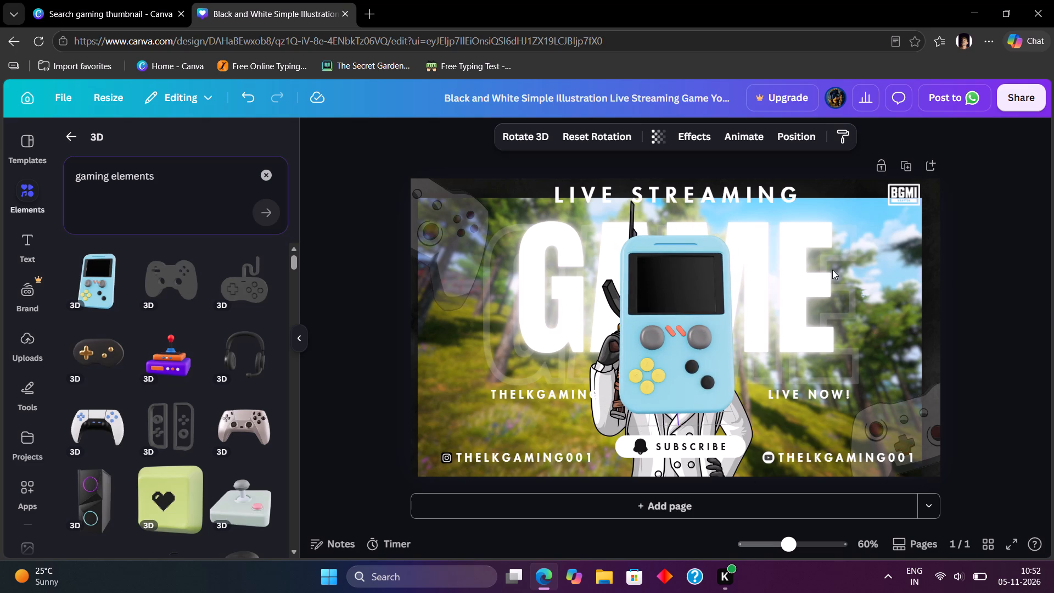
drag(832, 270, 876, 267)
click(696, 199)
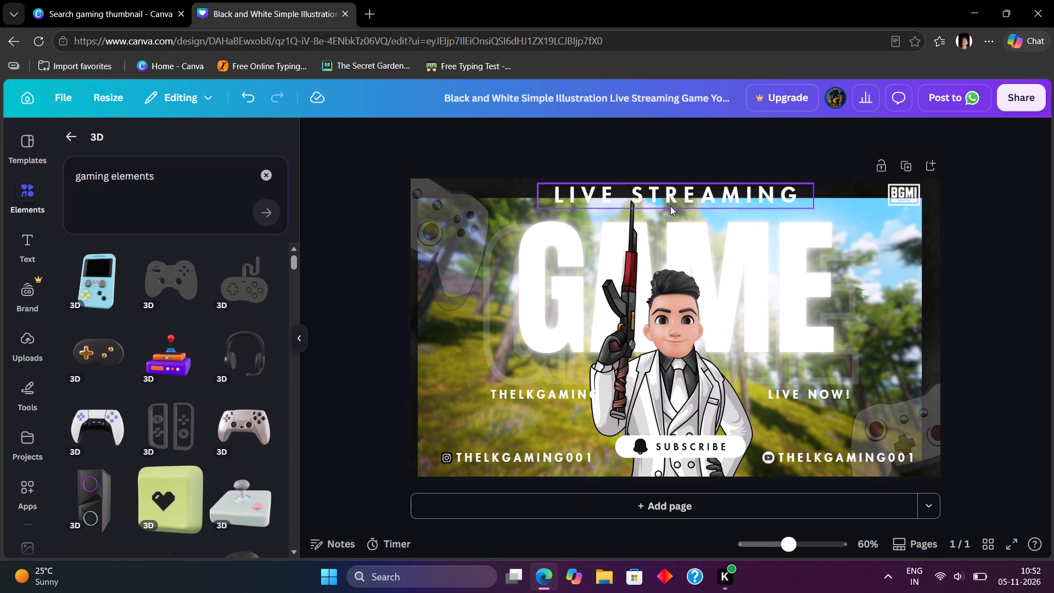
Search the 3D elements for "bgmi logo" and look through the results for a usable item.
drag(162, 177, 32, 203)
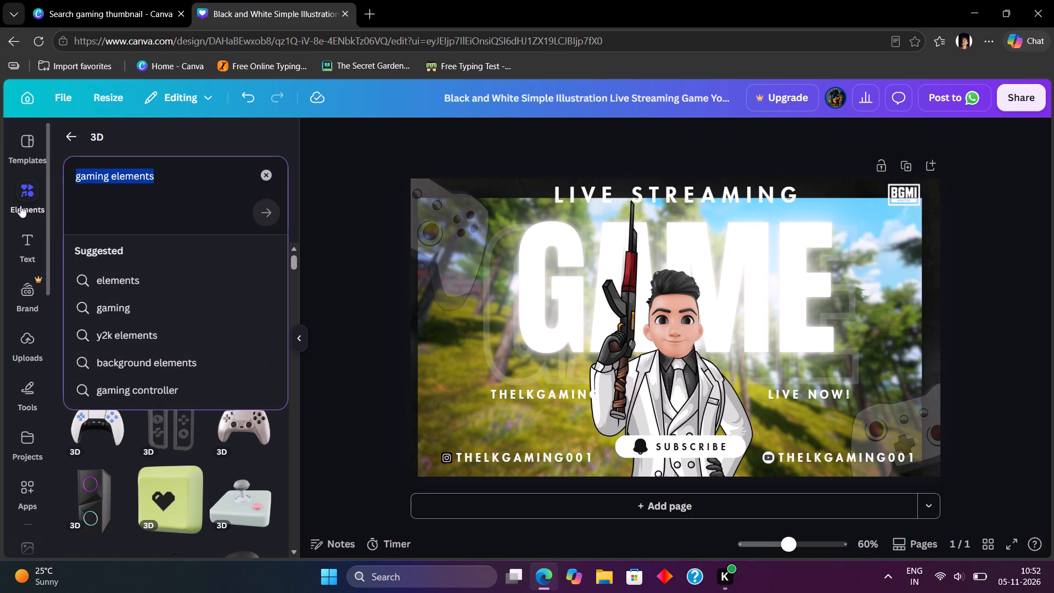
key(b)
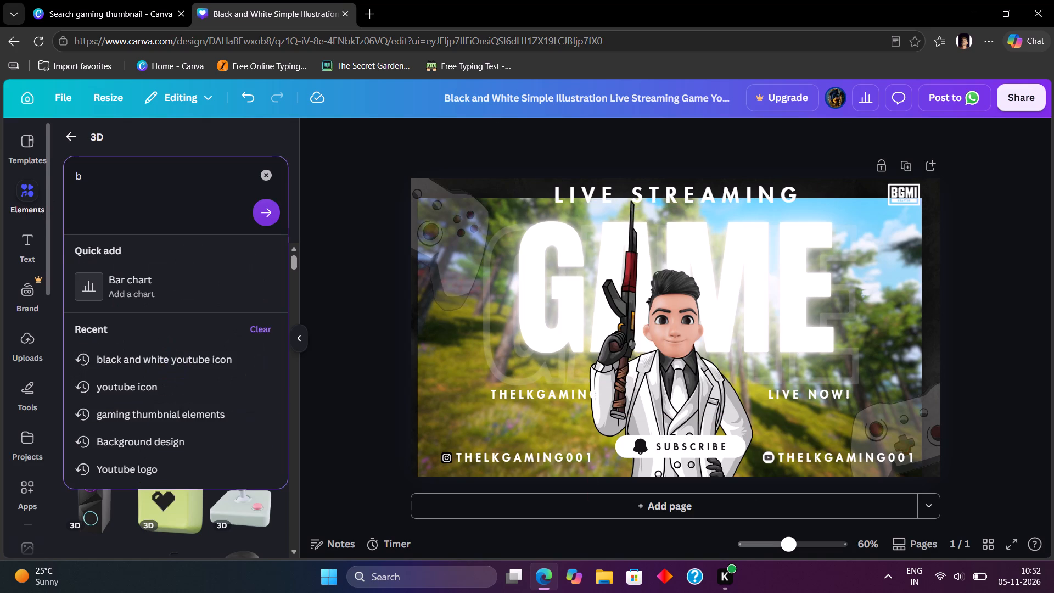
text(gmil)
key(space)
key(BackSpace)
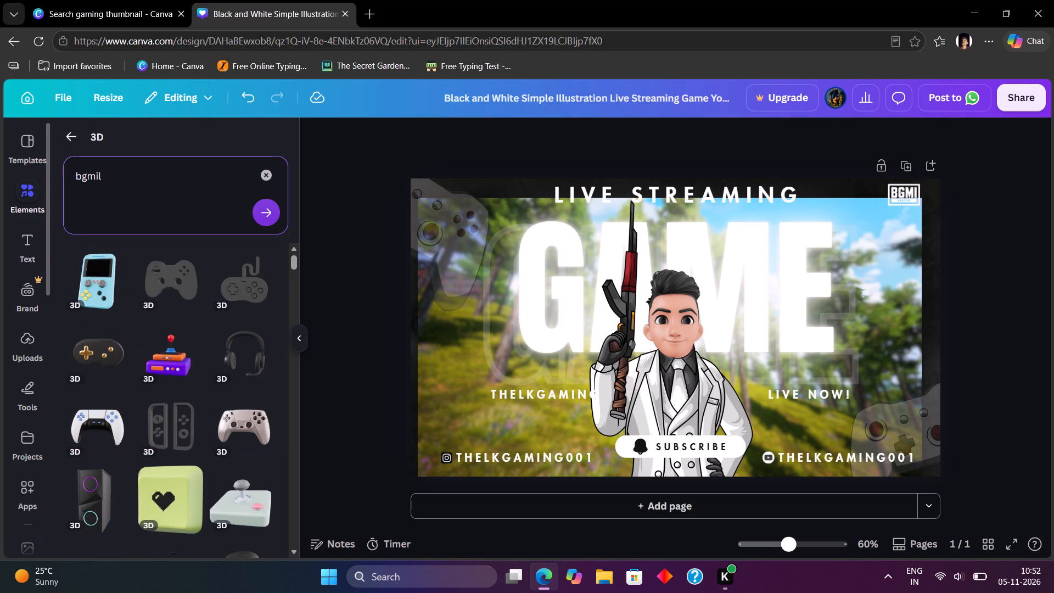
key(BackSpace)
key(space)
text(logo)
key(space)
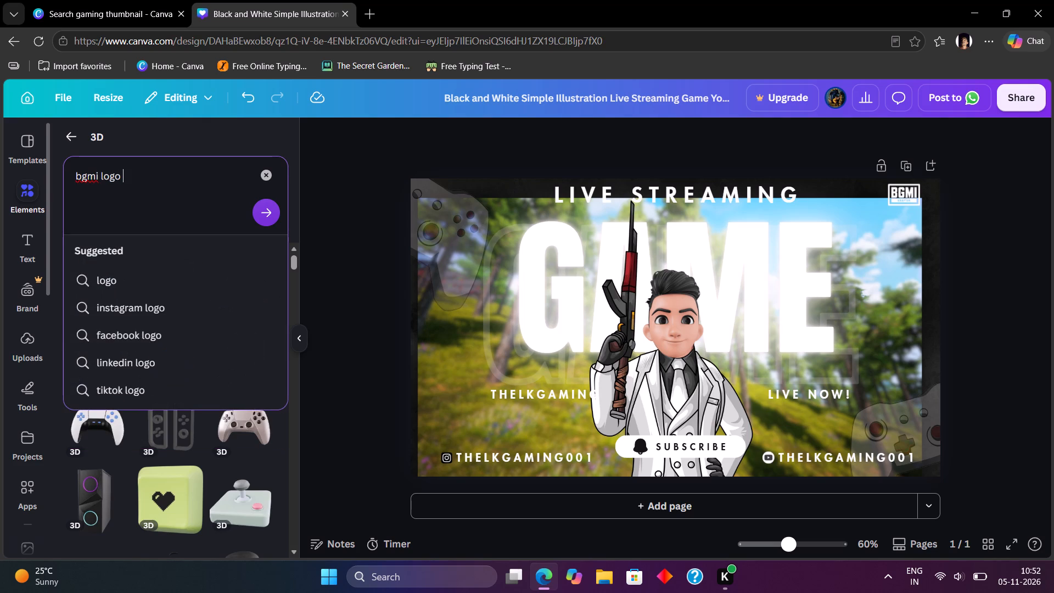
key(Return)
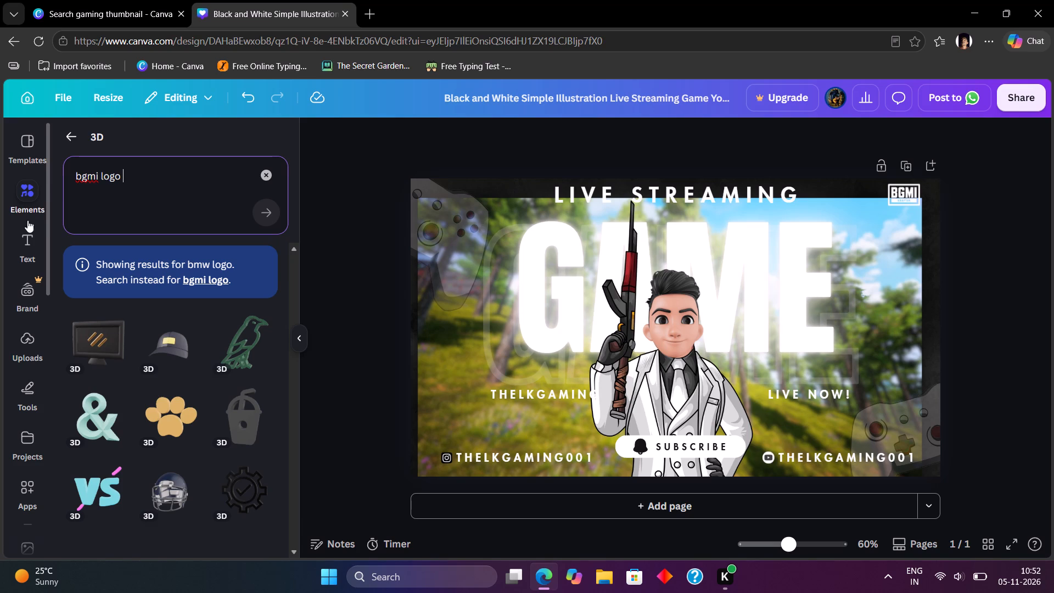
scroll(217, 382, down, 3)
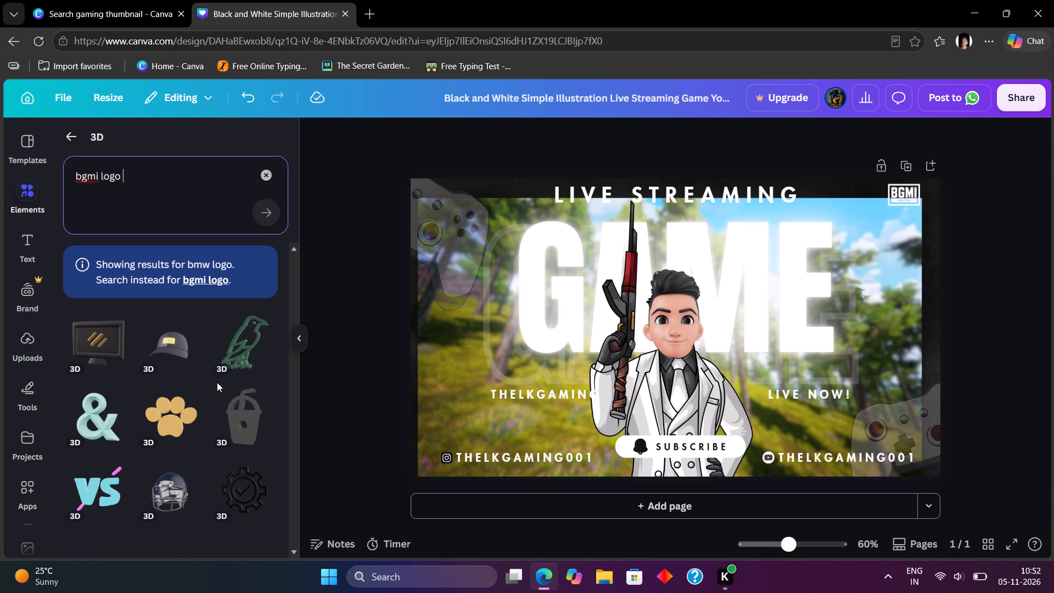
scroll(228, 461, down, 2)
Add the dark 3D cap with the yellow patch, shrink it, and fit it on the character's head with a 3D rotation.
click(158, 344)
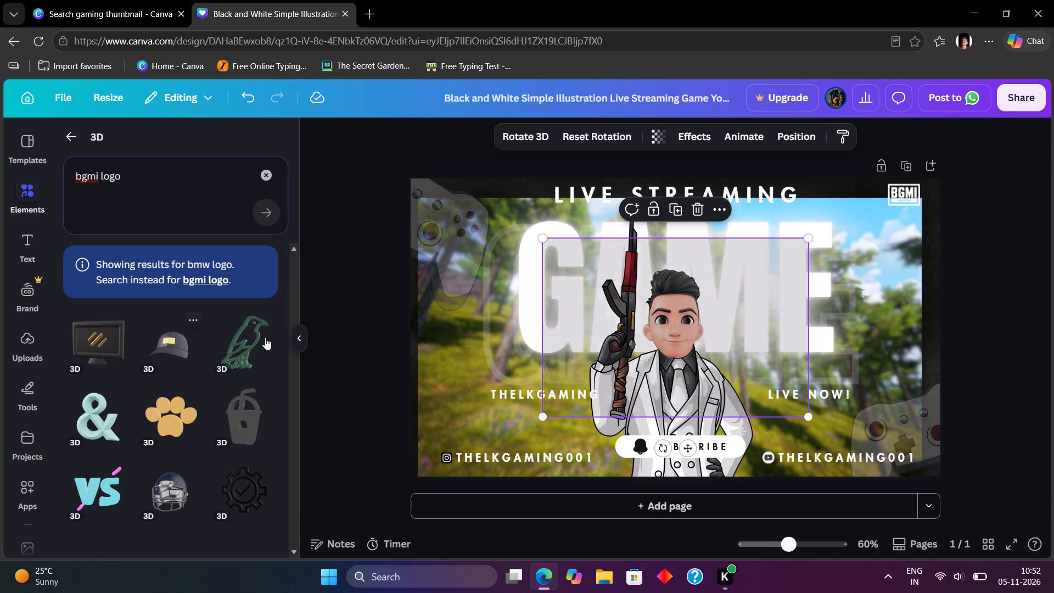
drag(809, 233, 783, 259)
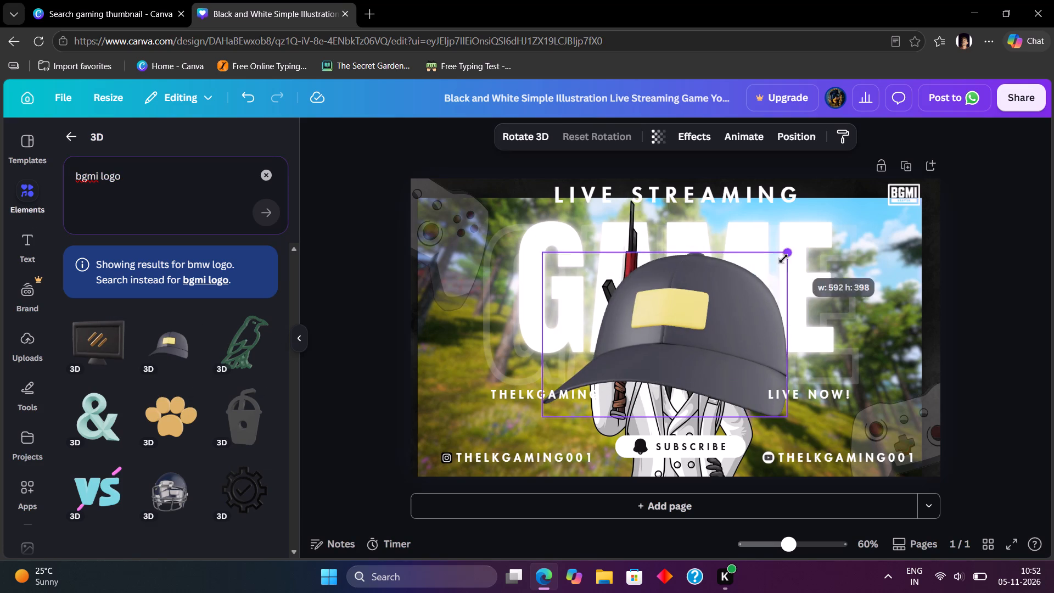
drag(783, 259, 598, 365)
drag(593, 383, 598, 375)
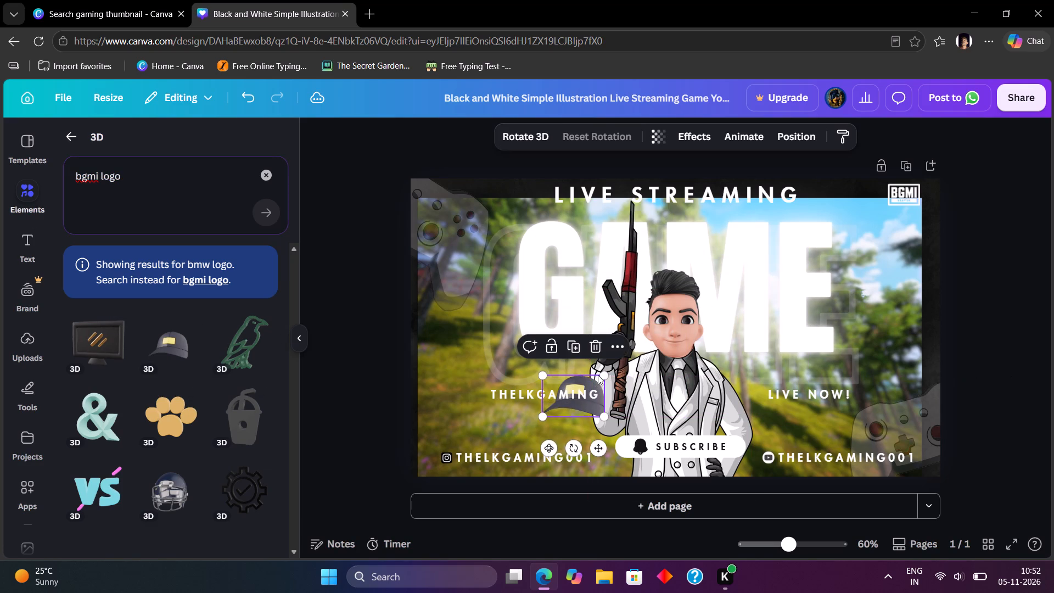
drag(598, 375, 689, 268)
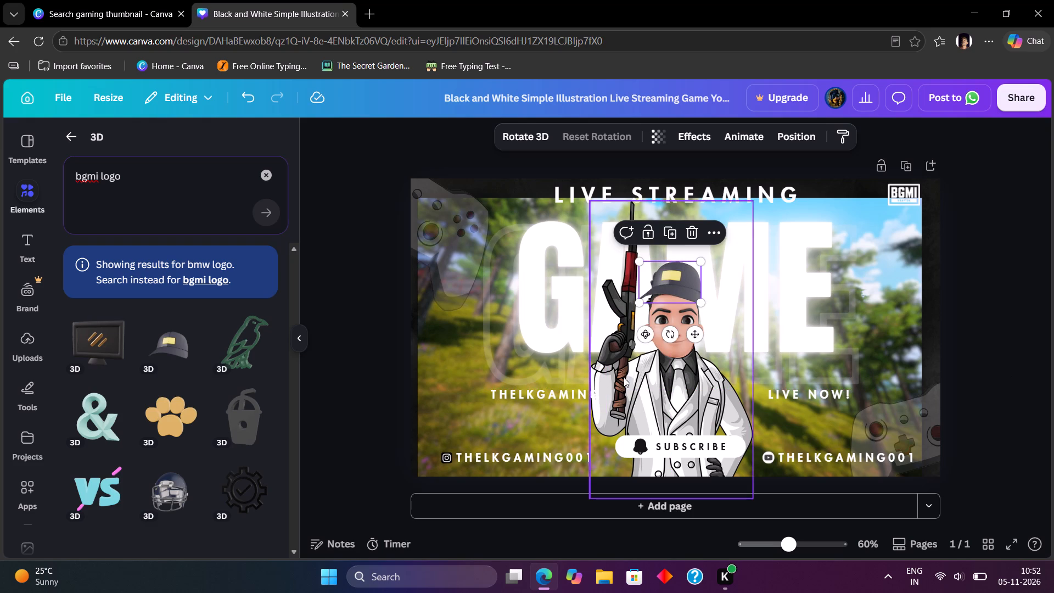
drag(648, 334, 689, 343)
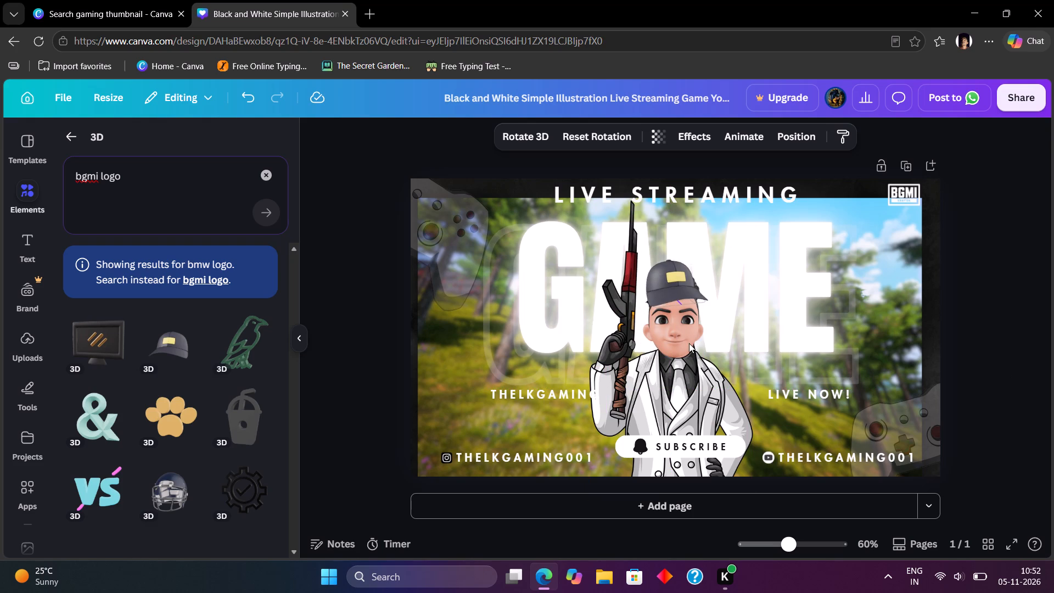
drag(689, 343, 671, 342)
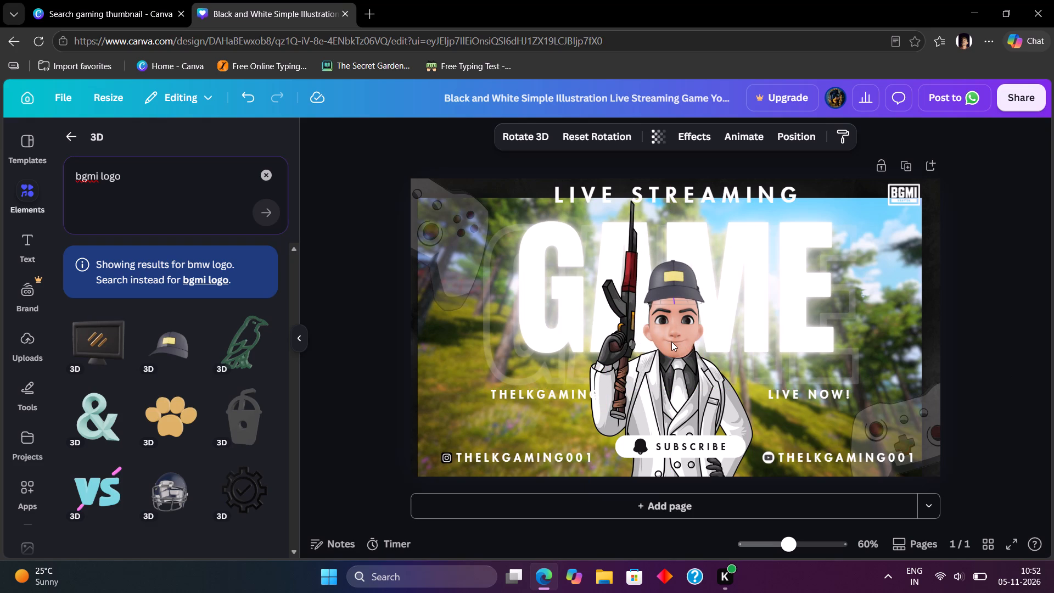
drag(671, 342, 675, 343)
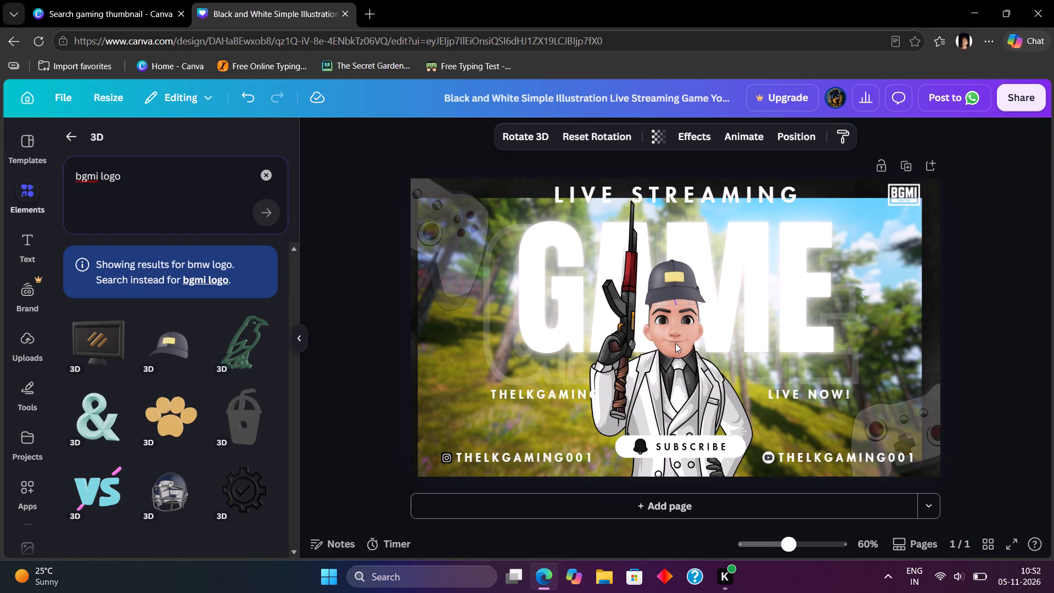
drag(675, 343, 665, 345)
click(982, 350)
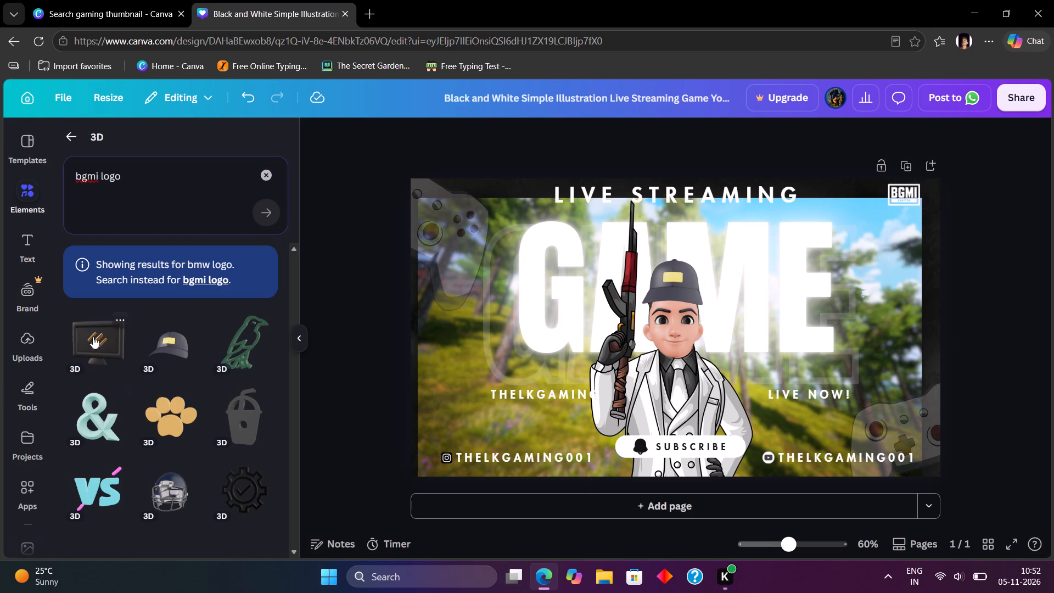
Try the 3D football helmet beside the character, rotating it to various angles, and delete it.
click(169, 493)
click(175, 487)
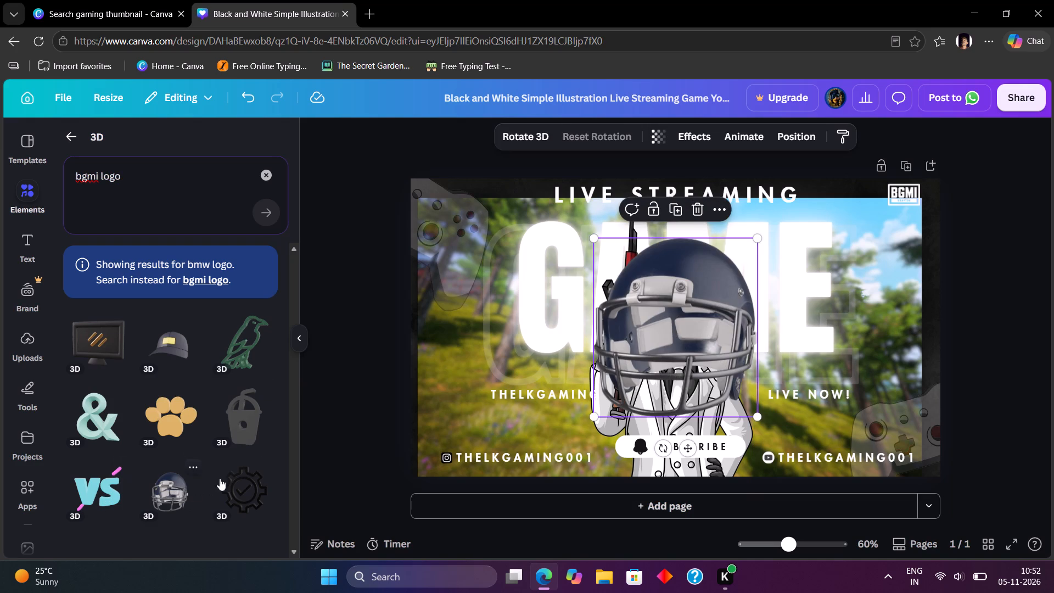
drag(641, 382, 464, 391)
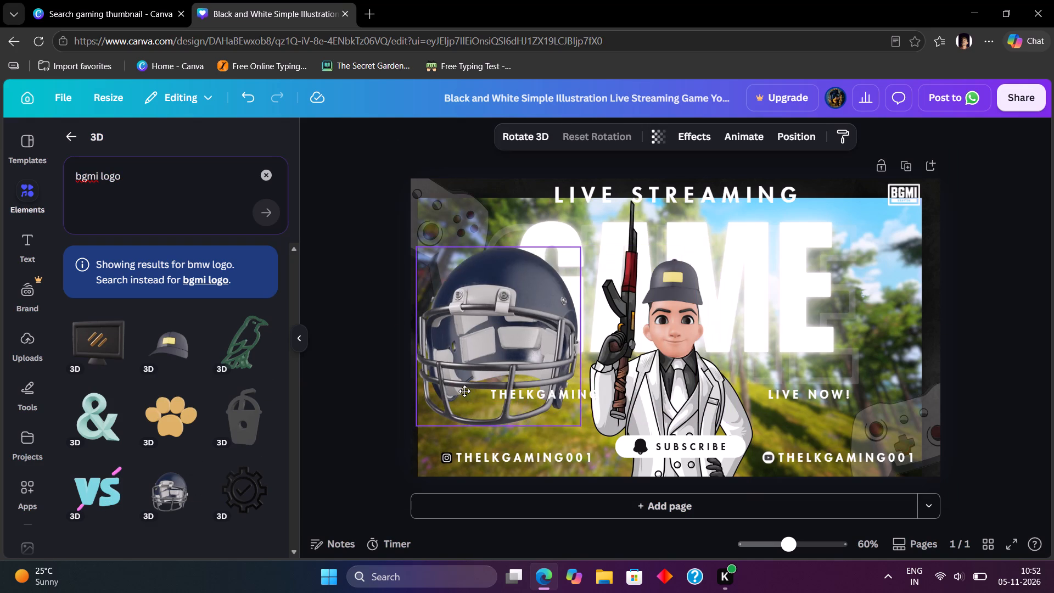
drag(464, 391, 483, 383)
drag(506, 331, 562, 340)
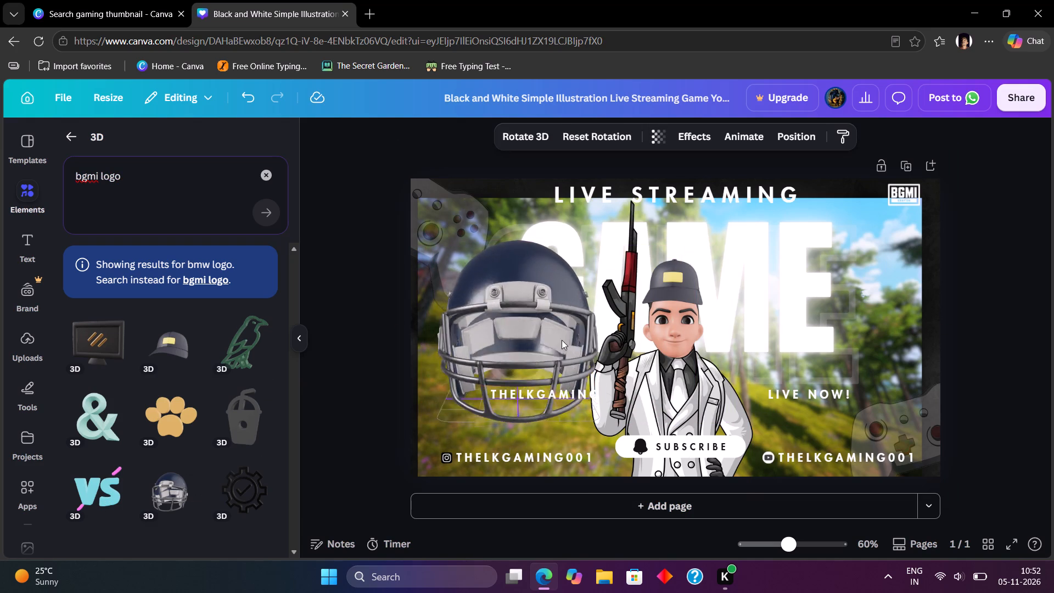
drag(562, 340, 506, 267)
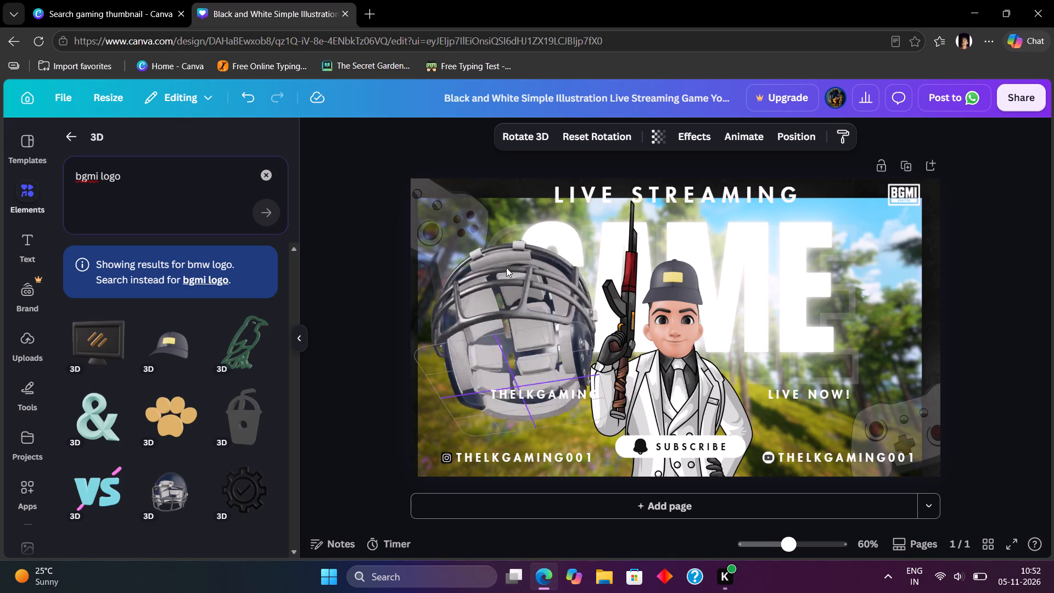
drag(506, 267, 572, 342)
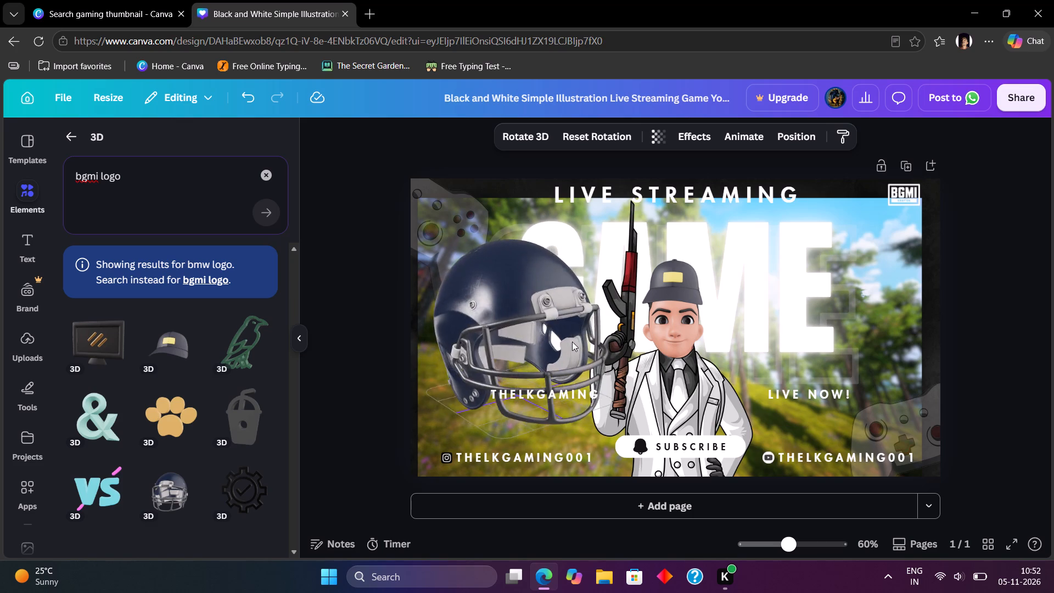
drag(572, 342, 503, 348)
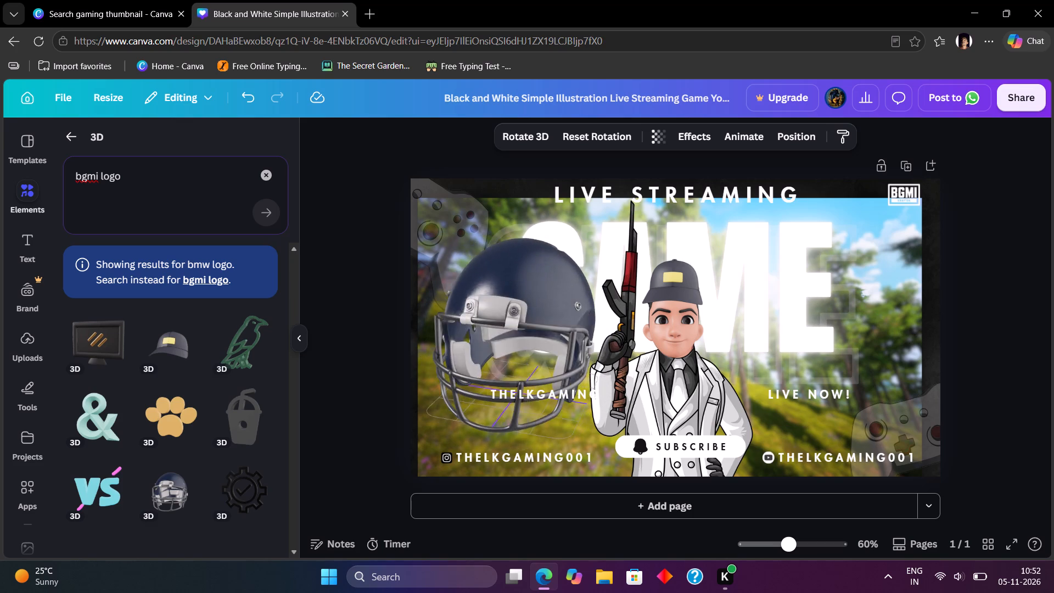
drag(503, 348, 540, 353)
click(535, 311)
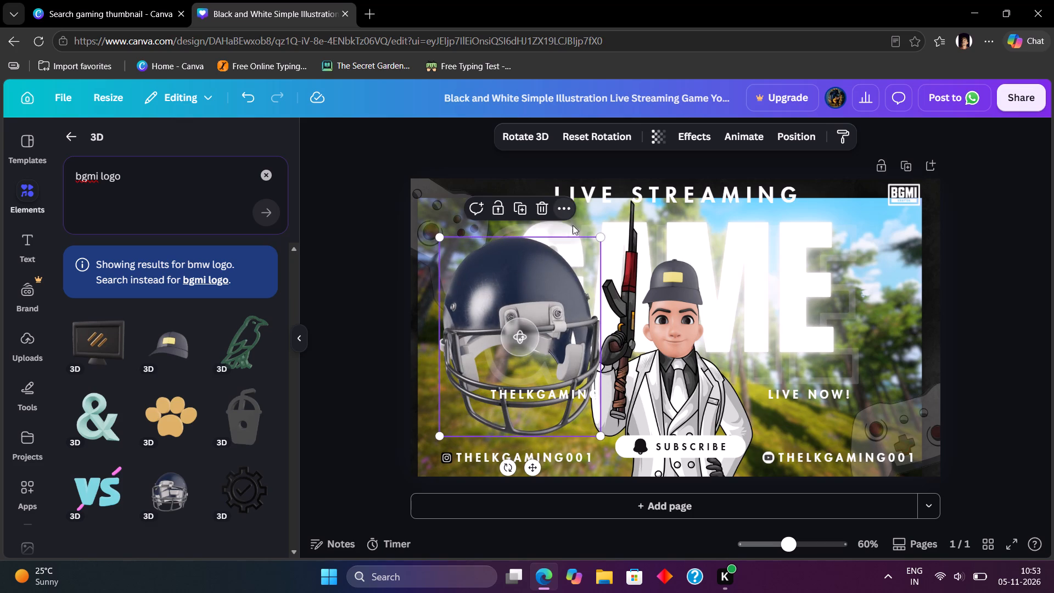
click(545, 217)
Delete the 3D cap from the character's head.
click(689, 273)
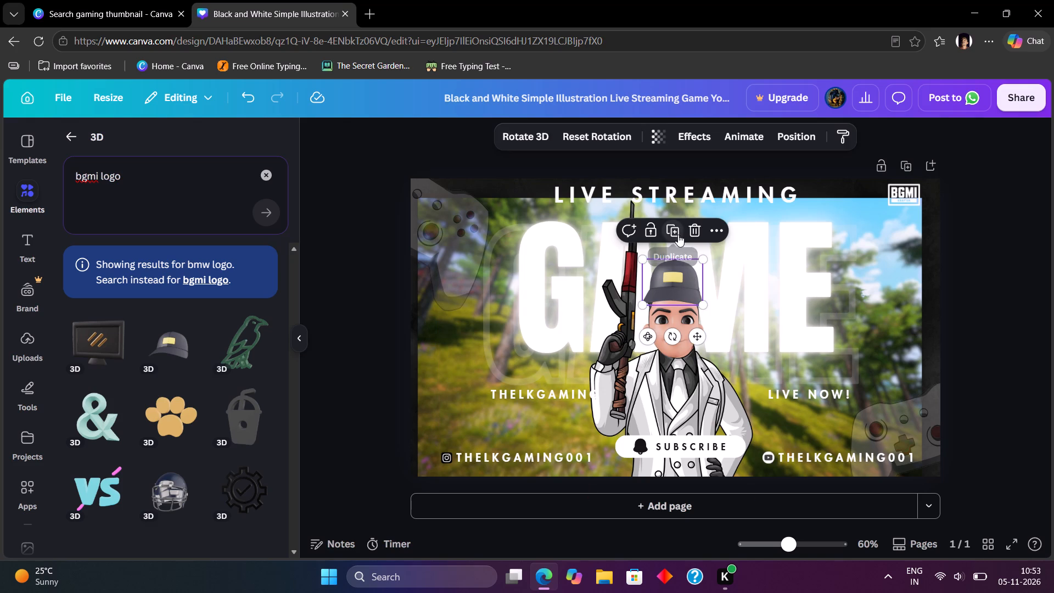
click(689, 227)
Add the hooded, masked character in white and cyan from the full recommended elements and place it beside the suited character, over the THELKGAMING text.
scroll(167, 465, down, 4)
scroll(167, 460, up, 3)
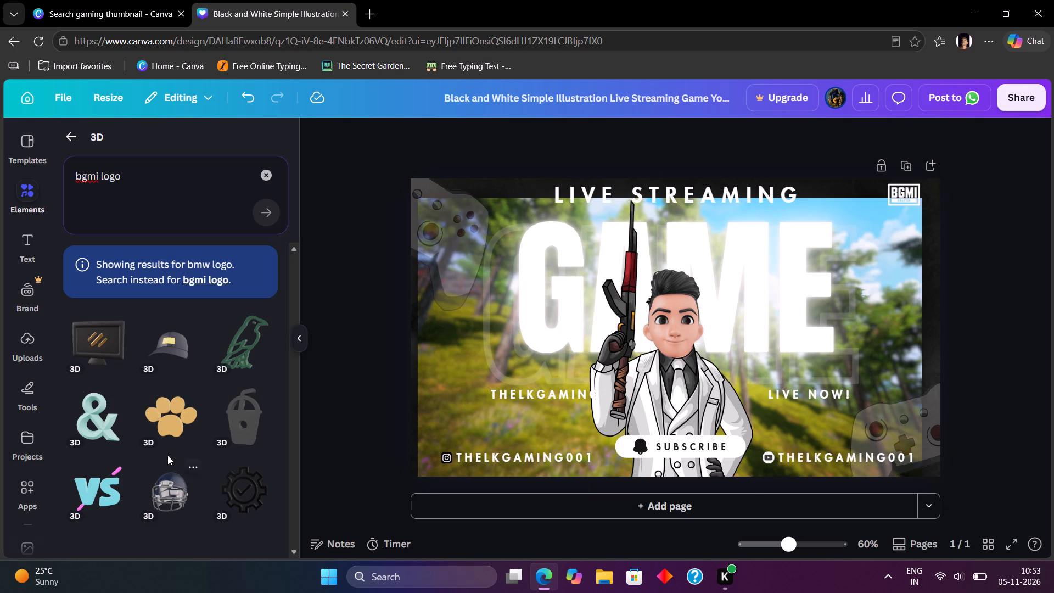
scroll(167, 455, up, 1)
scroll(20, 387, up, 2)
click(68, 144)
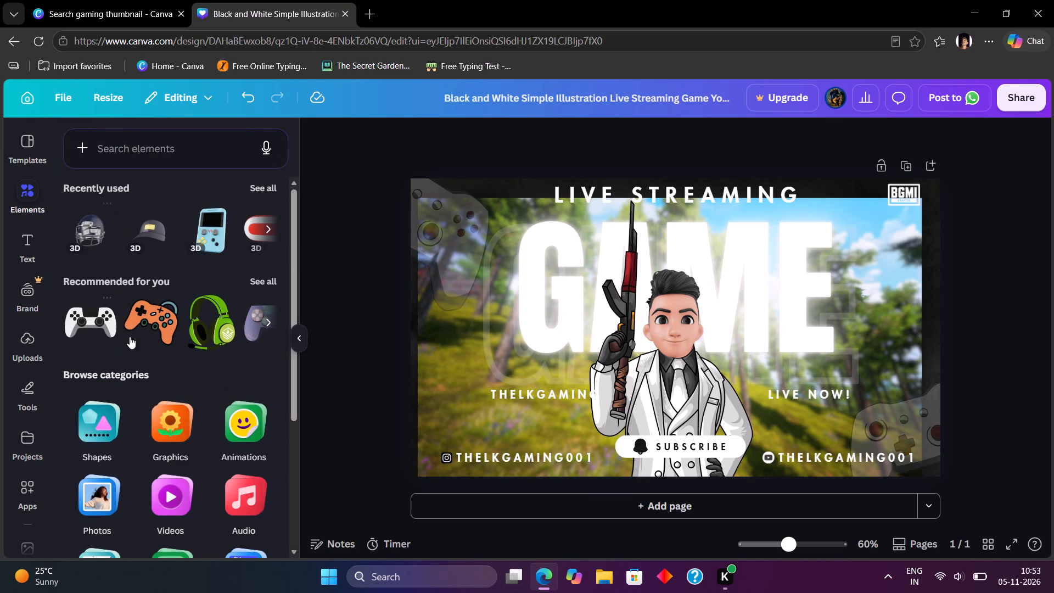
click(262, 279)
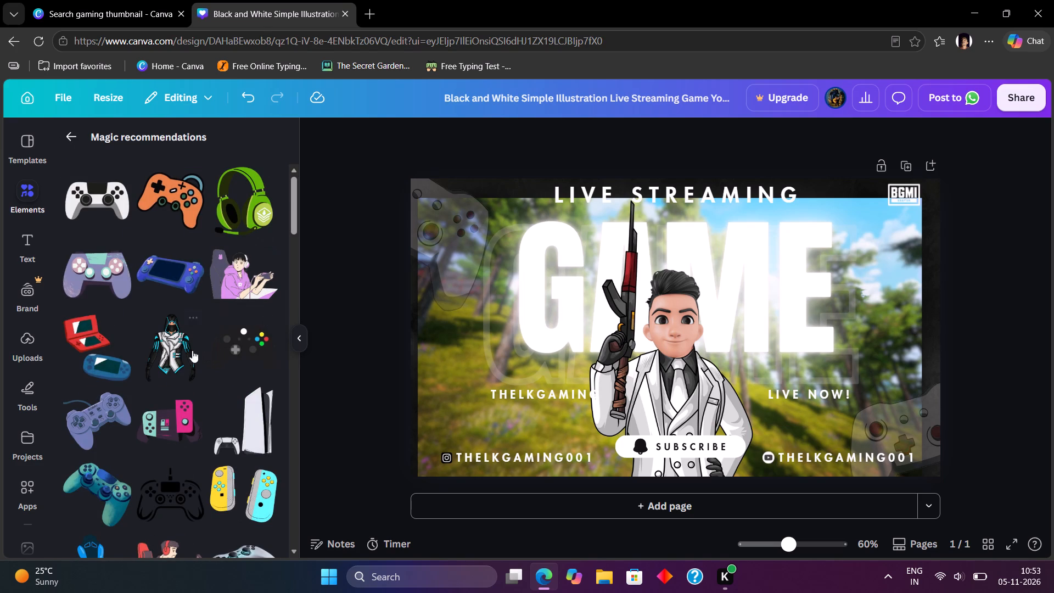
click(169, 350)
drag(636, 344, 638, 370)
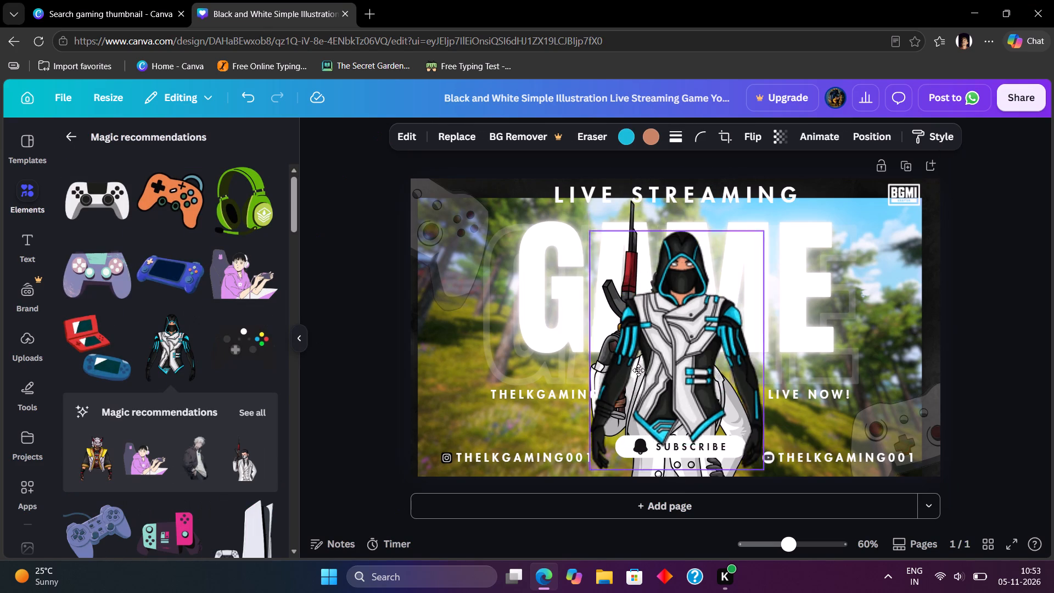
drag(638, 370, 472, 401)
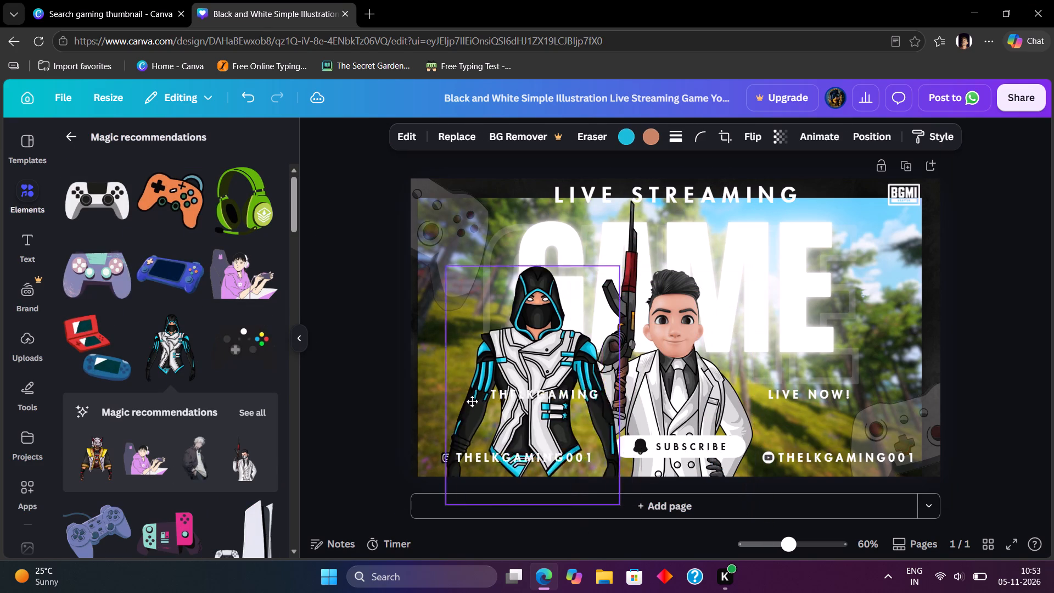
drag(472, 401, 464, 394)
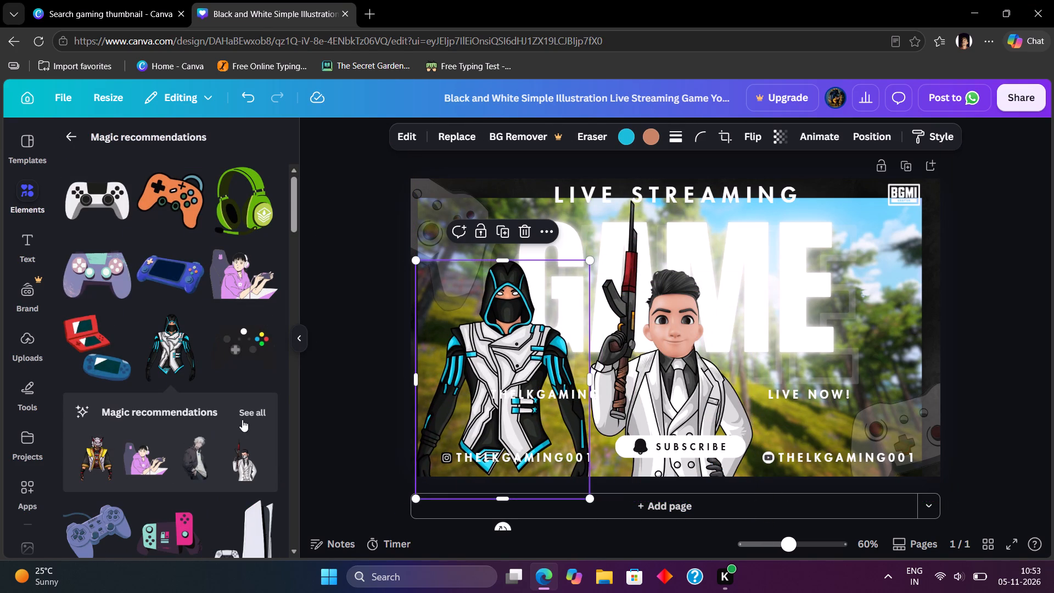
Show all recommendations related to the hooded character and star the Suit and tie male graphic.
click(250, 409)
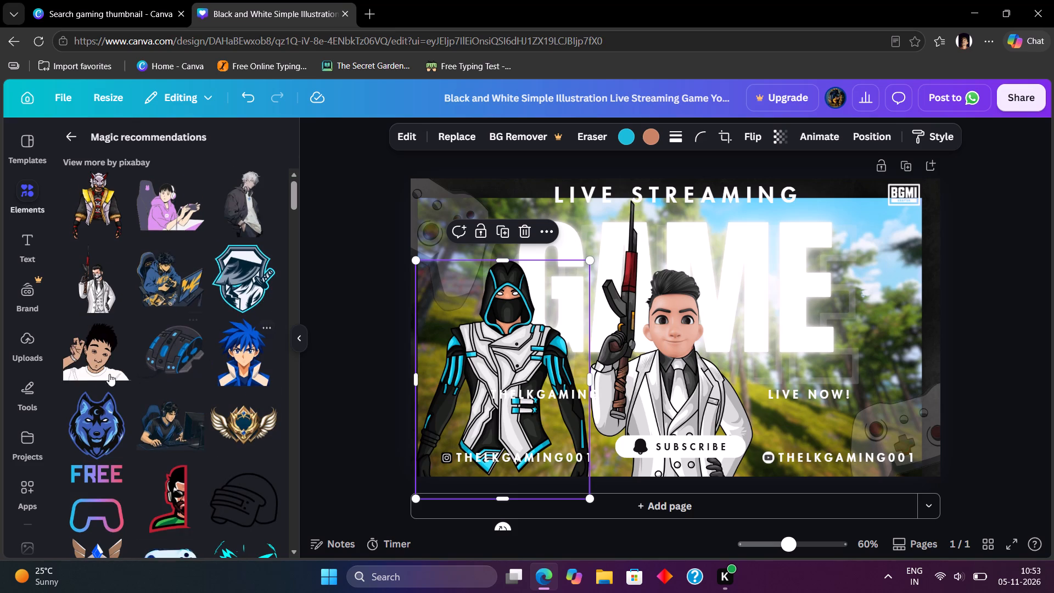
click(116, 256)
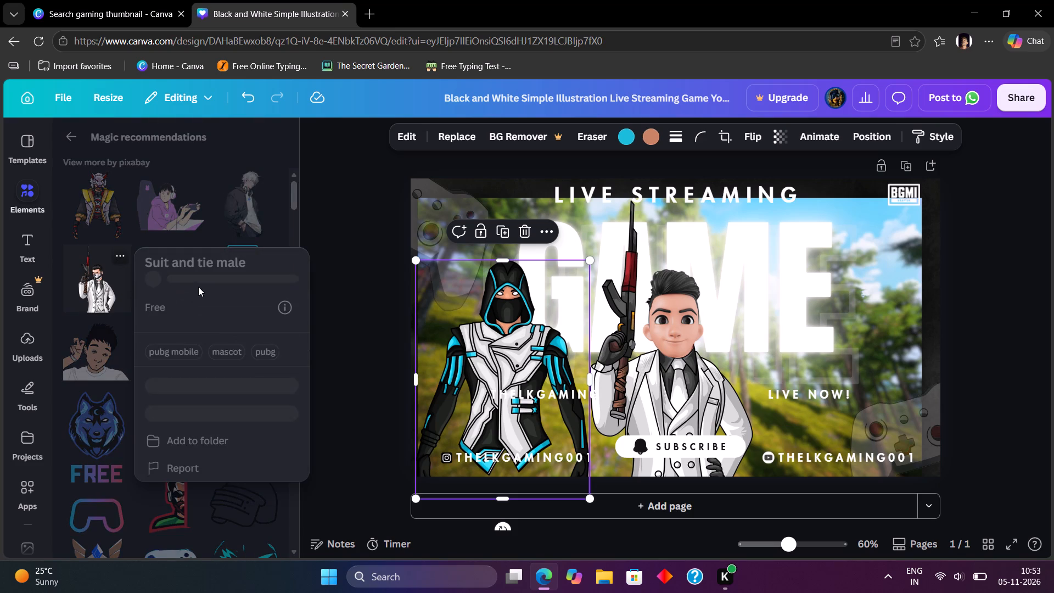
click(168, 391)
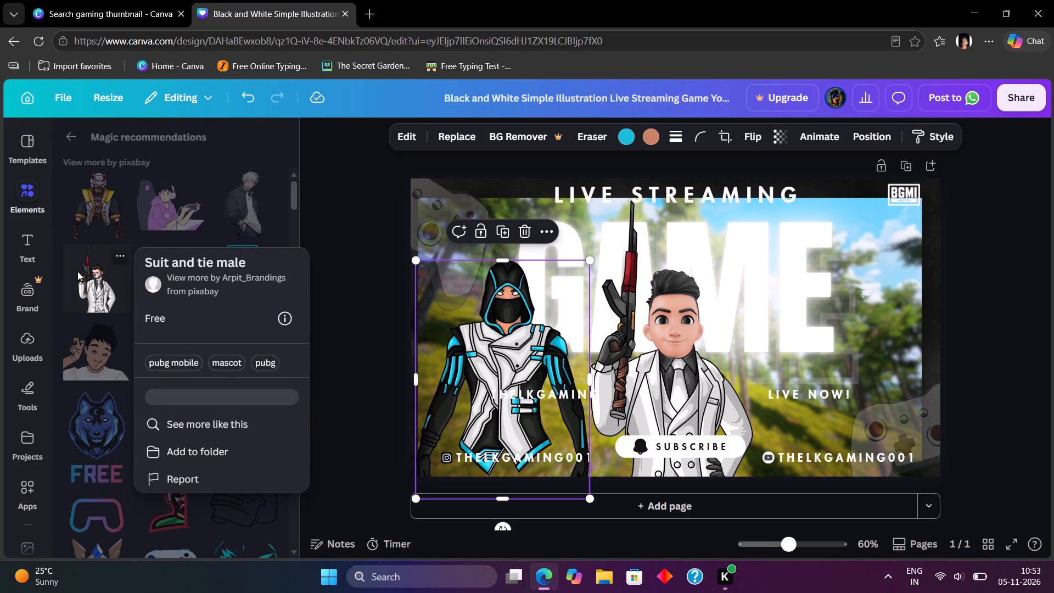
drag(77, 271, 79, 264)
Star the masked character in the yellow outfit and the blue-haired Anime Character Portrait Flat Geometric graphic.
click(117, 182)
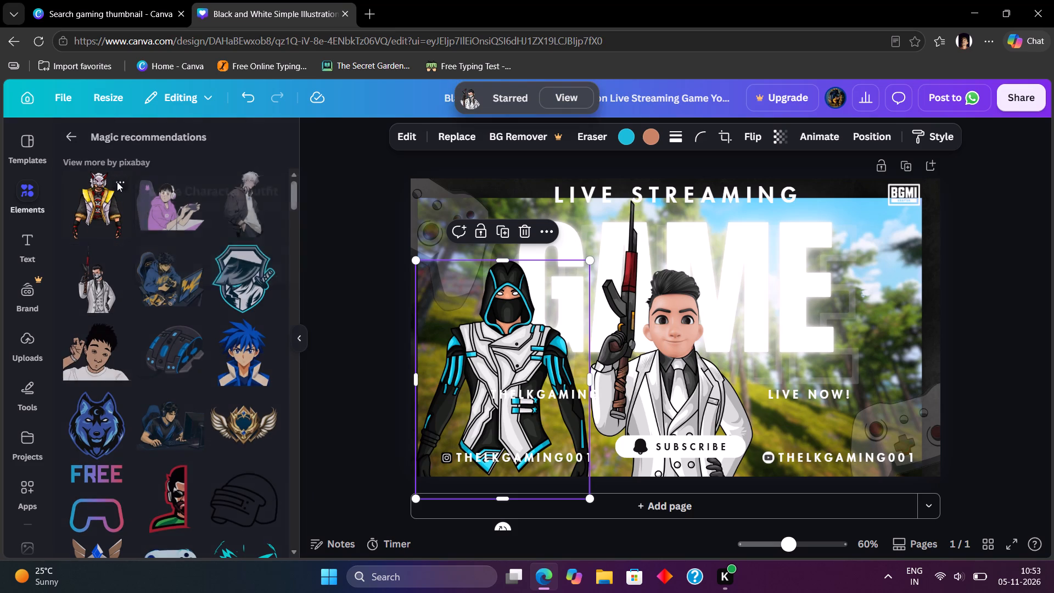
click(162, 343)
click(91, 306)
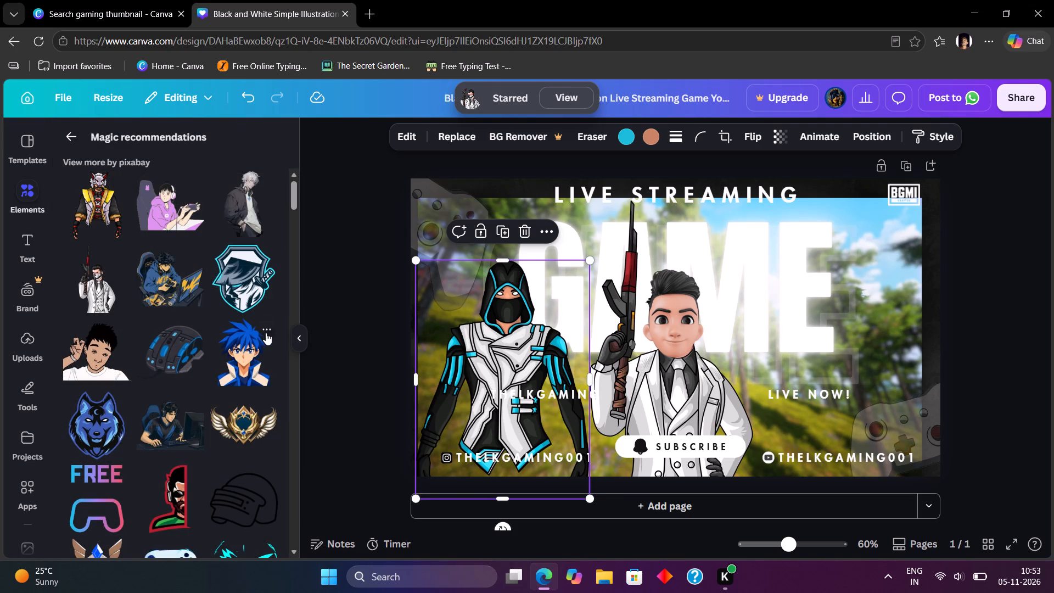
click(266, 333)
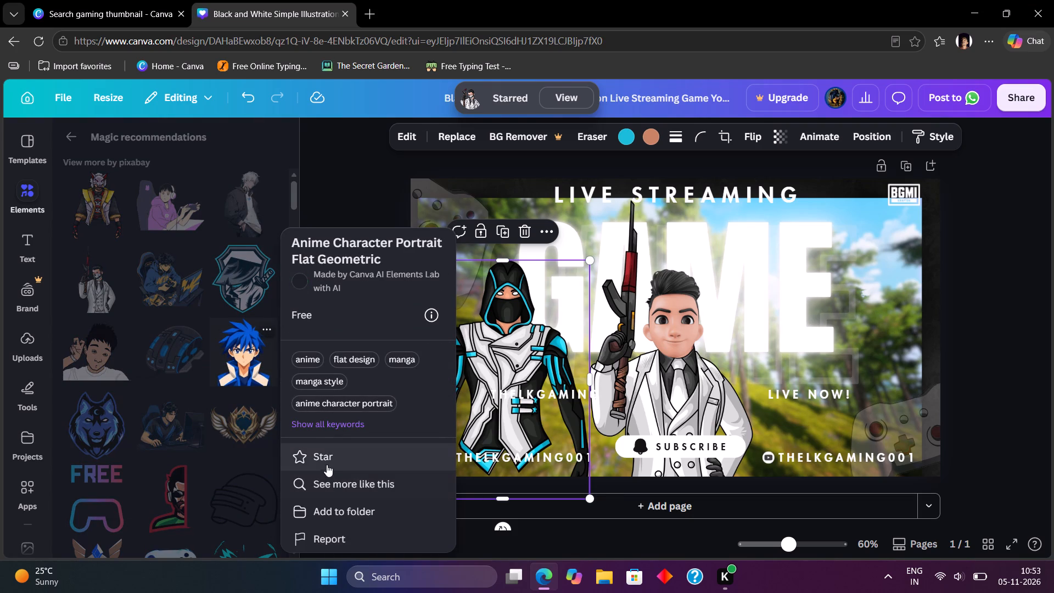
click(325, 461)
click(233, 442)
Look through the remaining recommended graphics for more game-style characters that could suit the thumbnail.
scroll(255, 420, down, 2)
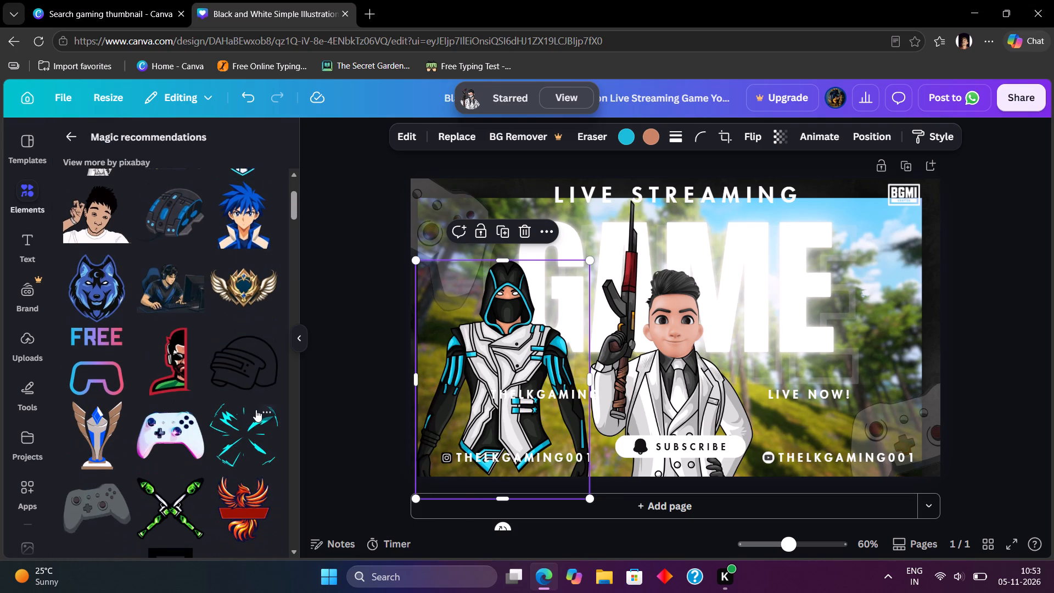
scroll(256, 402, down, 6)
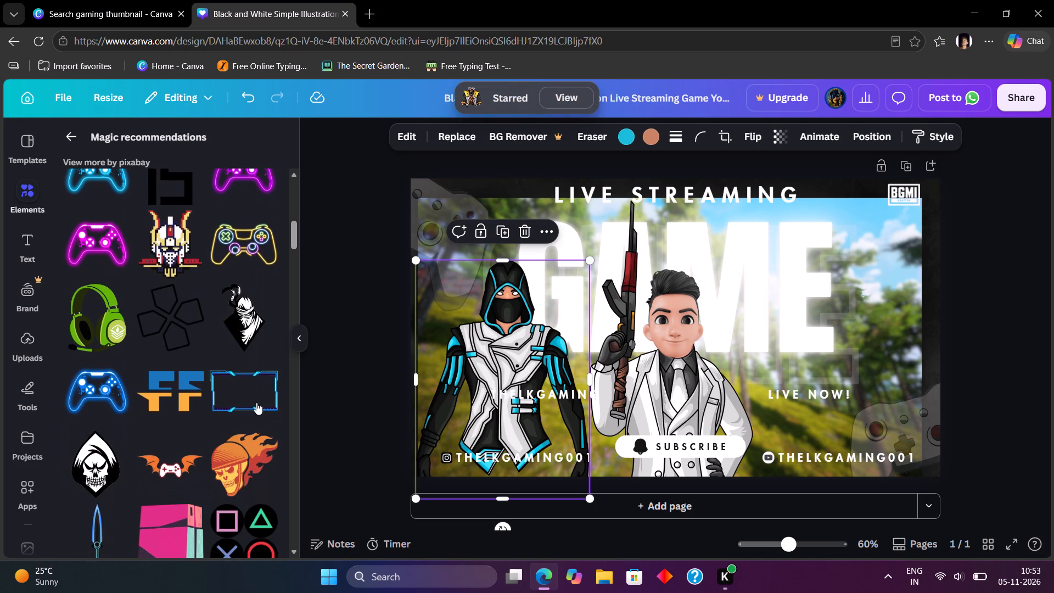
scroll(256, 402, down, 7)
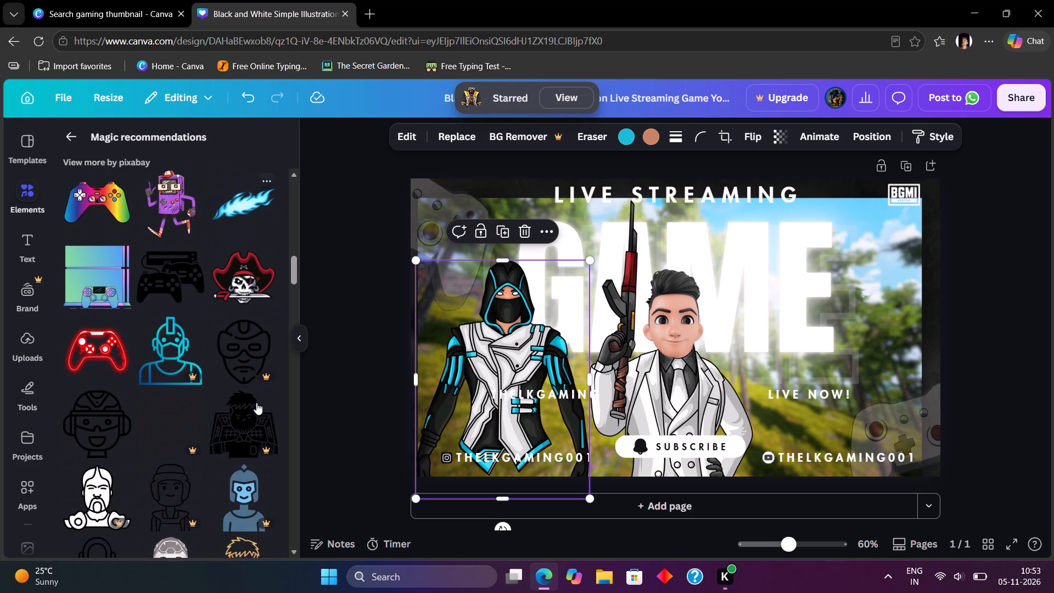
scroll(257, 399, down, 7)
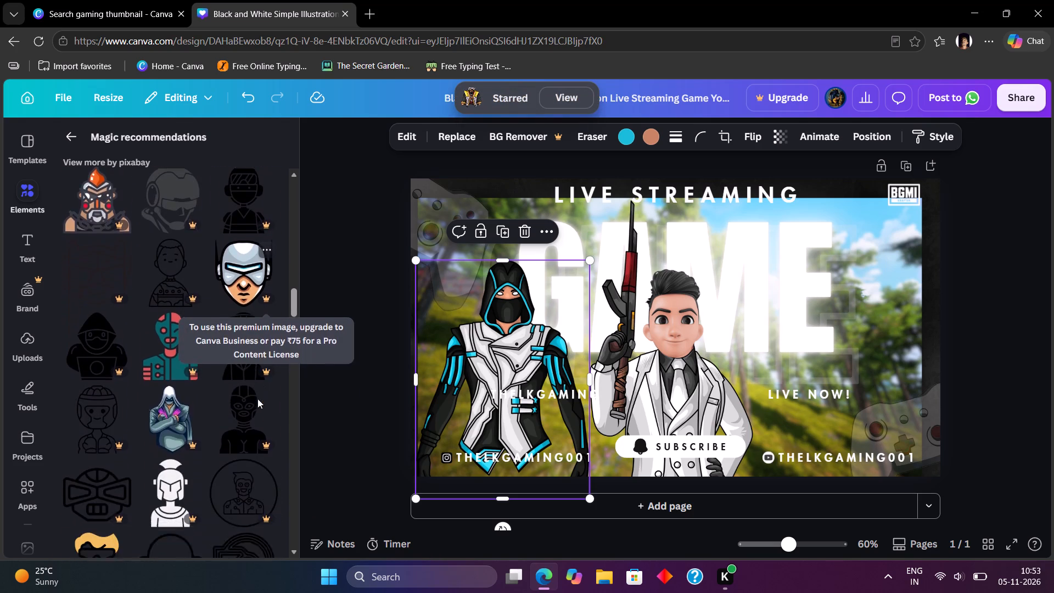
scroll(257, 399, down, 5)
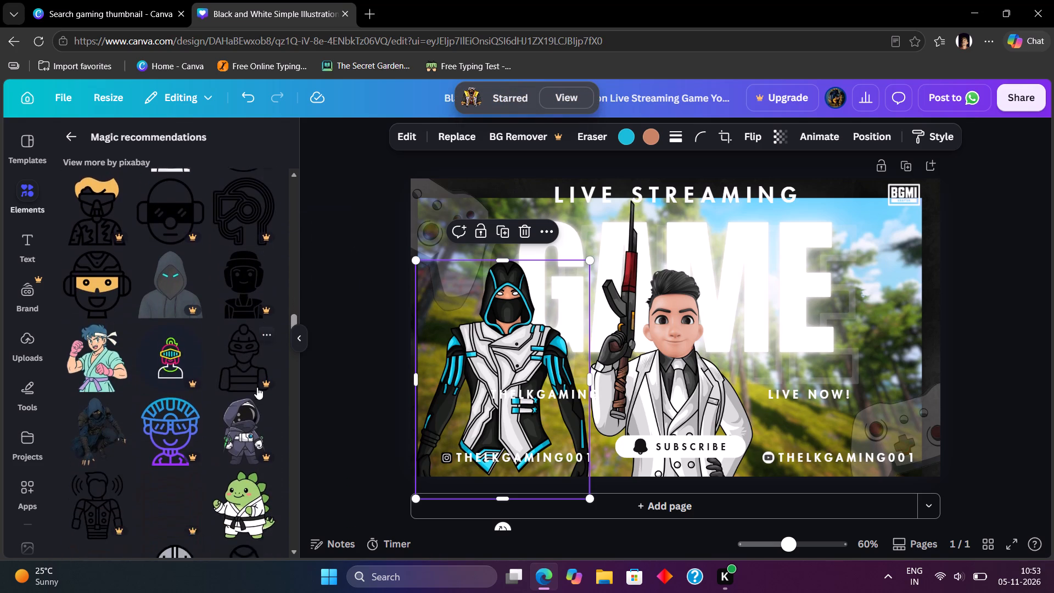
scroll(257, 387, down, 7)
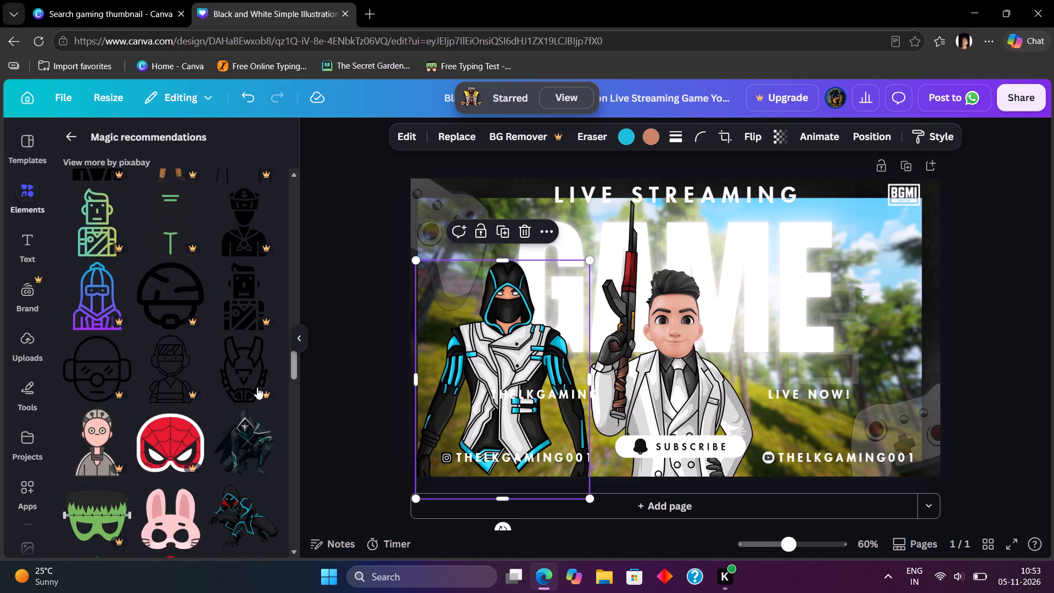
scroll(257, 387, down, 2)
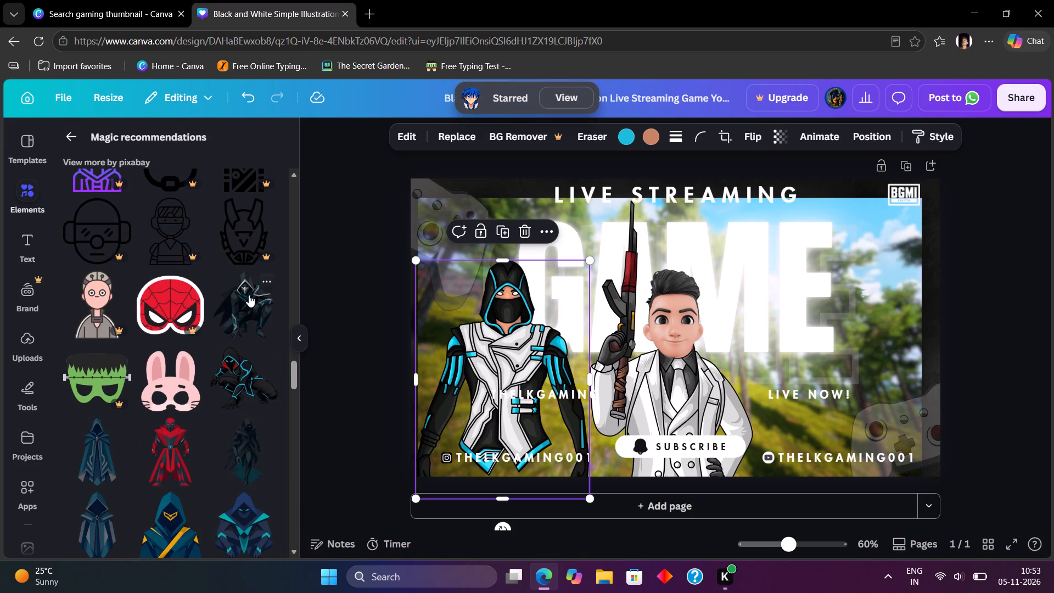
scroll(224, 430, down, 3)
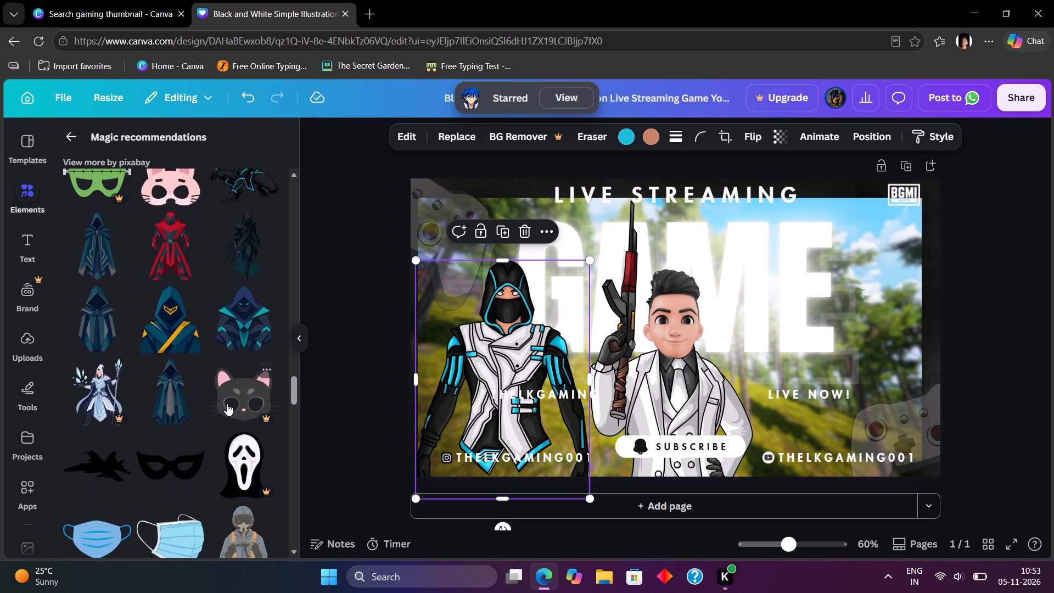
scroll(227, 404, down, 8)
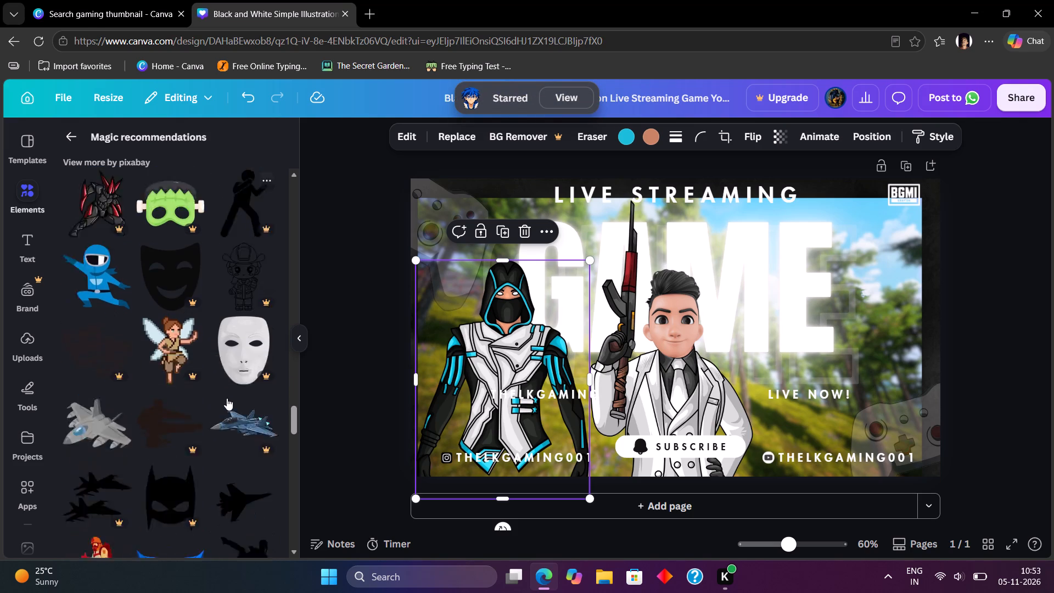
scroll(227, 398, down, 8)
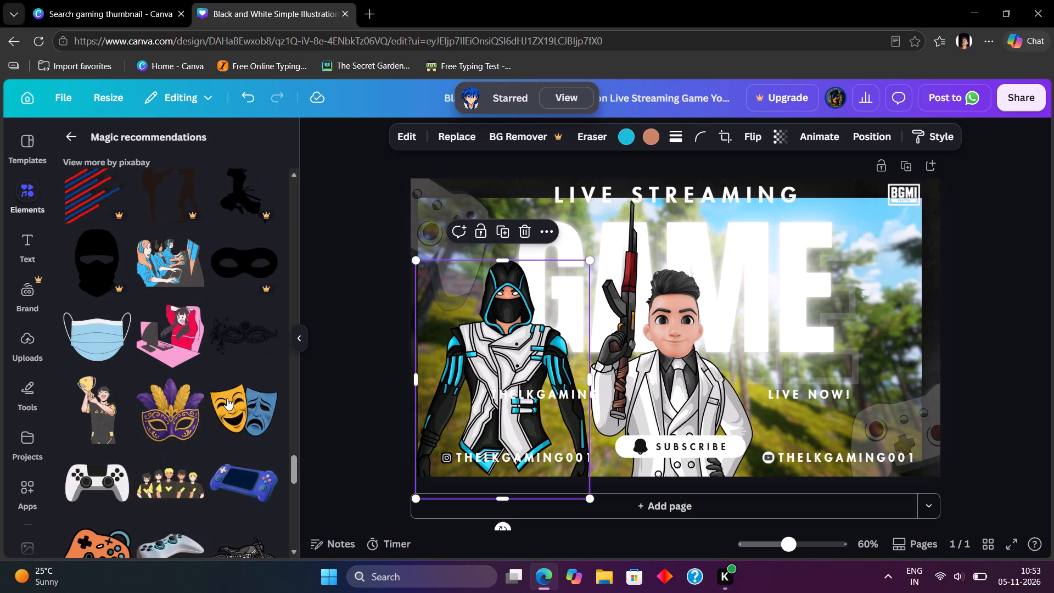
scroll(227, 398, down, 14)
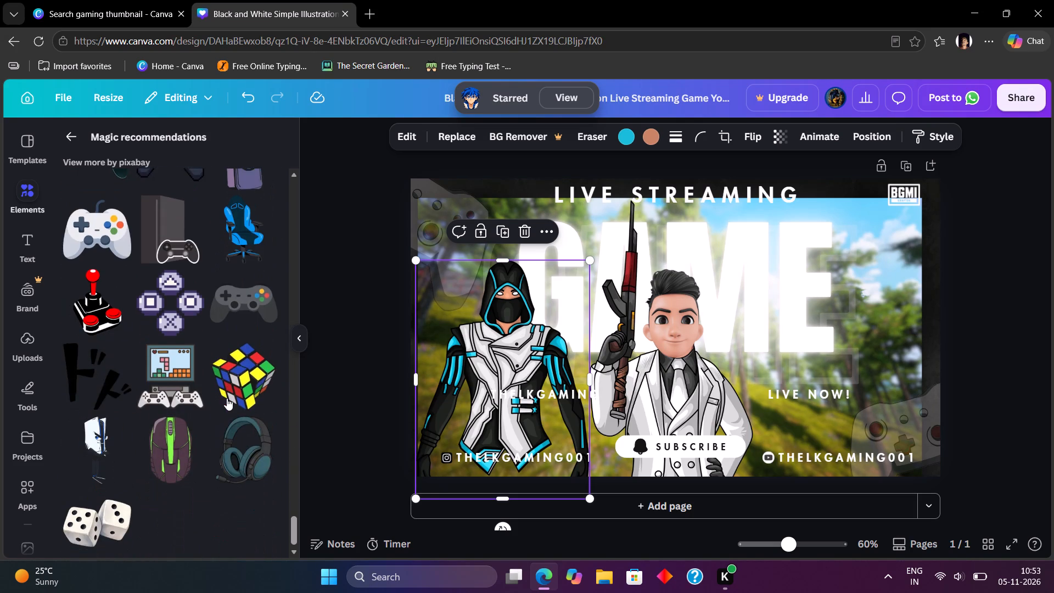
scroll(227, 398, down, 8)
scroll(227, 398, up, 16)
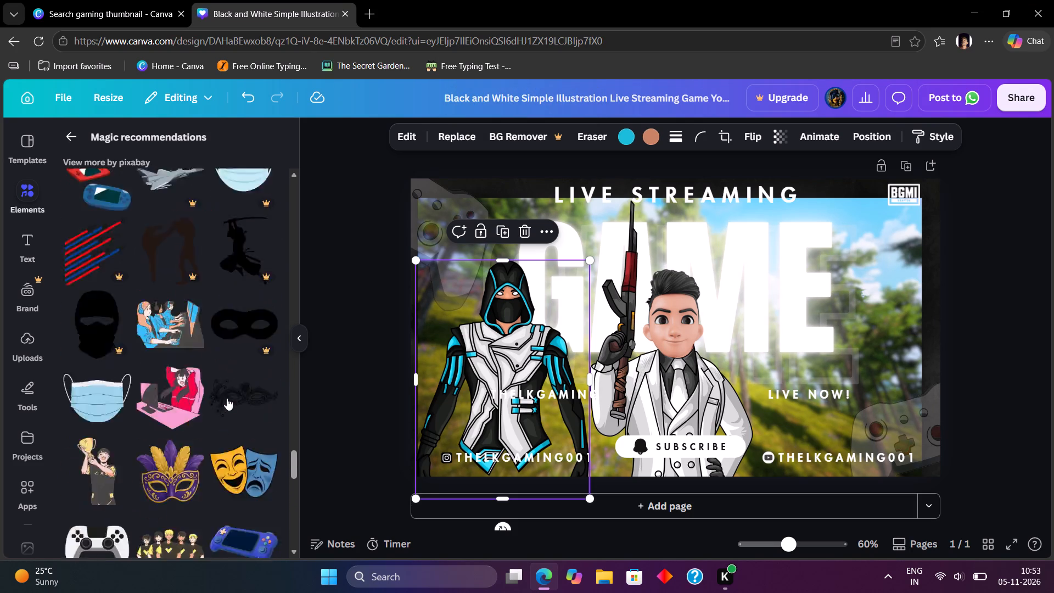
scroll(227, 398, up, 17)
scroll(228, 382, up, 5)
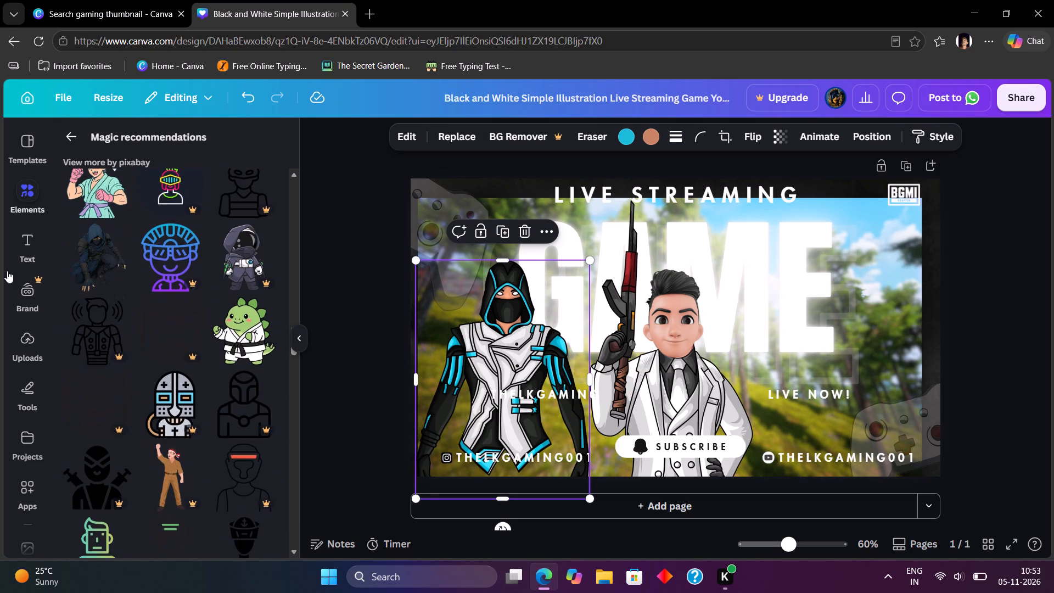
scroll(136, 296, up, 12)
Look through the YouTube thumbnail templates, recommended elements and element categories, and open the Shapes category.
click(40, 156)
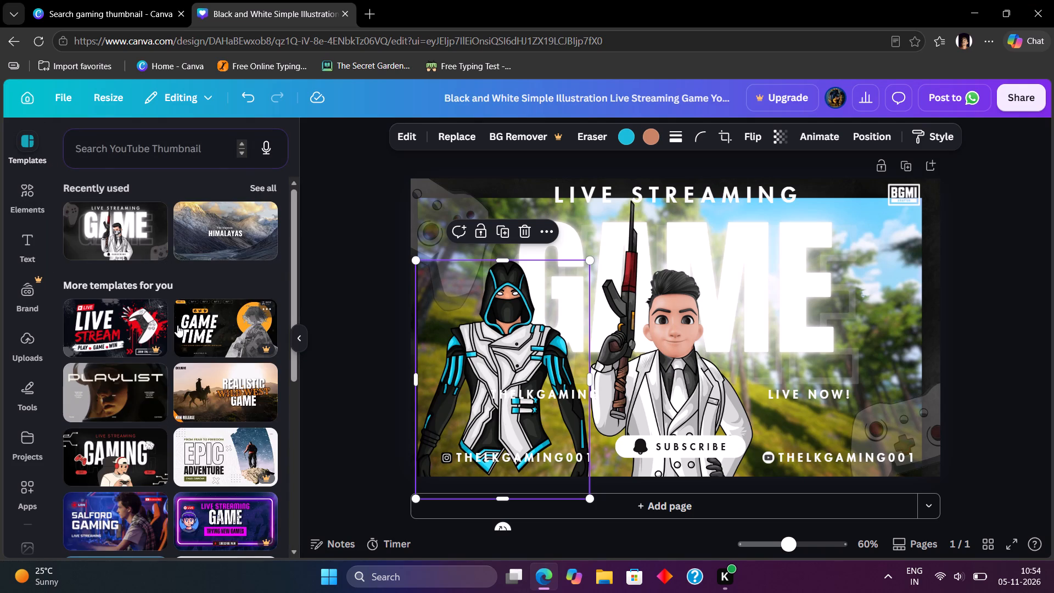
scroll(177, 325, down, 5)
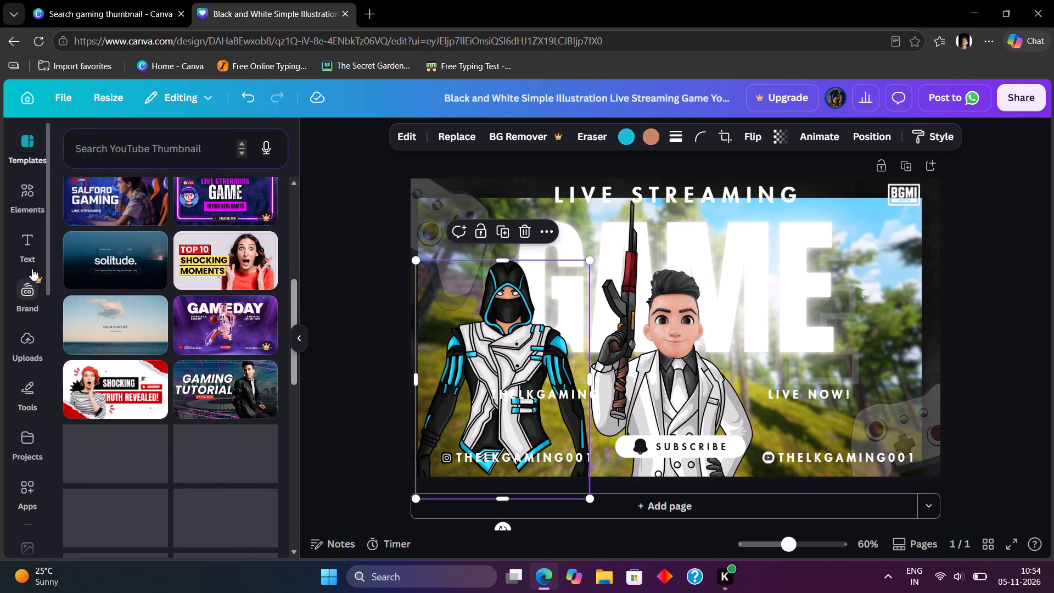
click(27, 209)
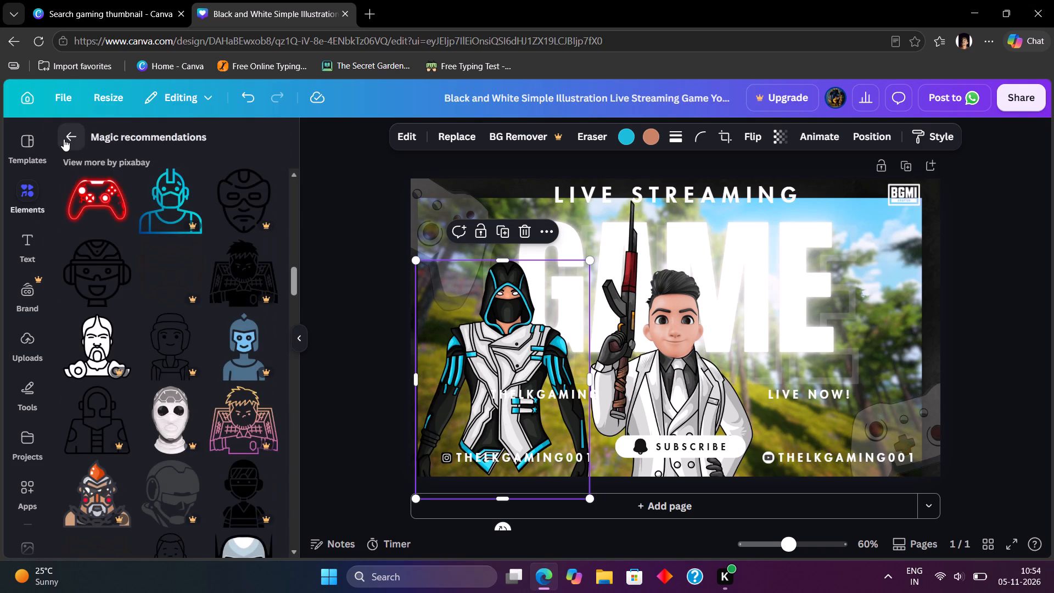
click(64, 139)
scroll(174, 357, down, 5)
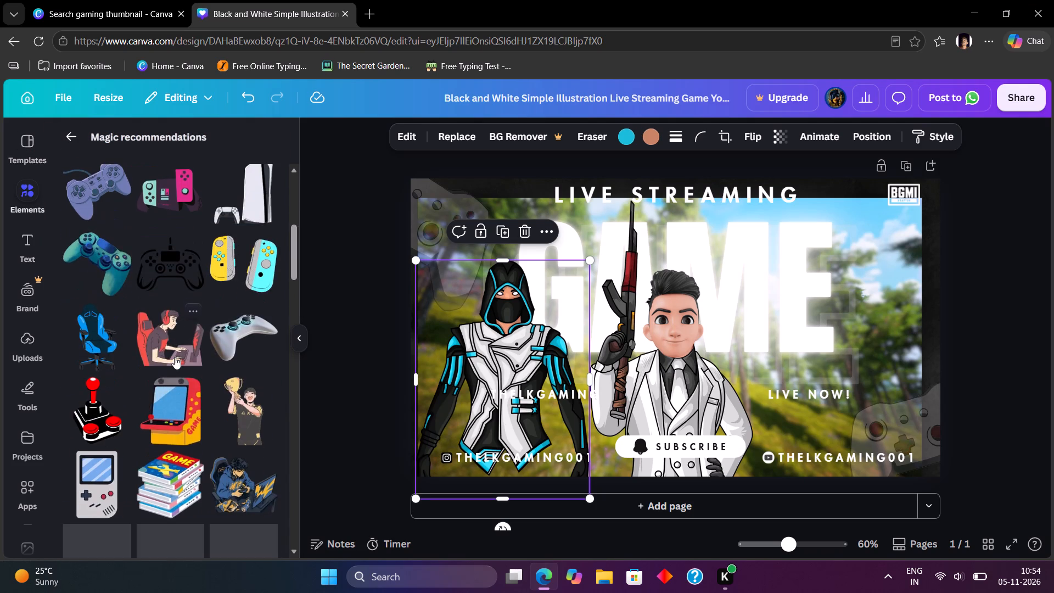
scroll(175, 357, down, 4)
click(64, 143)
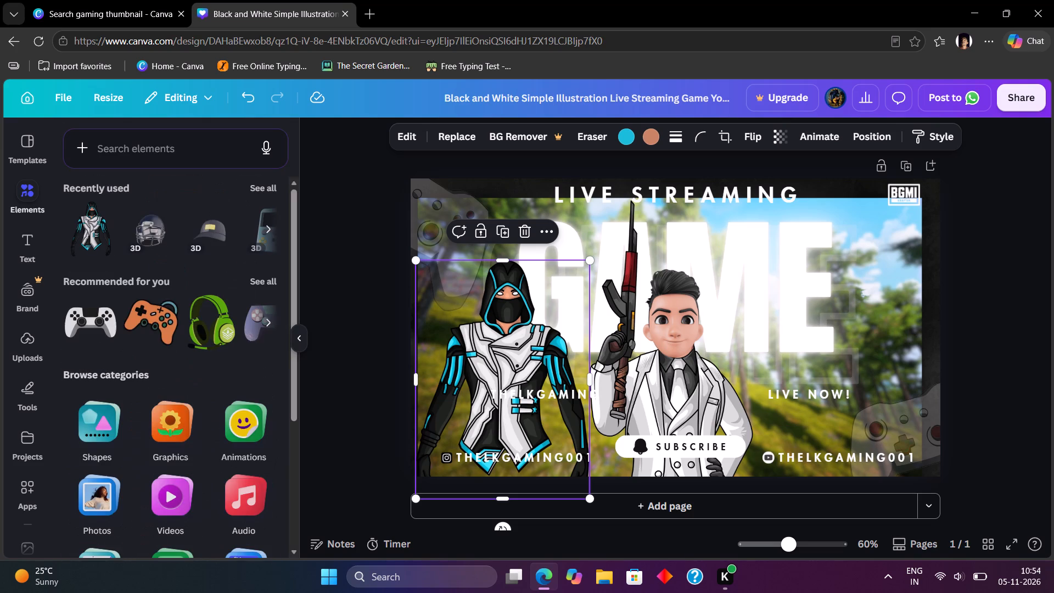
scroll(217, 480, down, 3)
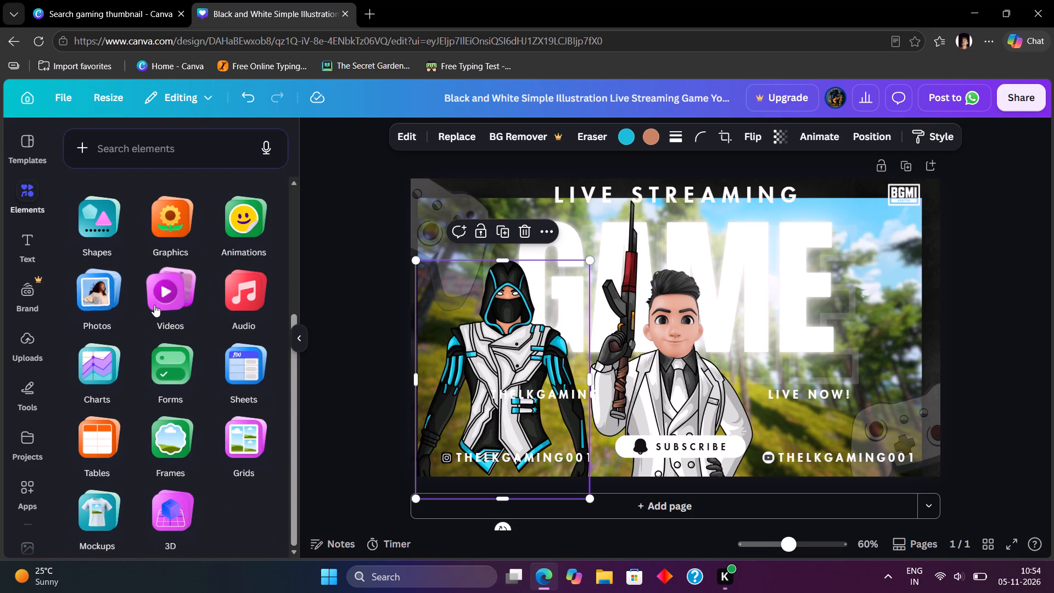
click(103, 214)
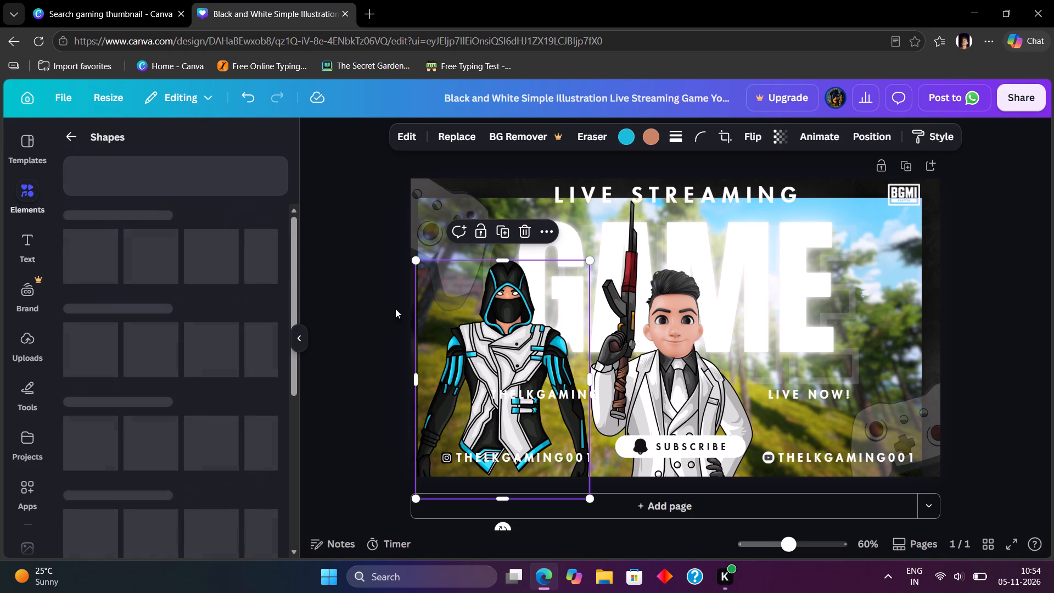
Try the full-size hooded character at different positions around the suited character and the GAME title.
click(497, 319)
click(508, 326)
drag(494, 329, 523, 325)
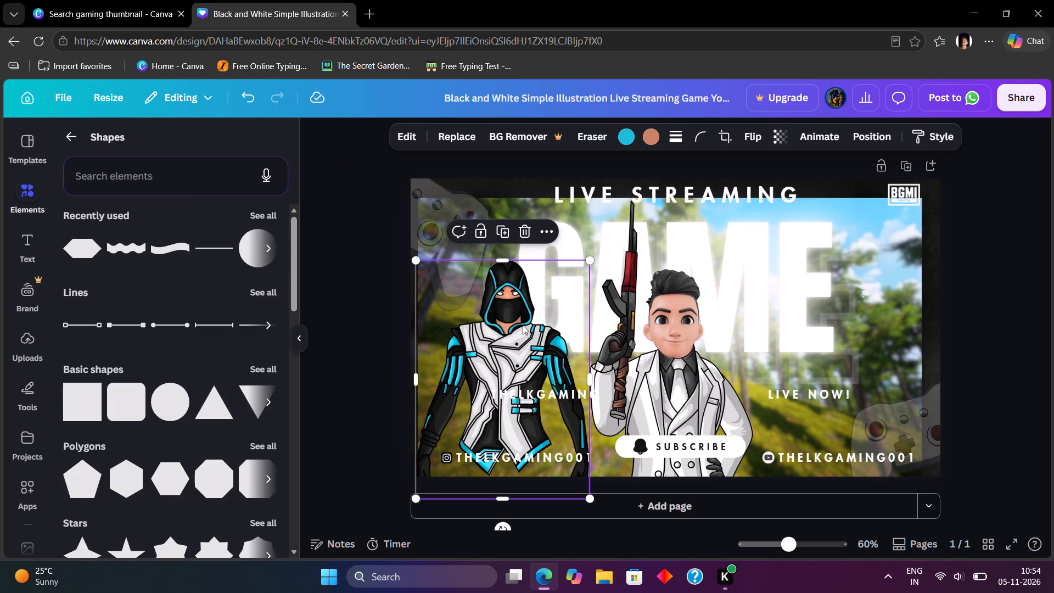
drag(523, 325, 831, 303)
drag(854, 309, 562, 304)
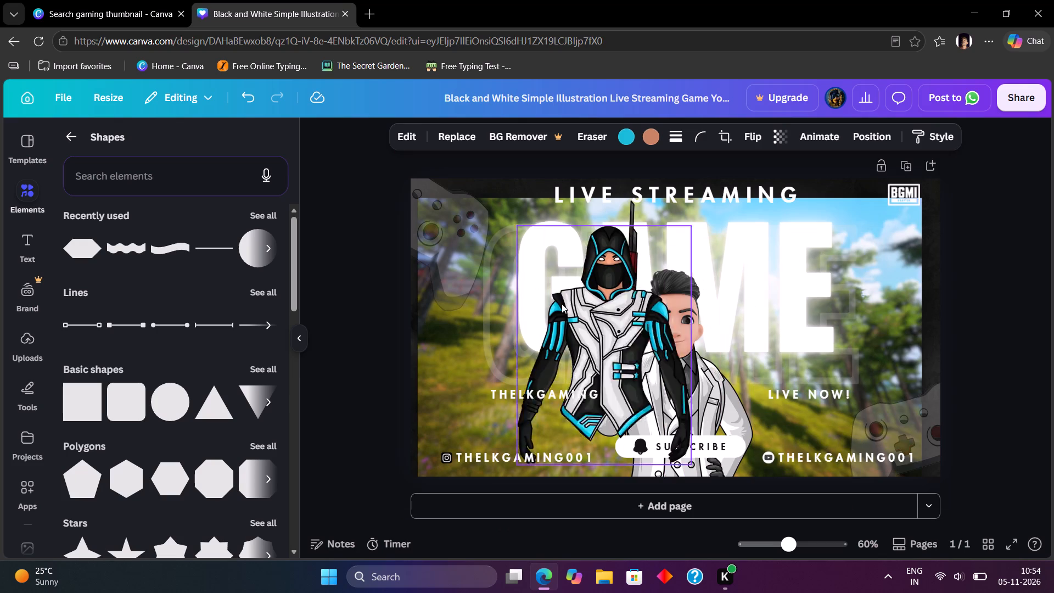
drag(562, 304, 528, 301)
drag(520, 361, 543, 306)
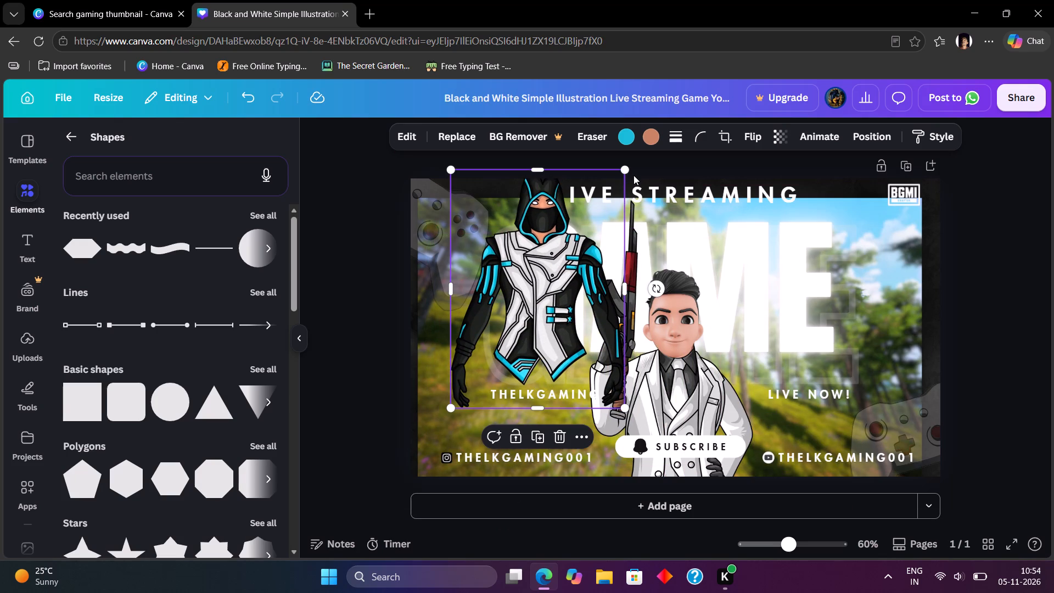
Shrink the hooded character to a small figure and try it over the suited character's face.
drag(623, 171, 540, 371)
drag(470, 367, 517, 339)
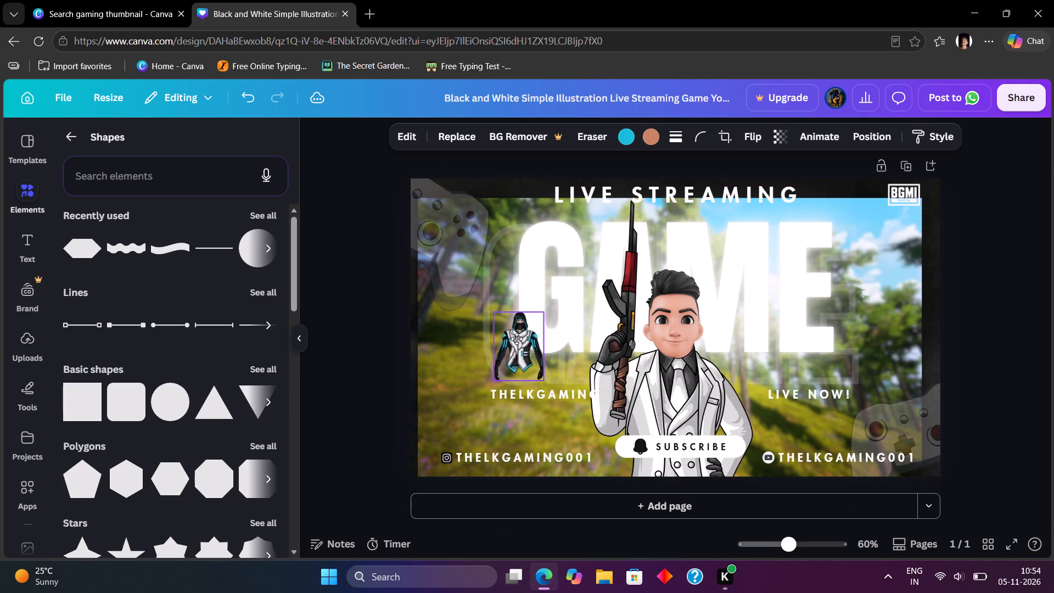
drag(517, 339, 535, 350)
drag(538, 349, 700, 307)
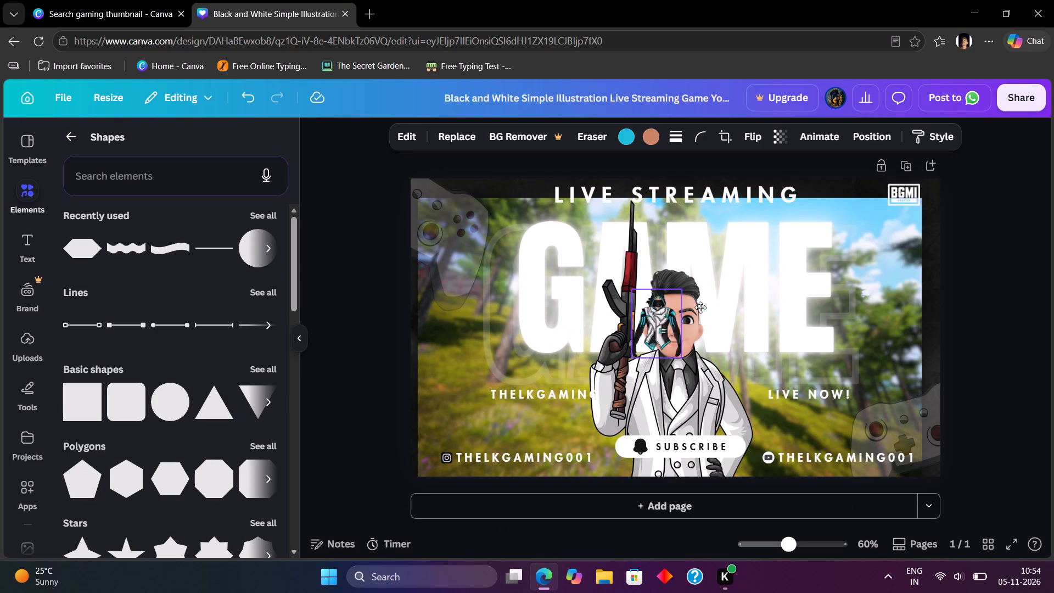
drag(700, 307, 663, 312)
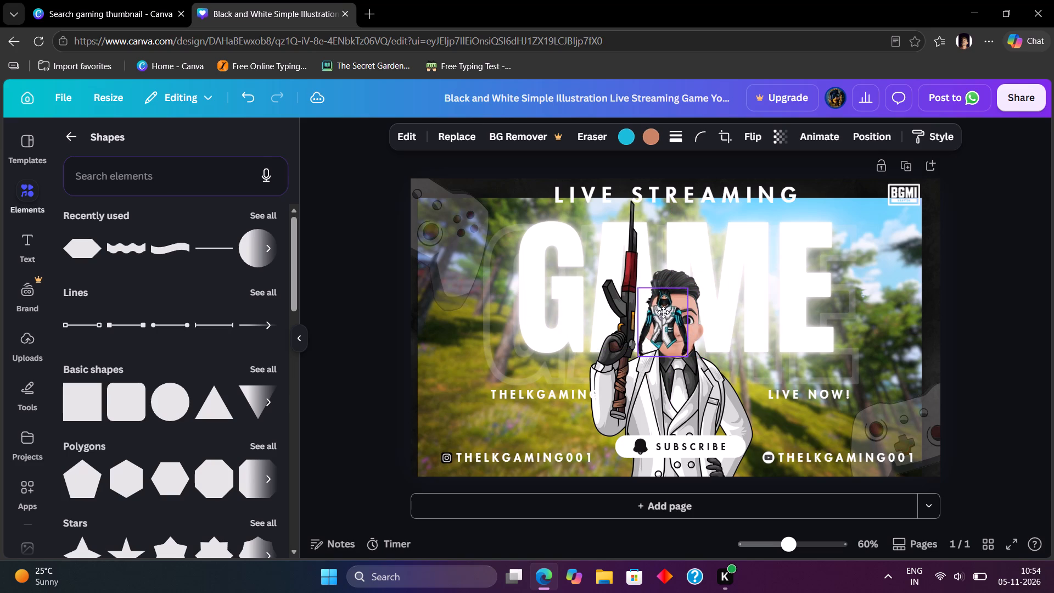
drag(663, 312, 672, 346)
click(392, 379)
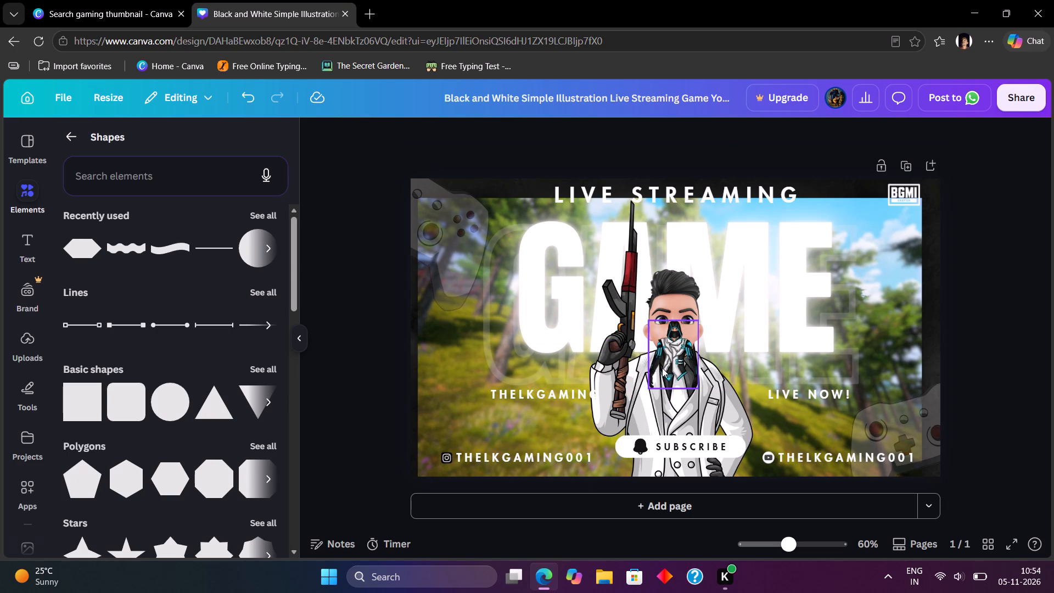
Shrink the hooded figure further to badge size and place it on the suited character's white jacket, beside the rifle grip.
drag(666, 366, 674, 419)
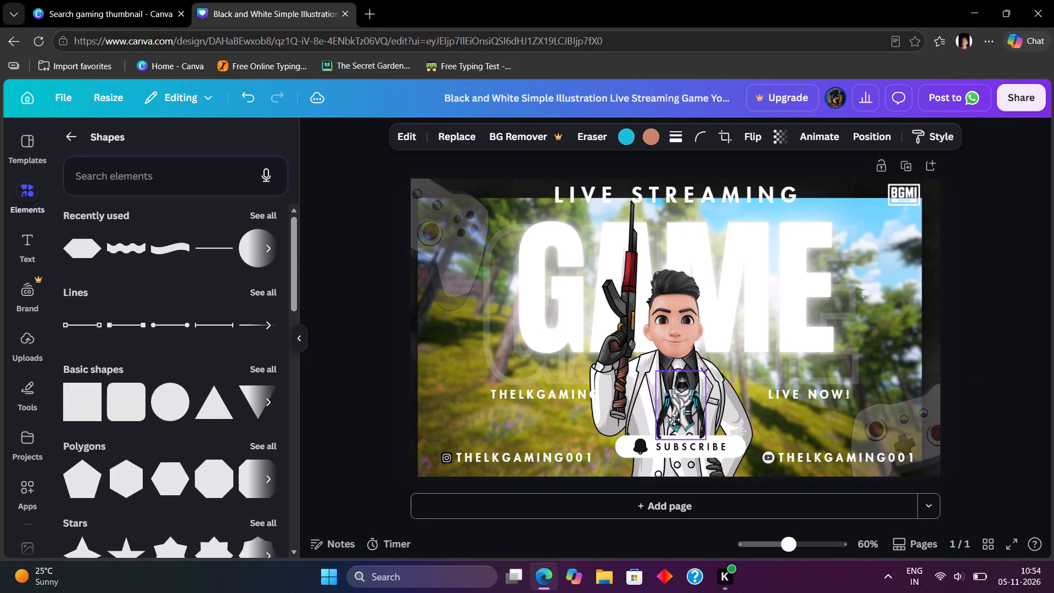
drag(674, 419, 638, 416)
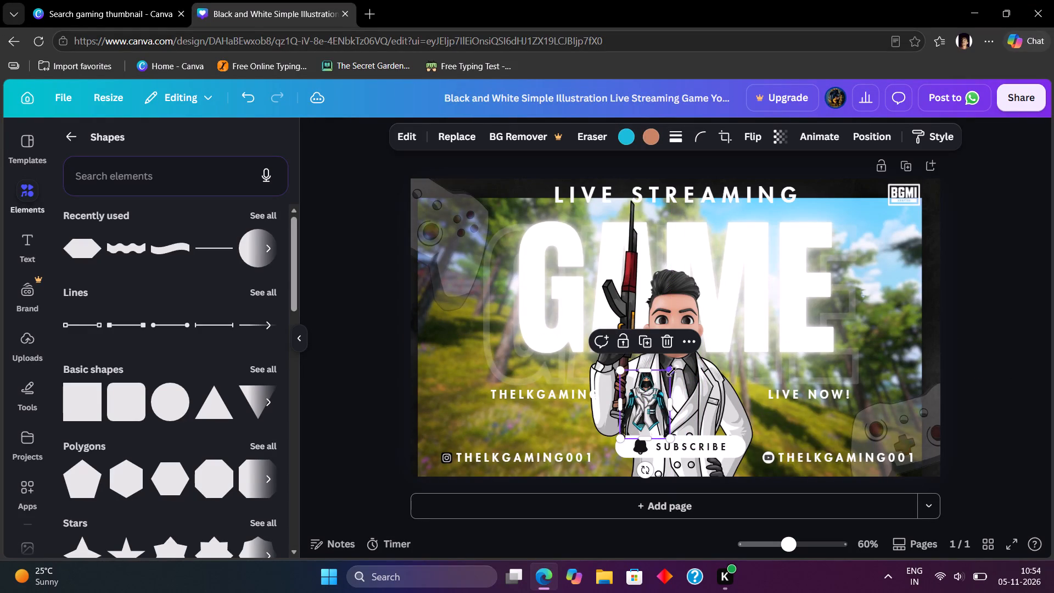
drag(670, 372, 652, 417)
drag(634, 421, 714, 407)
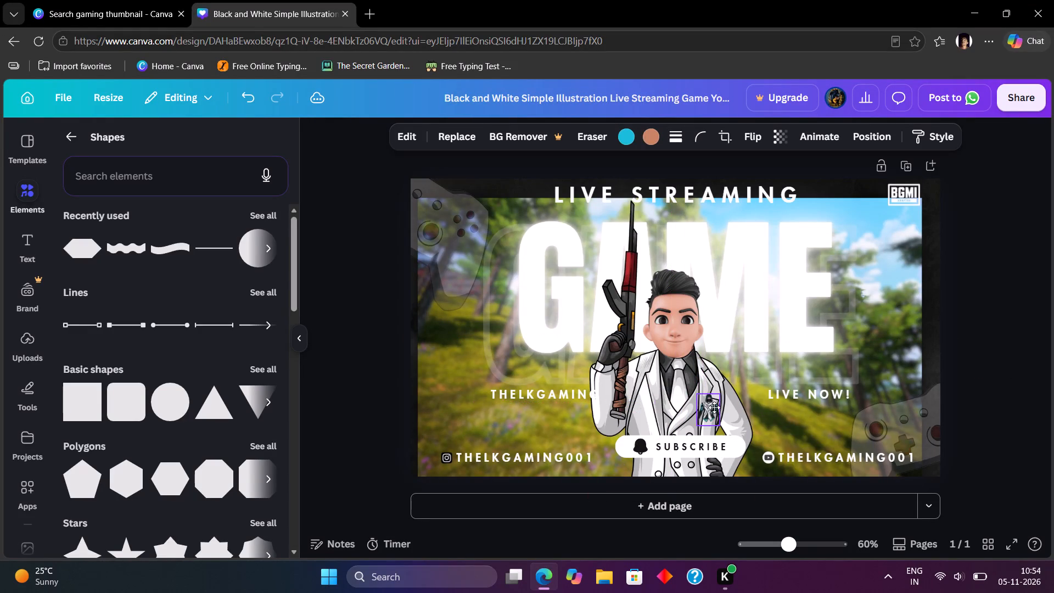
drag(714, 407, 645, 407)
click(405, 393)
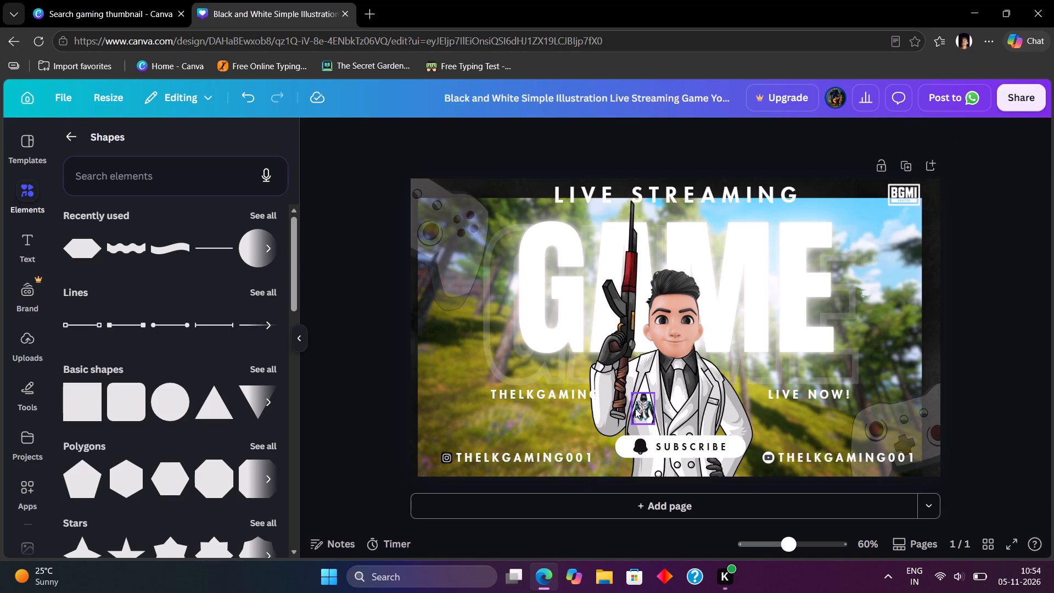
click(640, 405)
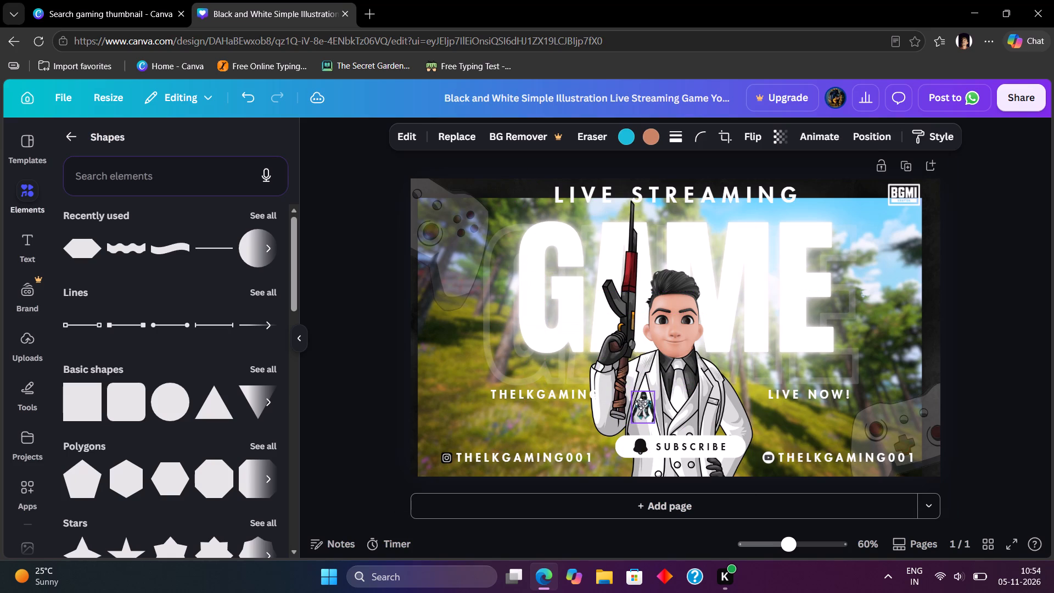
Shrink the hooded figure to a tiny emblem and place it on the suited character's lapel beside the collar.
drag(658, 393, 644, 415)
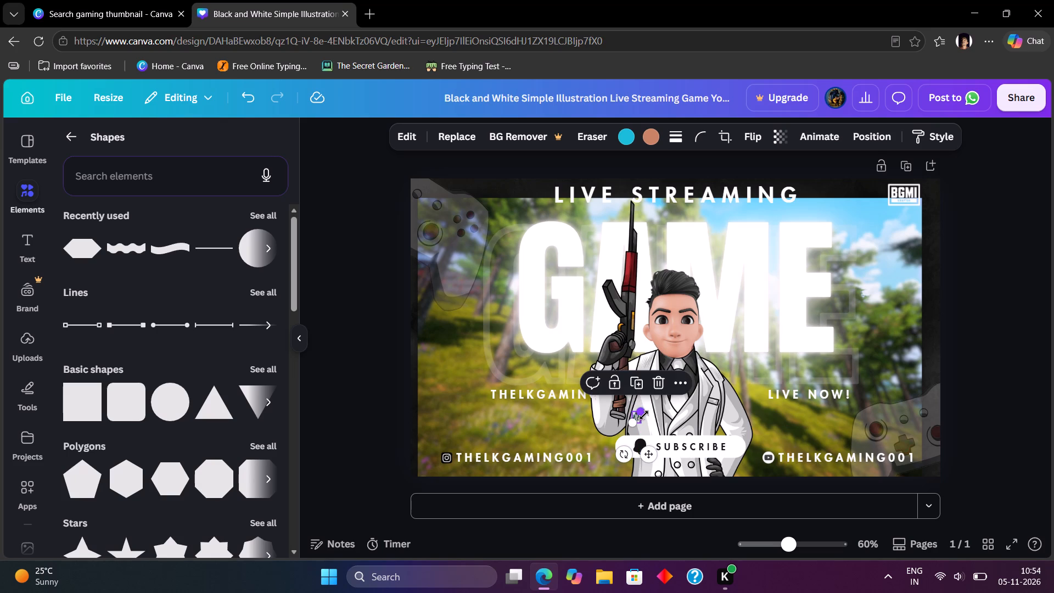
drag(647, 456, 658, 405)
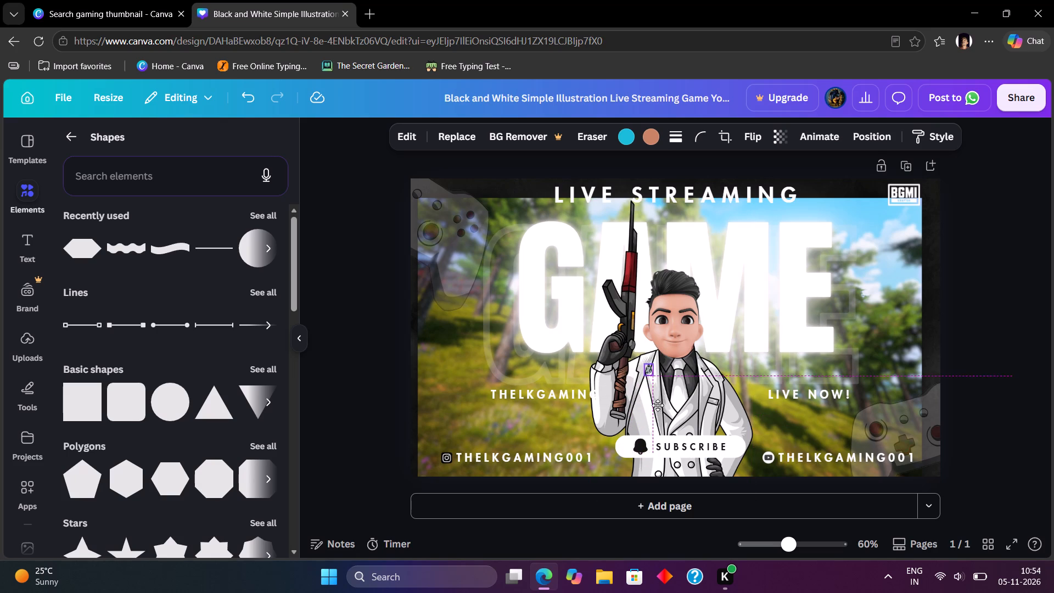
drag(658, 405, 655, 400)
click(386, 373)
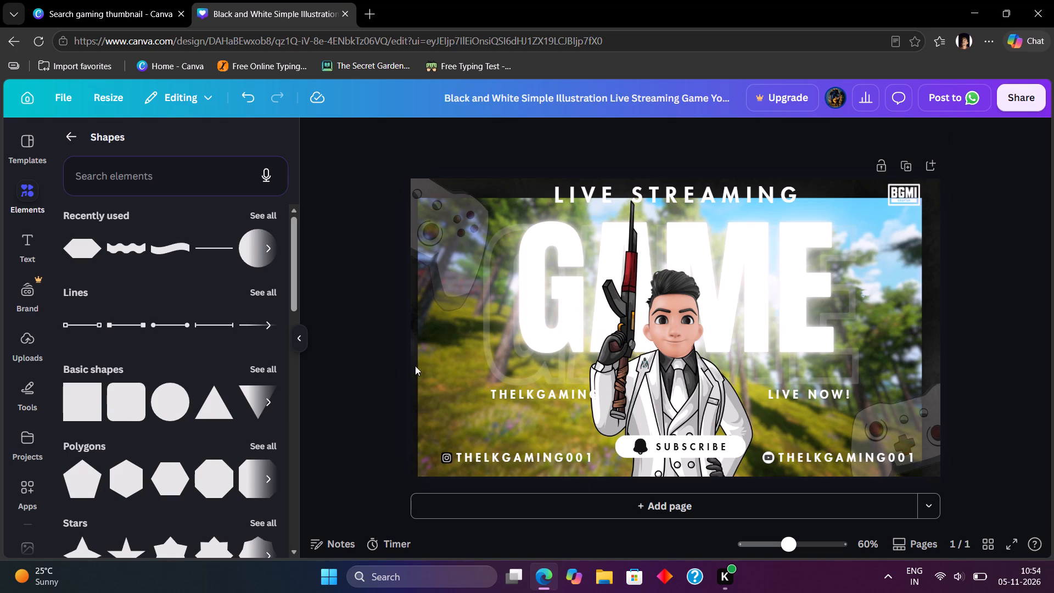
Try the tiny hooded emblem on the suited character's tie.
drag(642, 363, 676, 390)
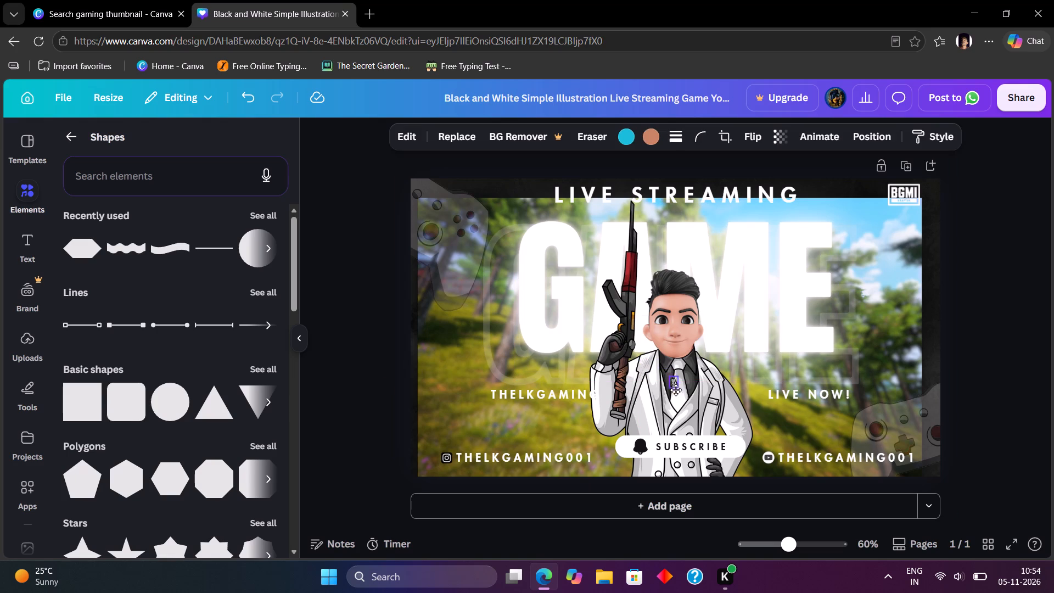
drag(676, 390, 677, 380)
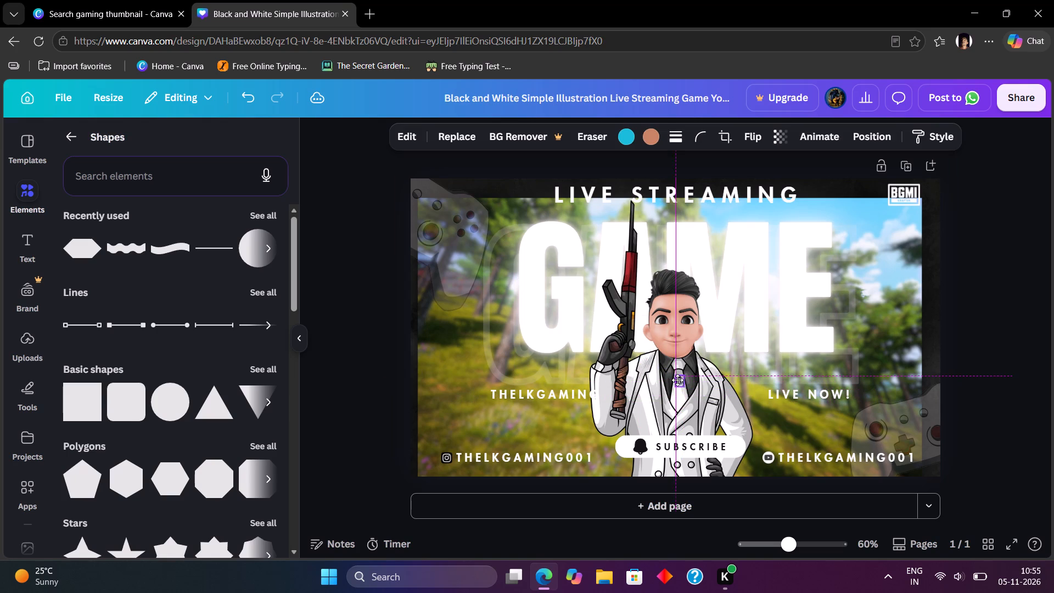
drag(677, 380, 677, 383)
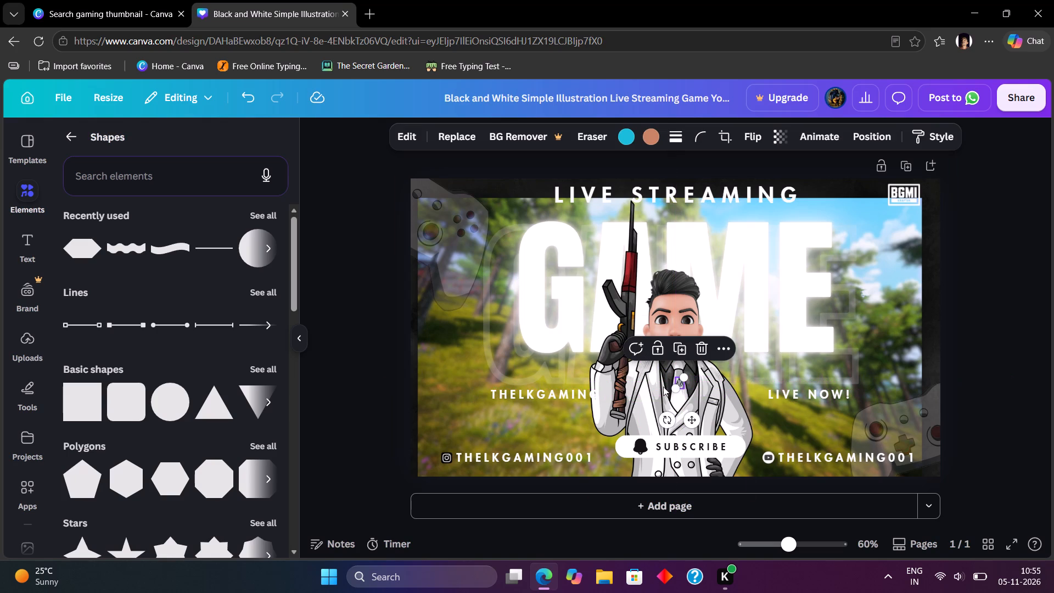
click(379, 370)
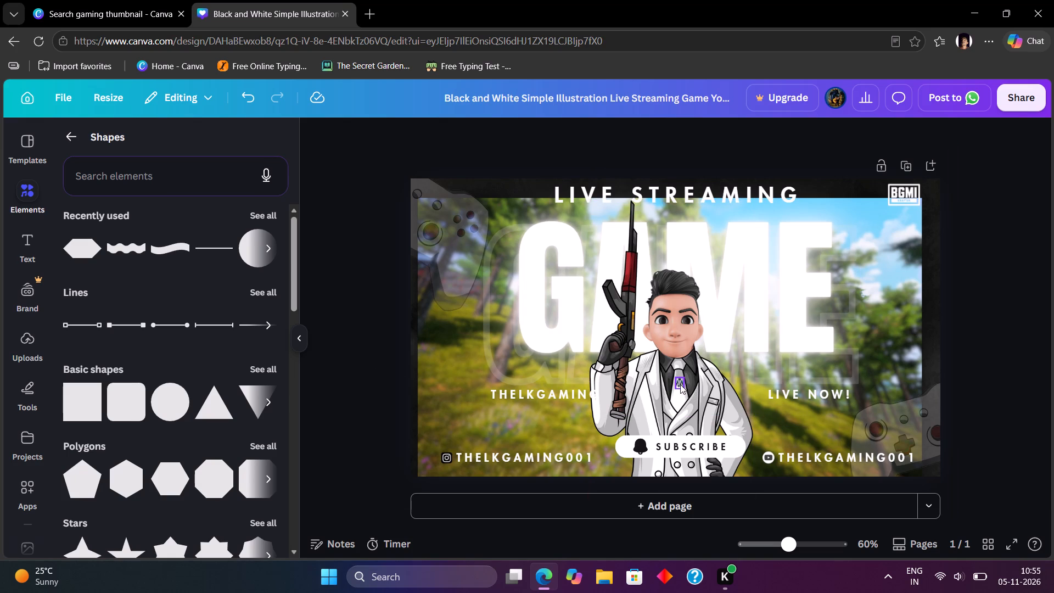
Place the tiny hooded emblem on the black bell icon of the SUBSCRIBE banner and centre it horizontally on the bell.
drag(680, 384, 641, 447)
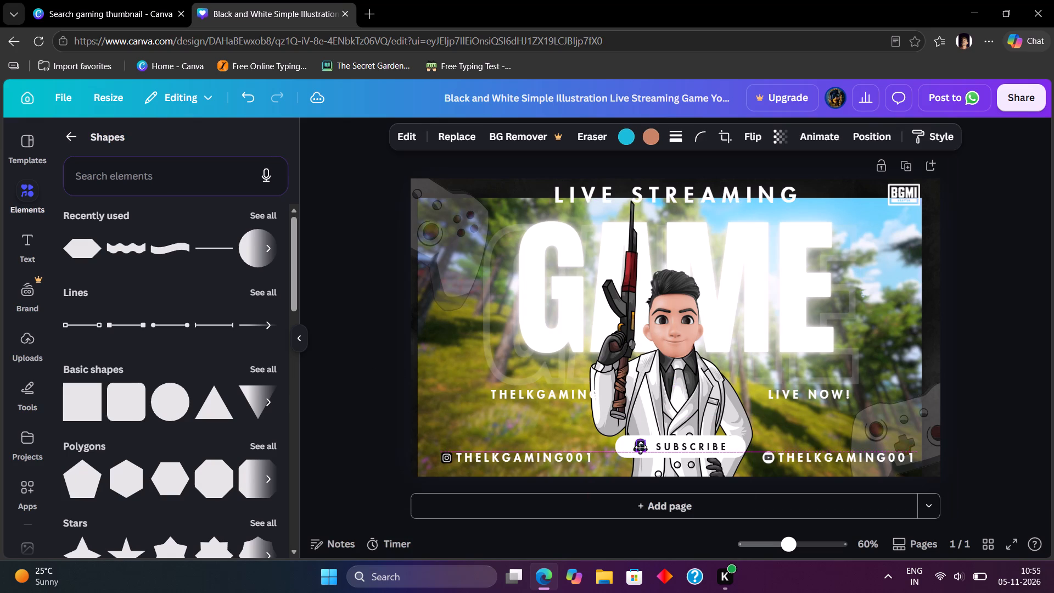
drag(641, 447, 640, 445)
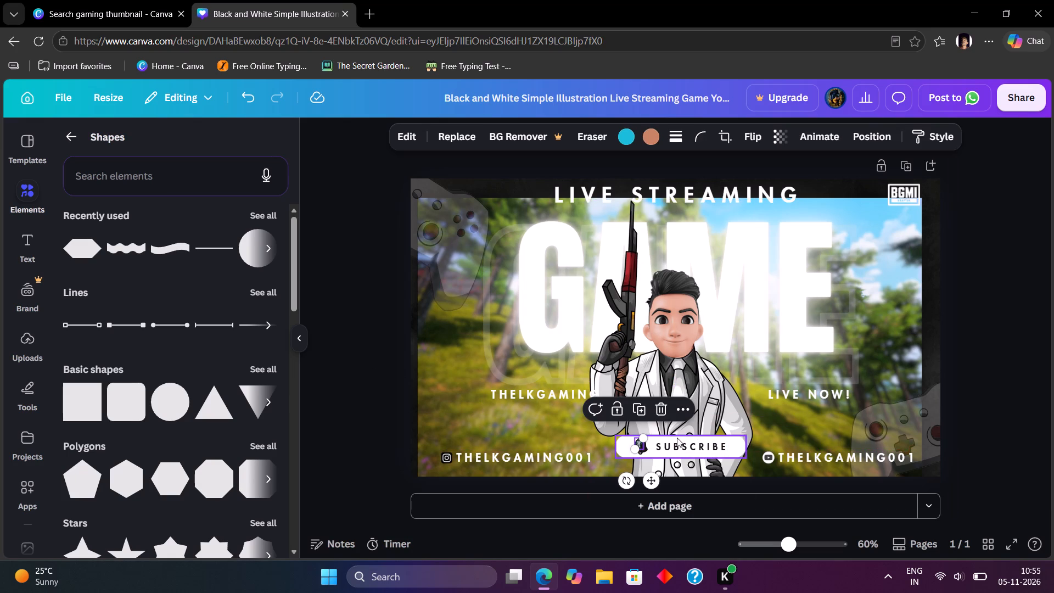
ctrl+scroll(679, 439, up, 13)
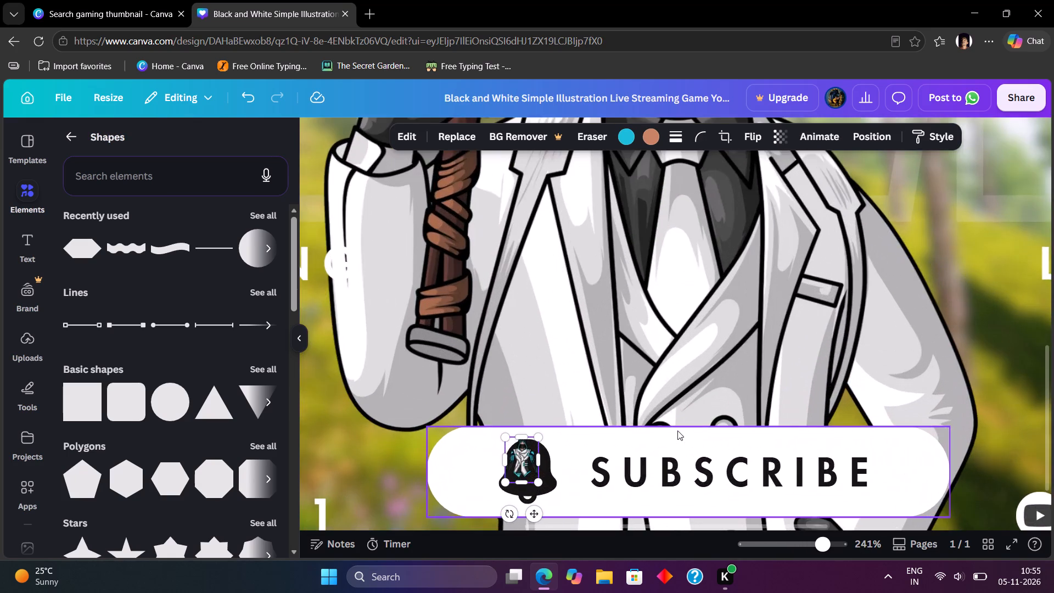
ctrl+scroll(677, 430, up, 4)
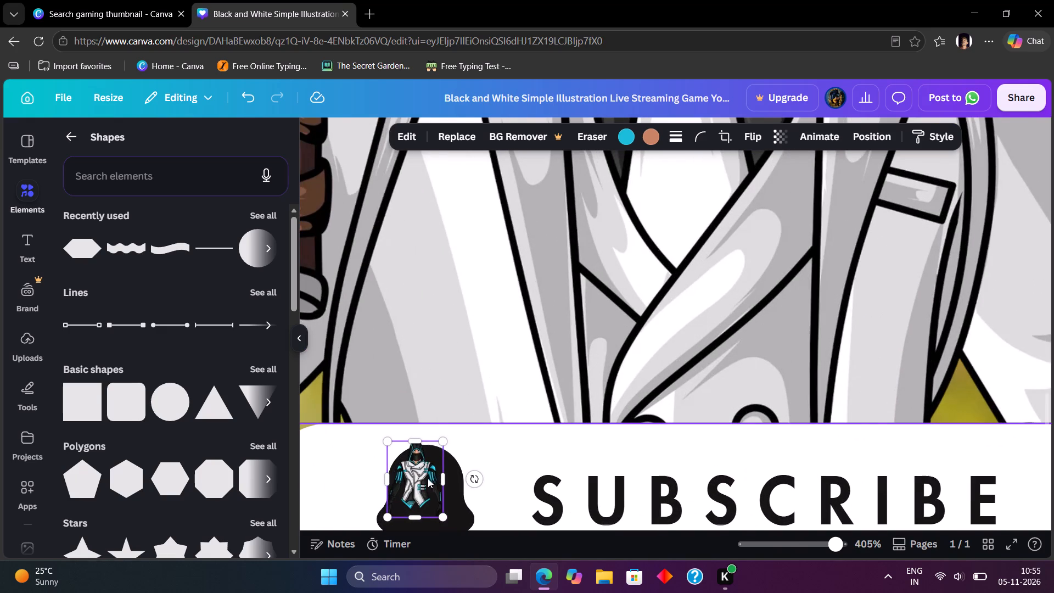
click(419, 474)
click(380, 490)
drag(365, 493, 373, 512)
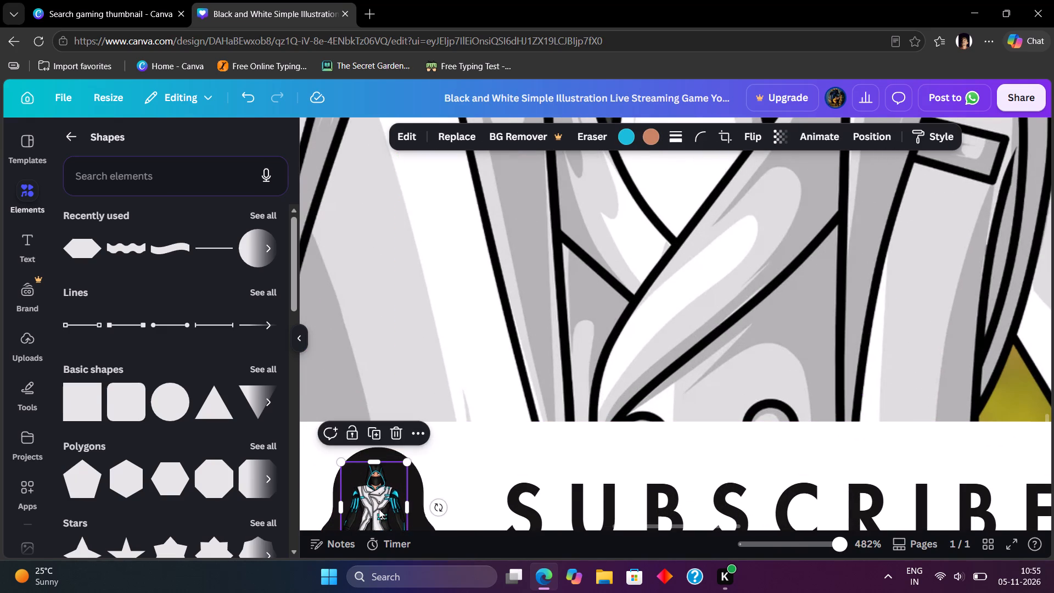
scroll(382, 507, down, 3)
click(377, 314)
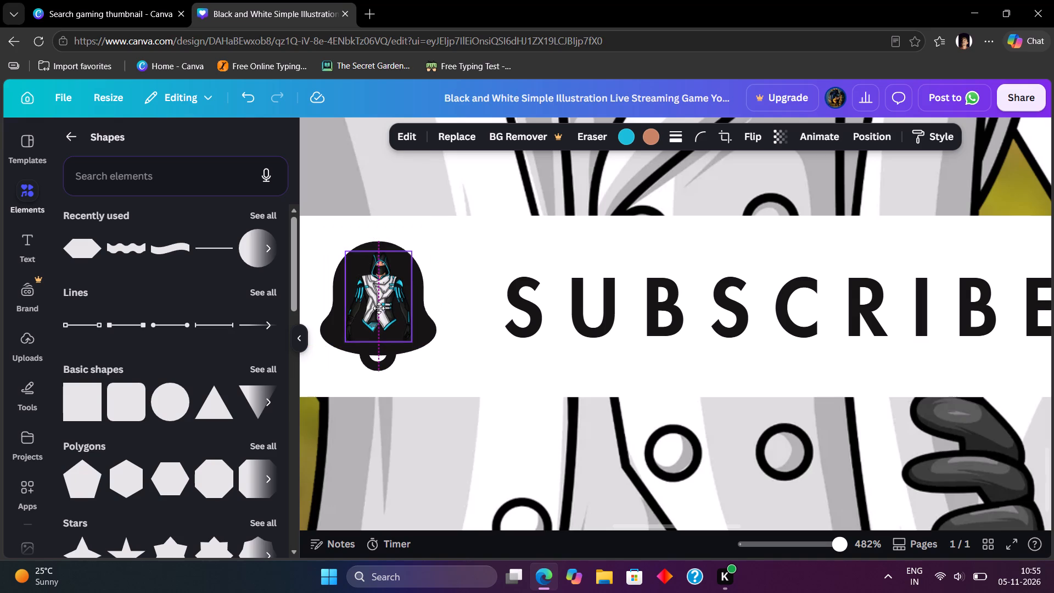
click(476, 379)
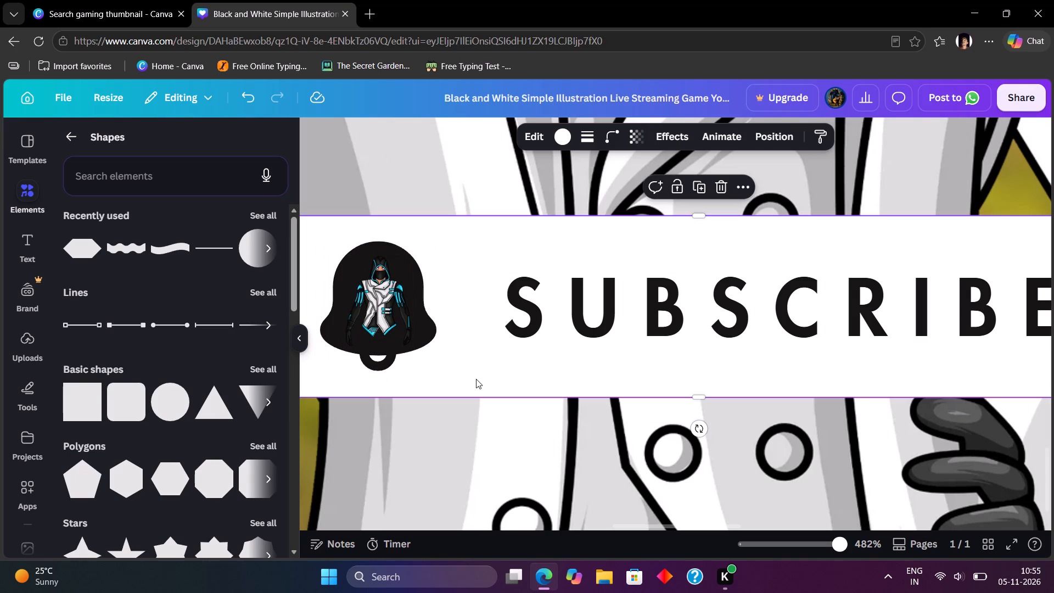
Examine the emblem on the SUBSCRIBE bell up close and within the whole thumbnail.
scroll(476, 379, up, 5)
ctrl+scroll(476, 379, down, 5)
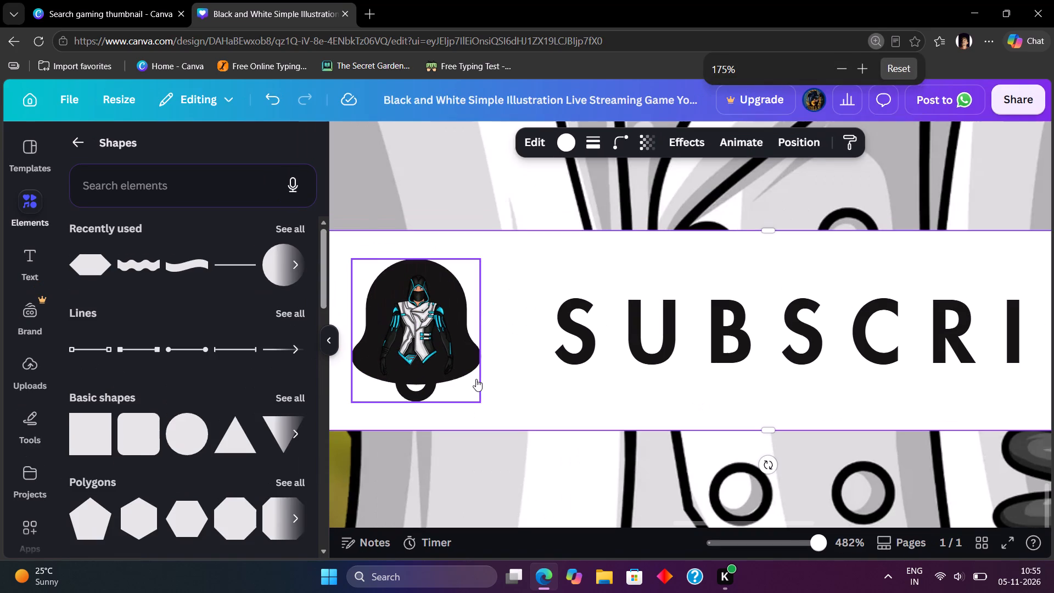
ctrl+scroll(476, 379, down, 3)
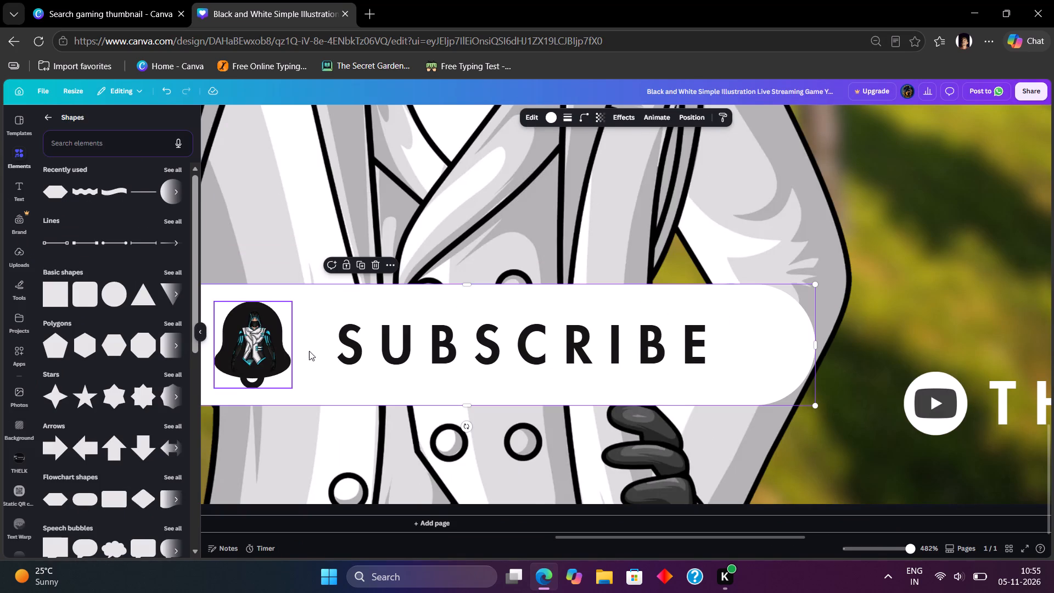
ctrl+scroll(310, 350, down, 5)
click(204, 334)
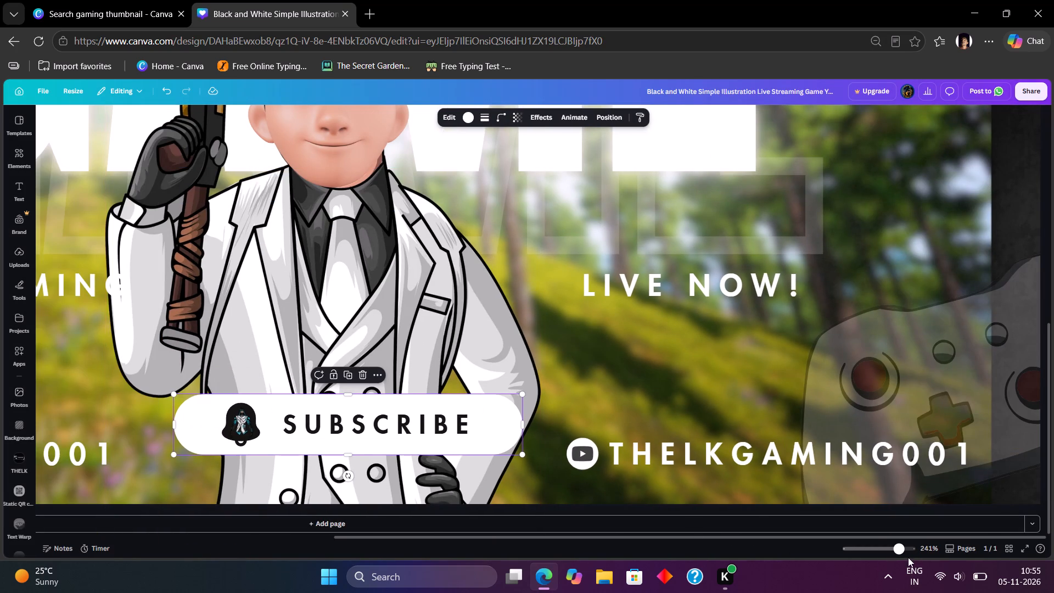
drag(906, 553, 938, 553)
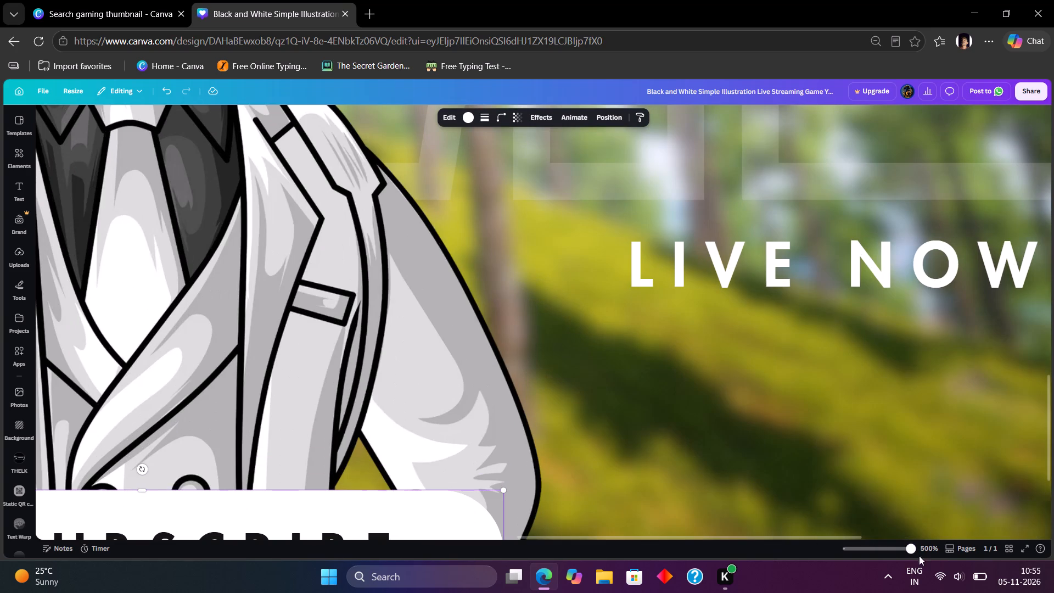
drag(915, 556, 835, 557)
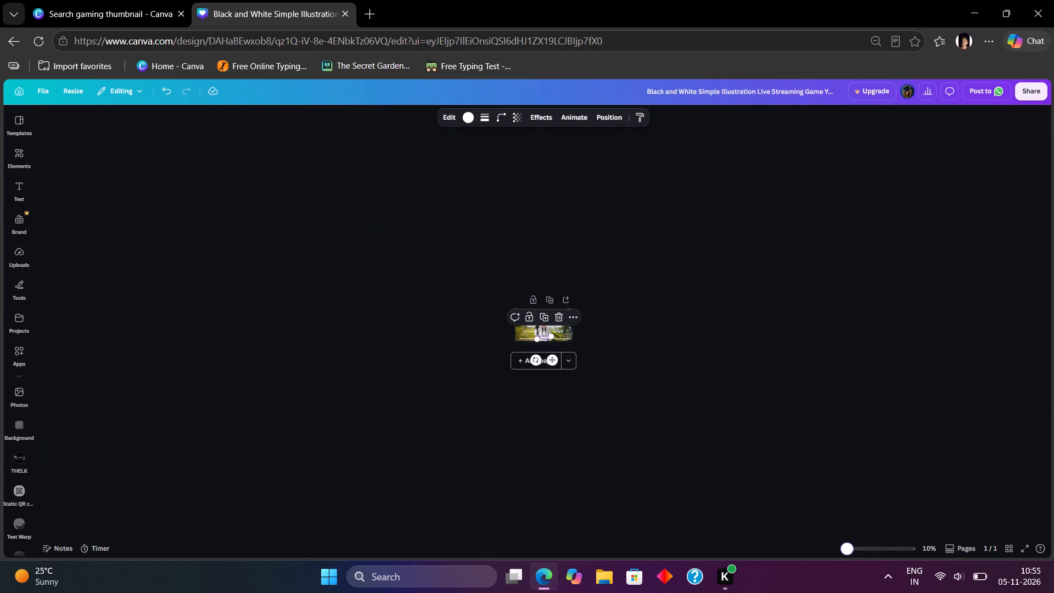
drag(835, 557, 890, 554)
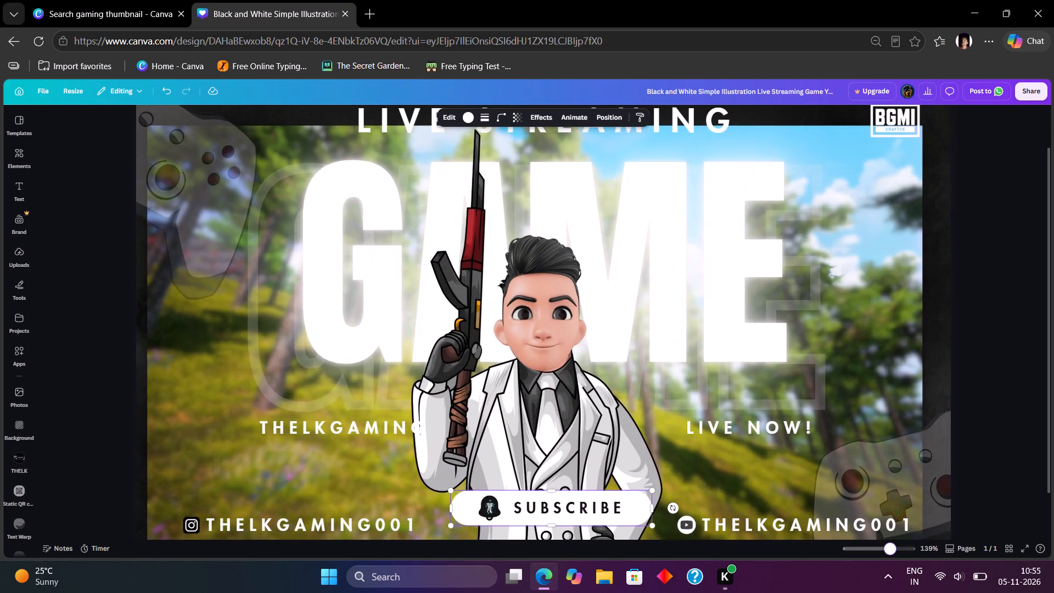
drag(890, 554, 892, 554)
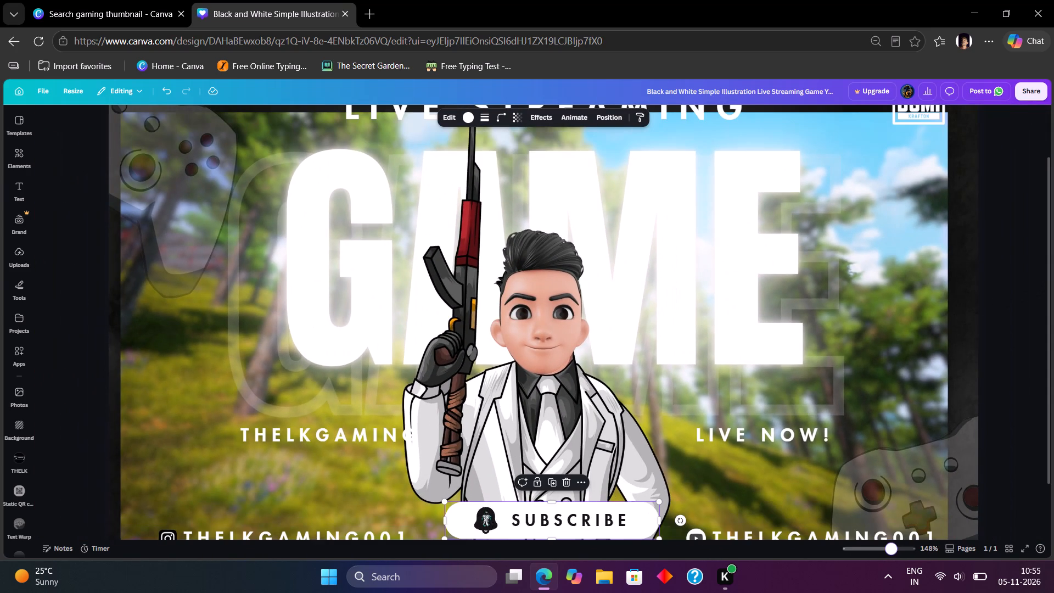
drag(892, 554, 890, 554)
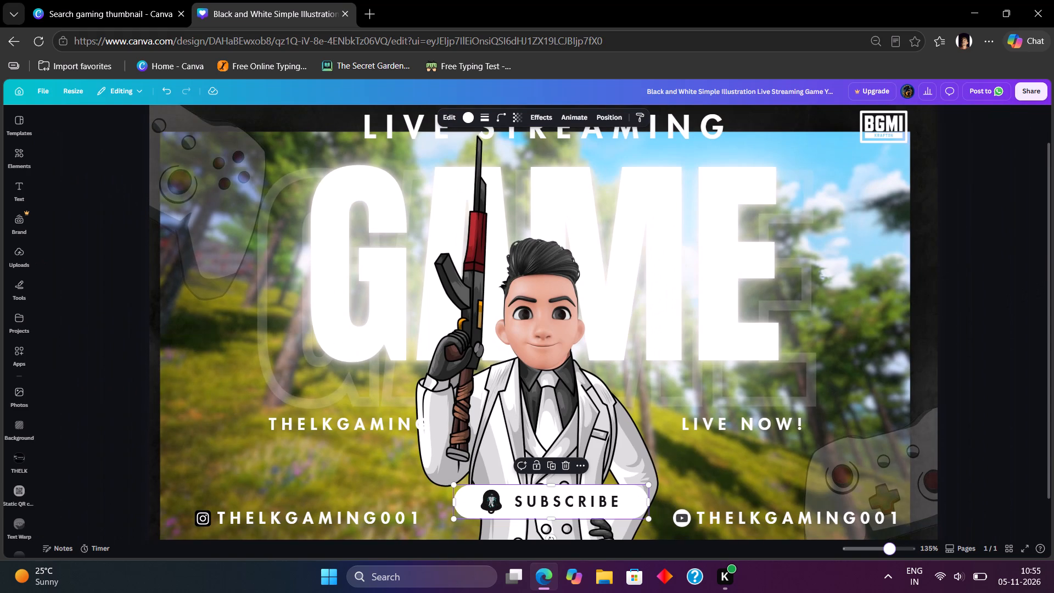
drag(890, 554, 889, 554)
click(944, 467)
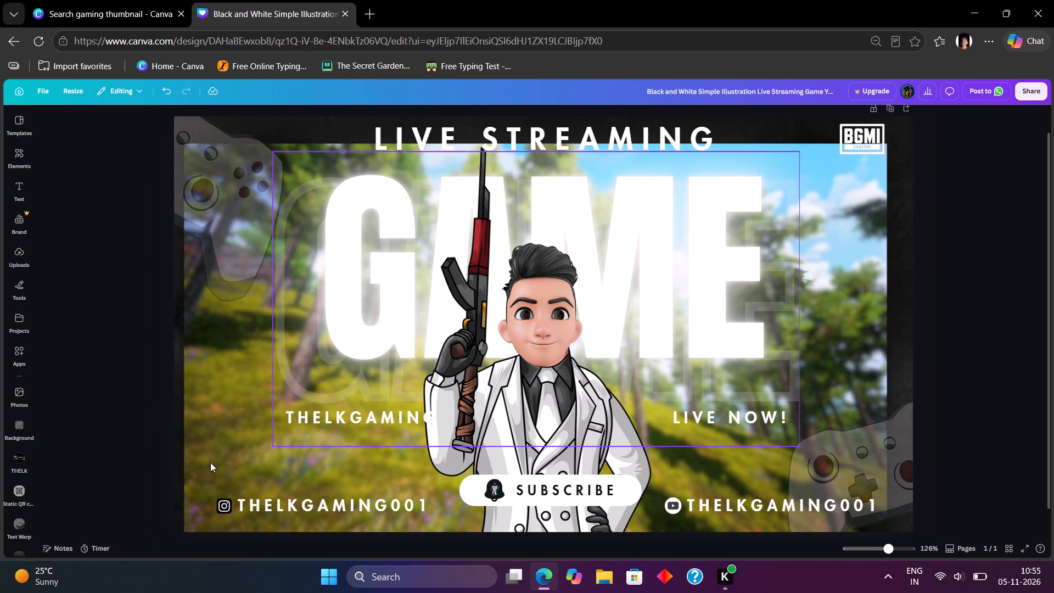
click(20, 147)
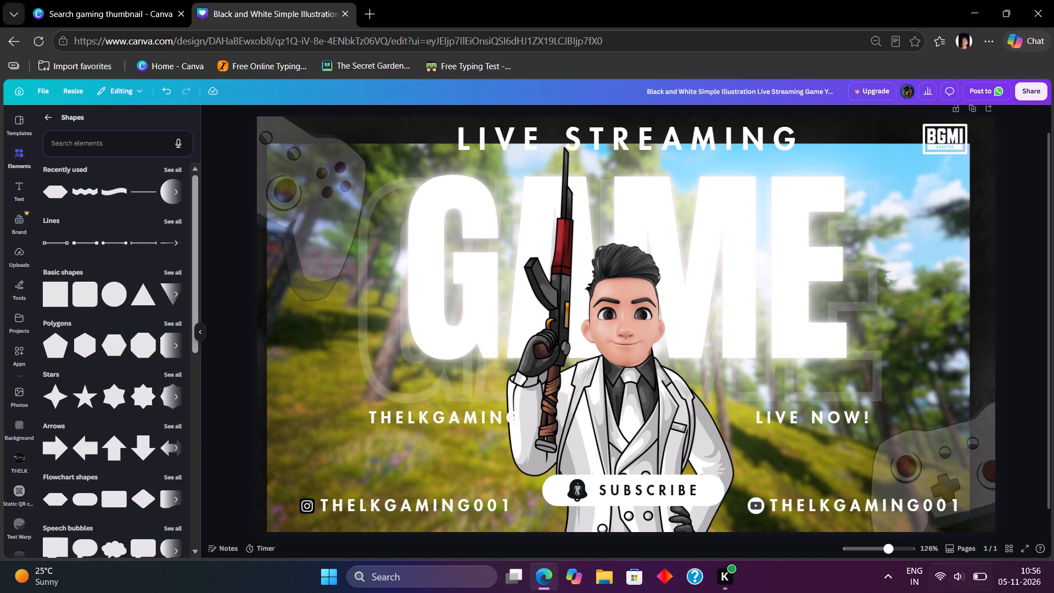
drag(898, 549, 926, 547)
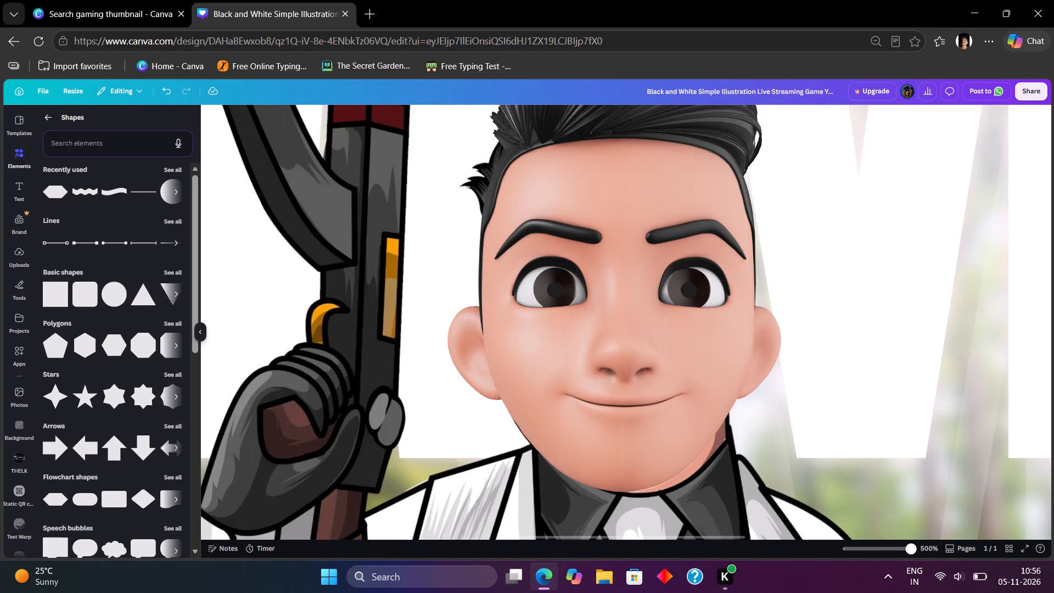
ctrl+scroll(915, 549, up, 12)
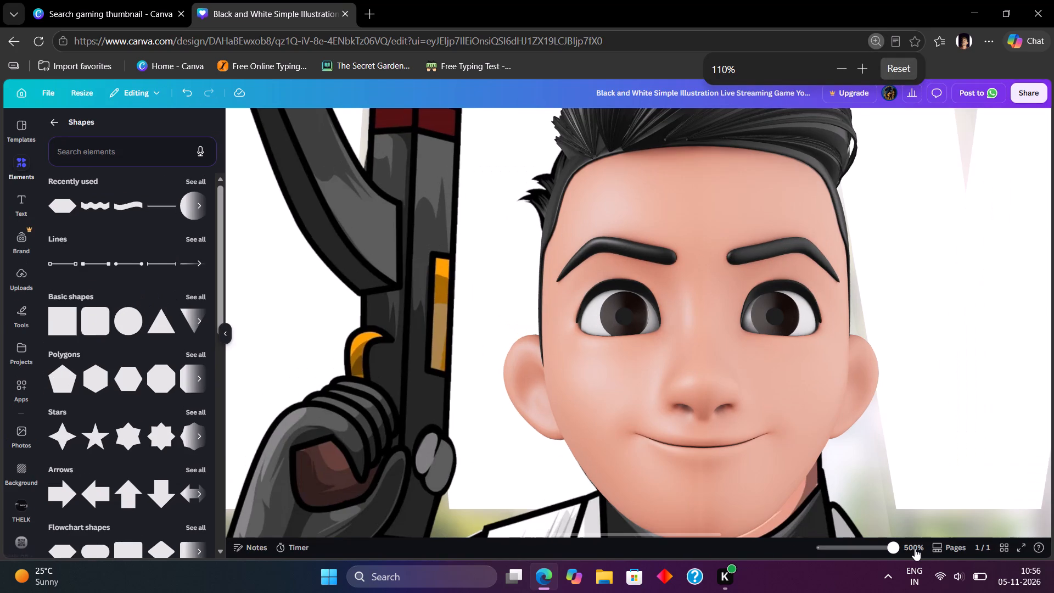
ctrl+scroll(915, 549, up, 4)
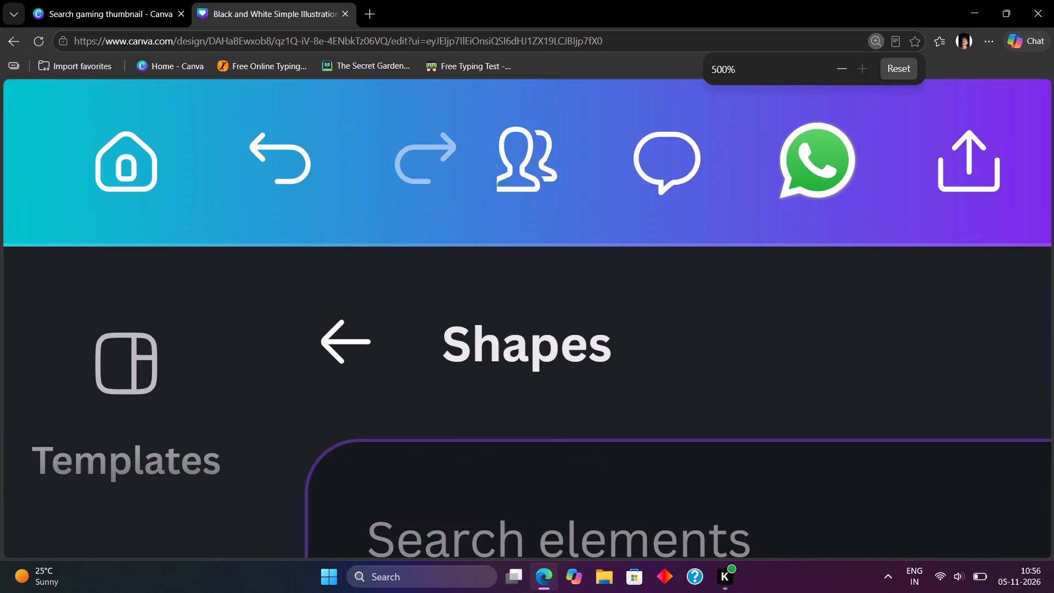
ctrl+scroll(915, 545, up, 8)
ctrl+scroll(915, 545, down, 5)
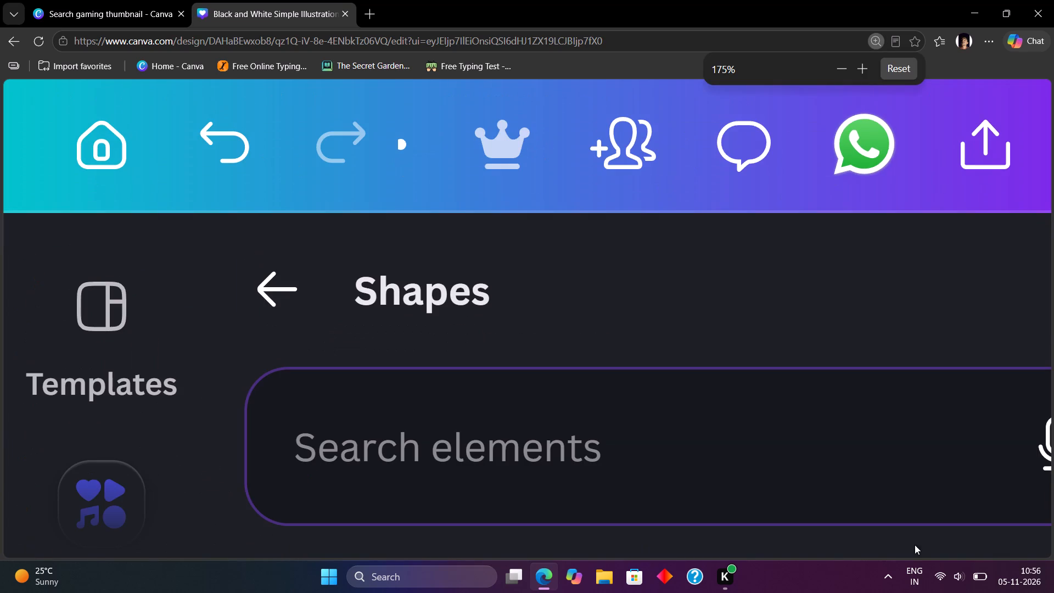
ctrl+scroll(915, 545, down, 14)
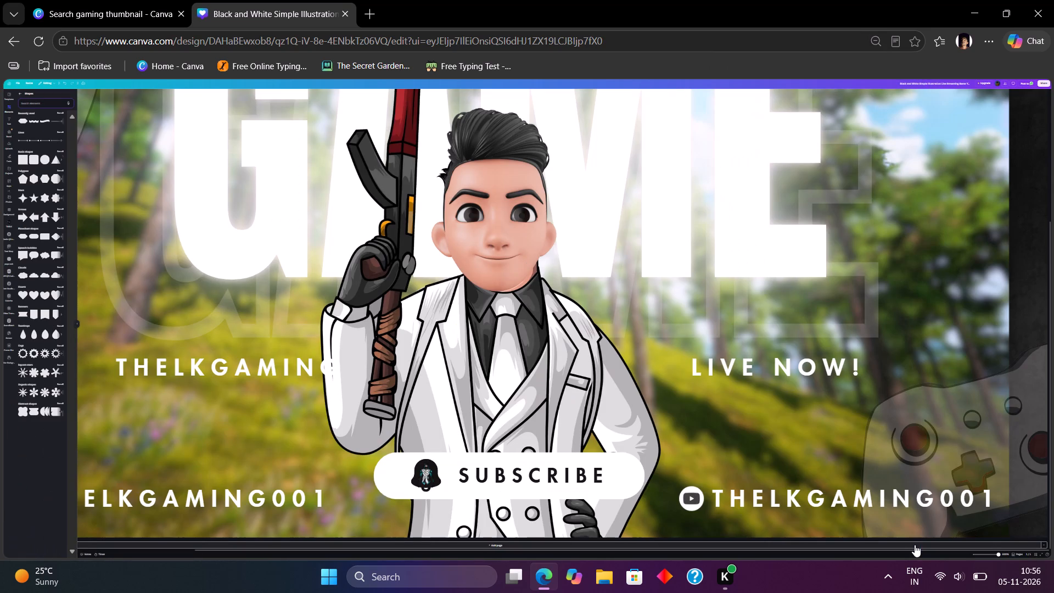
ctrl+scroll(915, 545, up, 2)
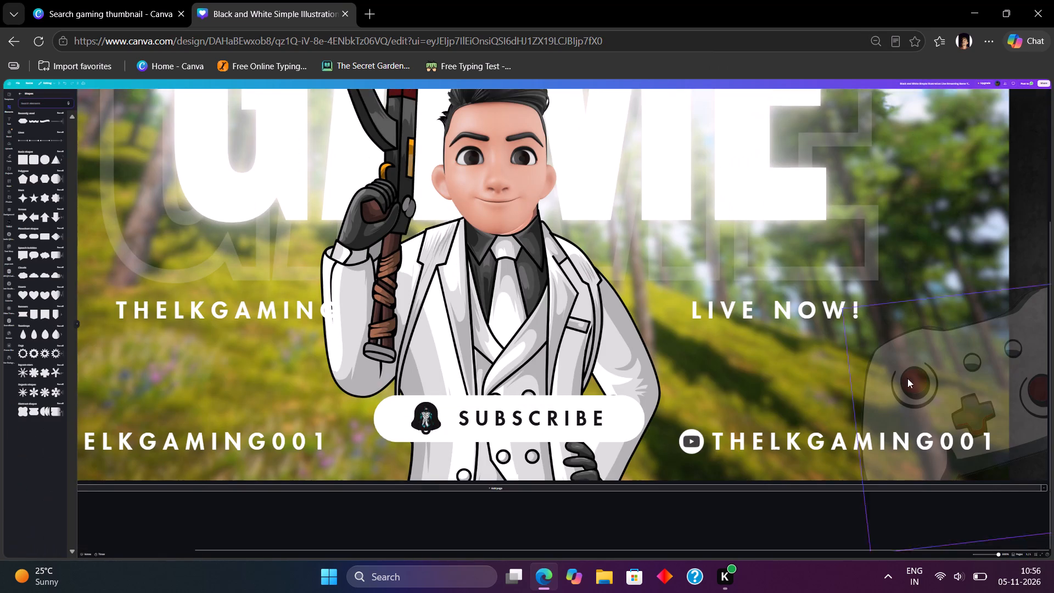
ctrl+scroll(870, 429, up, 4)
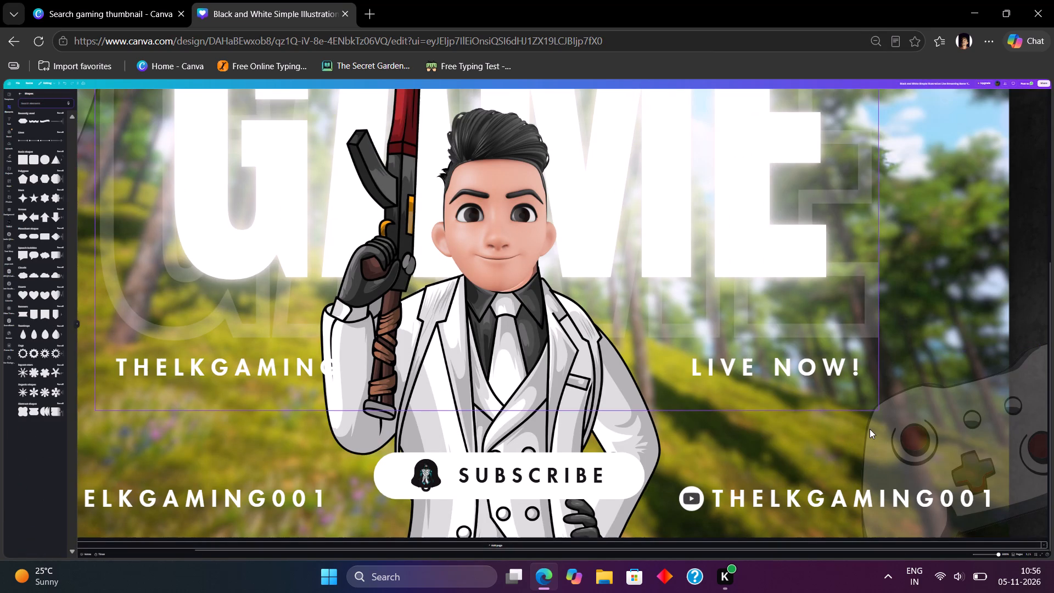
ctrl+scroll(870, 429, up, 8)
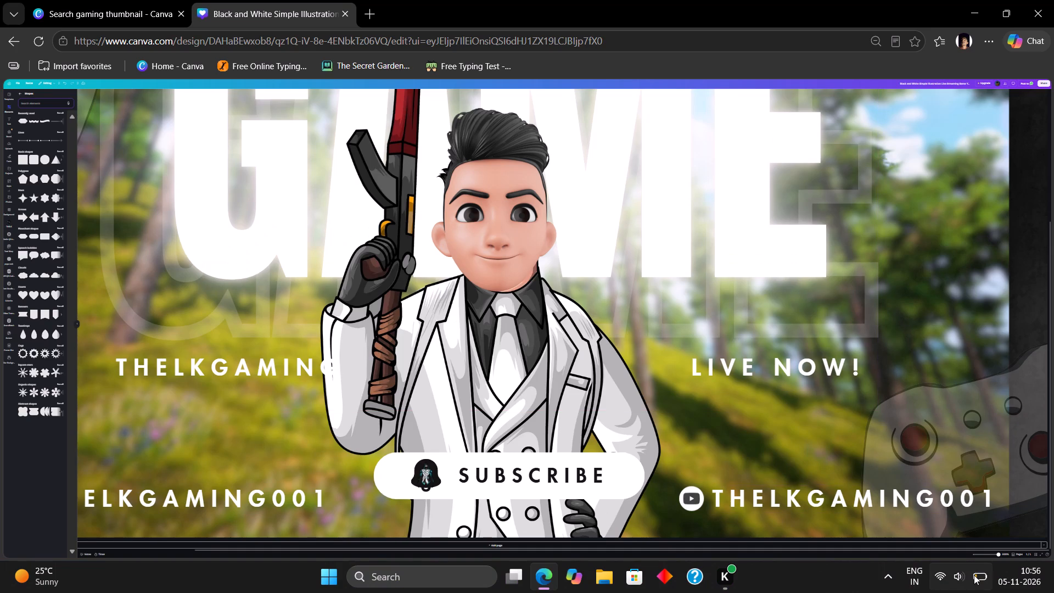
Turn off the laptop's energy saver in the Windows quick settings and return to the thumbnail design.
click(972, 584)
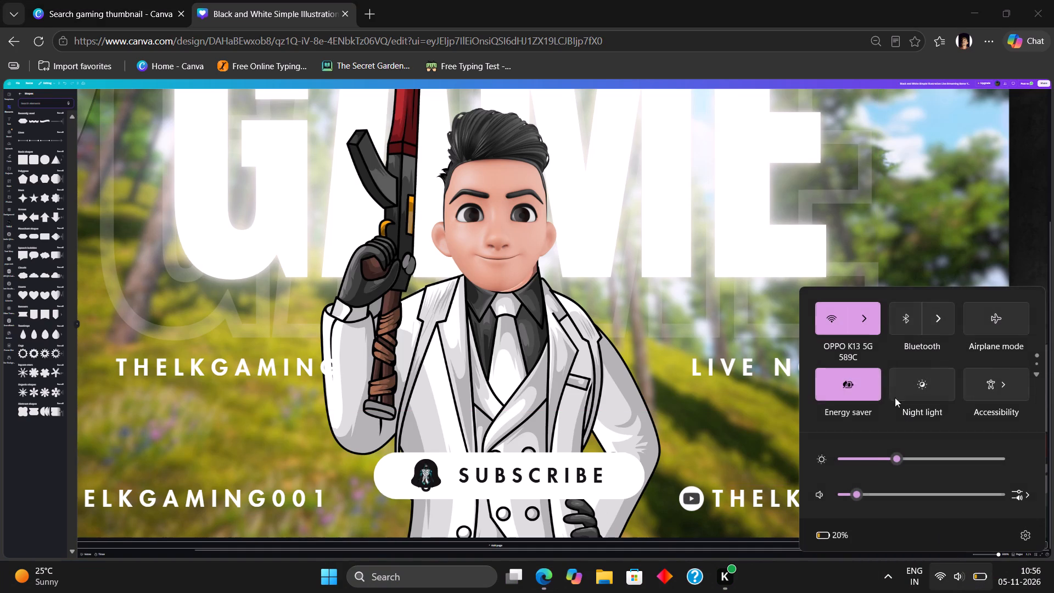
click(846, 388)
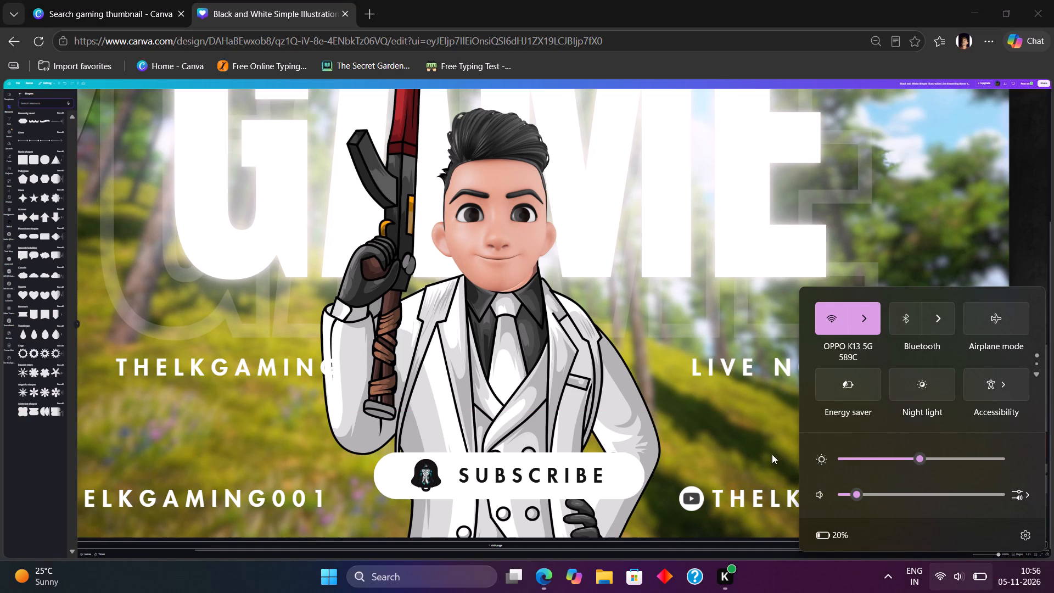
click(703, 434)
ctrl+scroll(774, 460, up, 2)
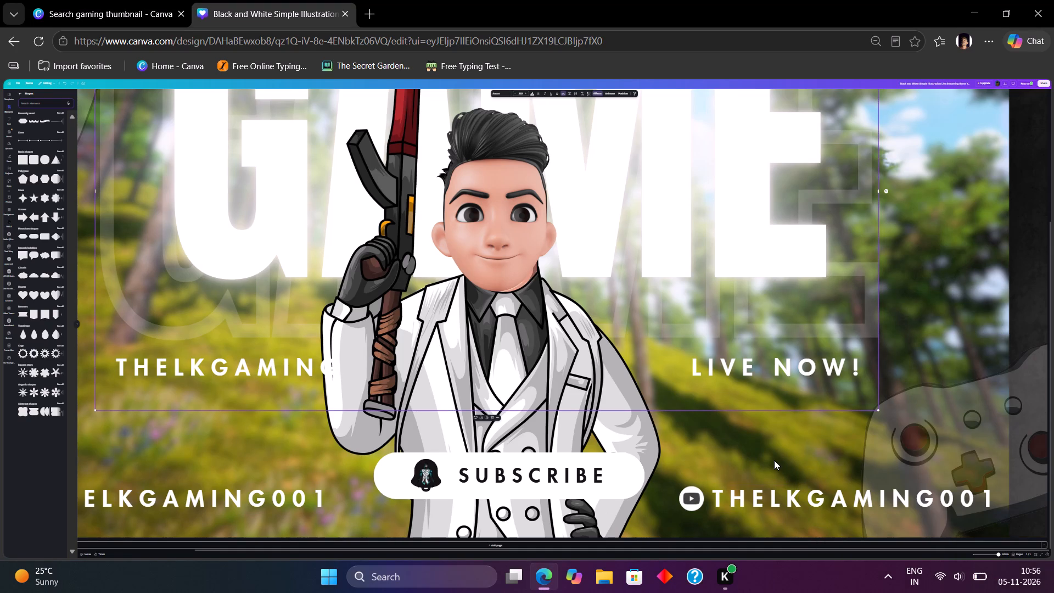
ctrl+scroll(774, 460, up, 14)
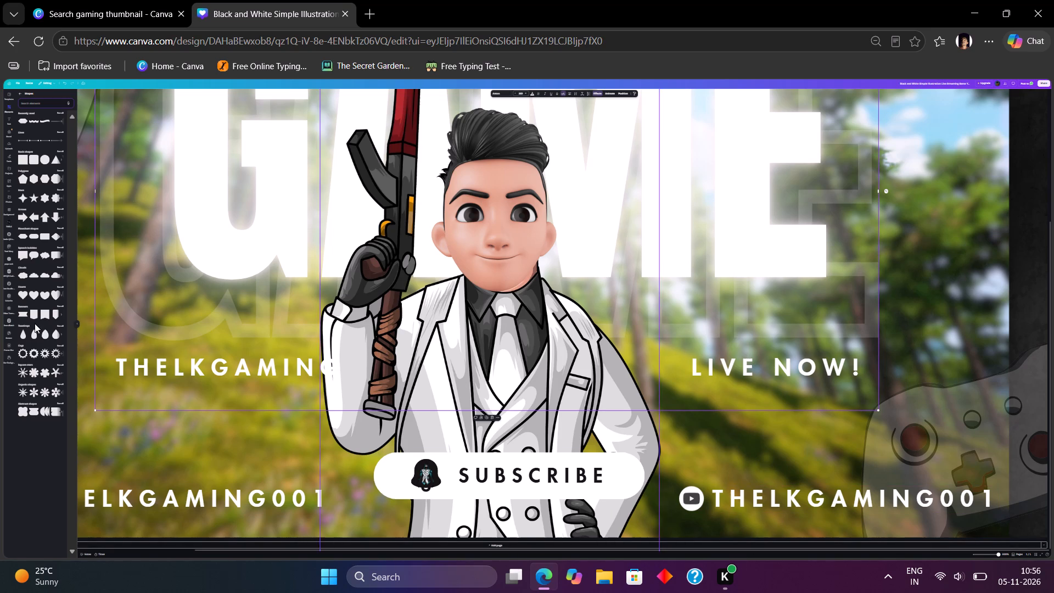
Leave the shapes collection for the main elements overview and bring the whole thumbnail into view.
click(18, 94)
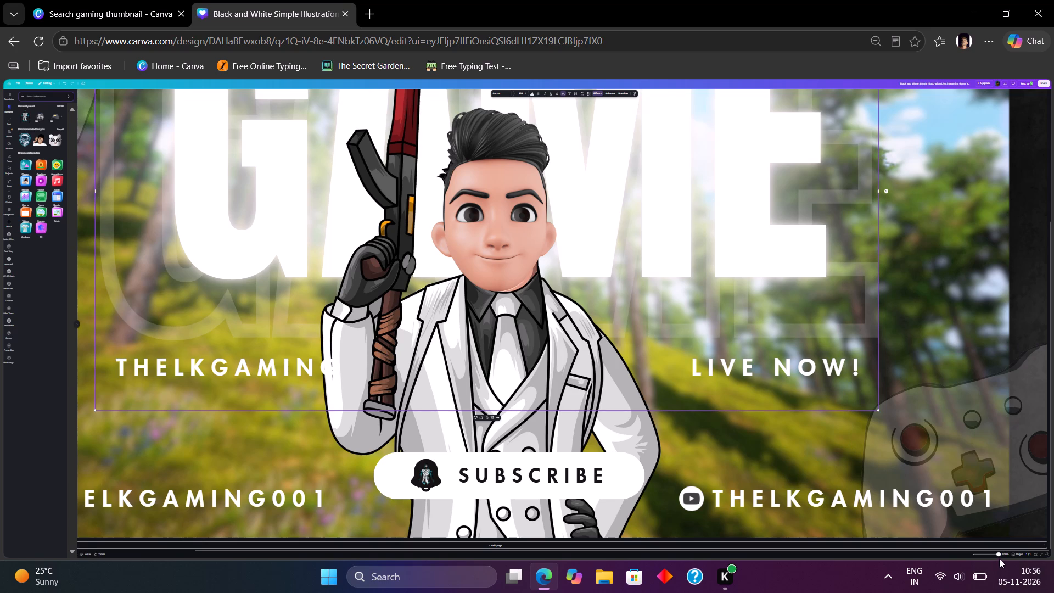
drag(1001, 553, 972, 553)
drag(972, 553, 955, 556)
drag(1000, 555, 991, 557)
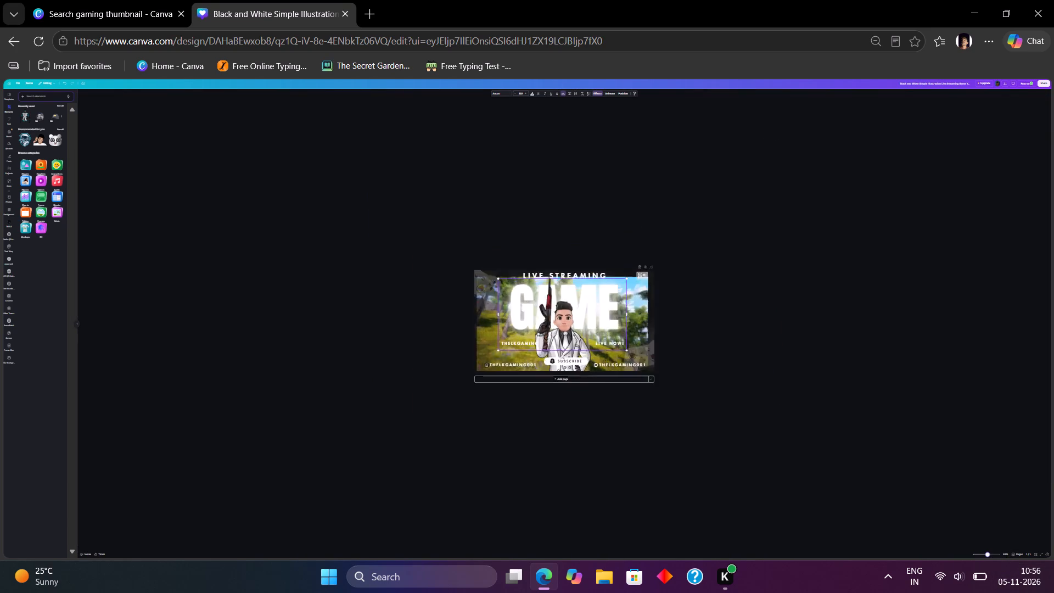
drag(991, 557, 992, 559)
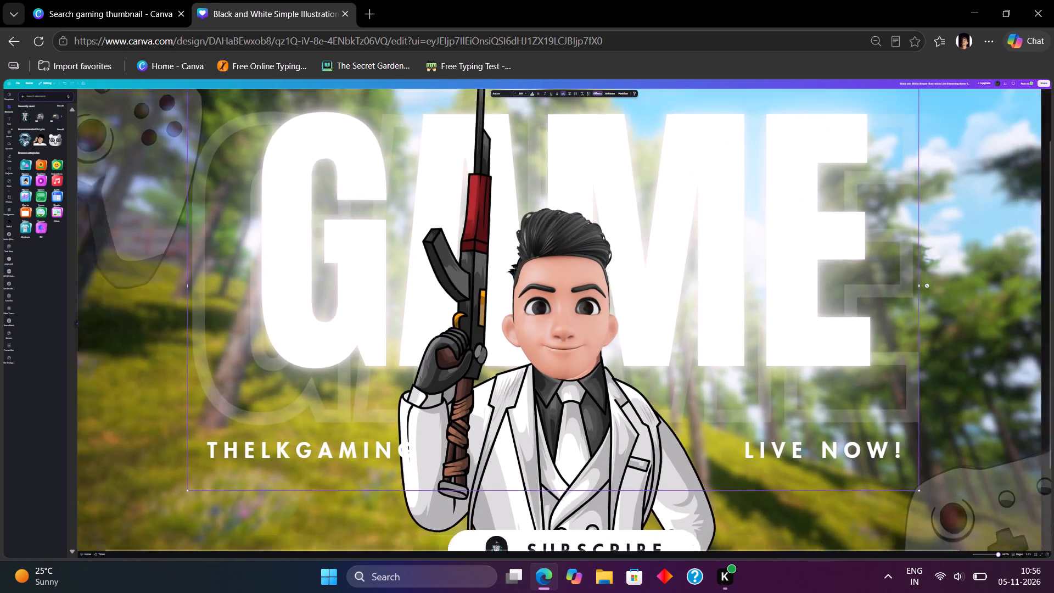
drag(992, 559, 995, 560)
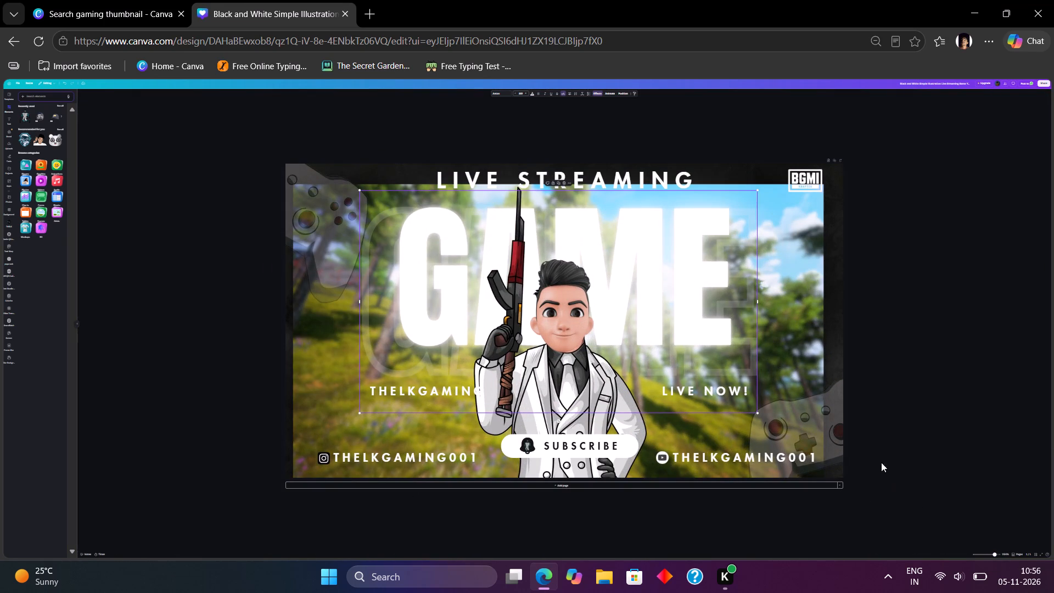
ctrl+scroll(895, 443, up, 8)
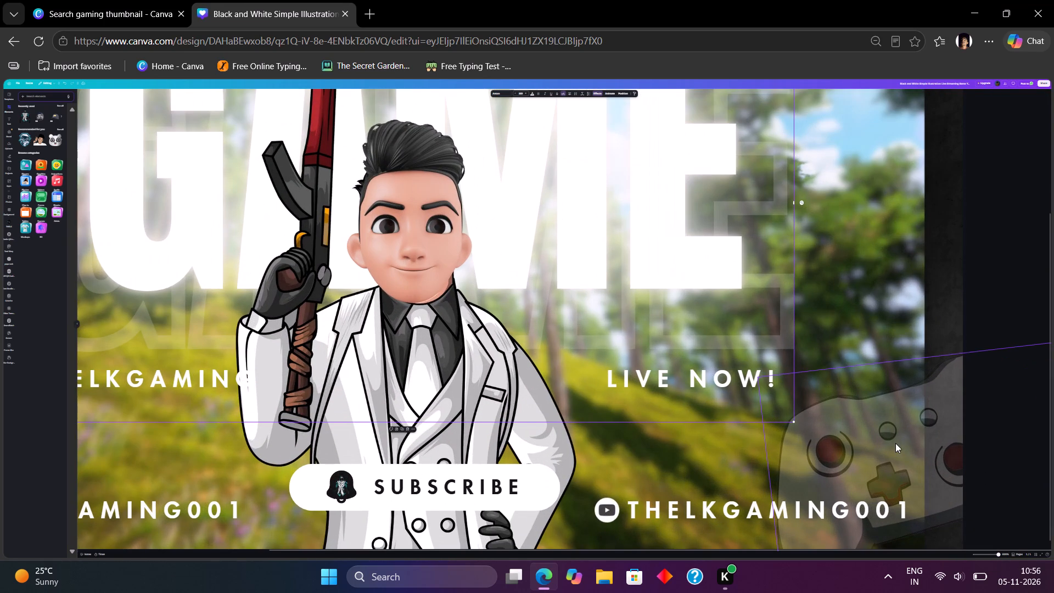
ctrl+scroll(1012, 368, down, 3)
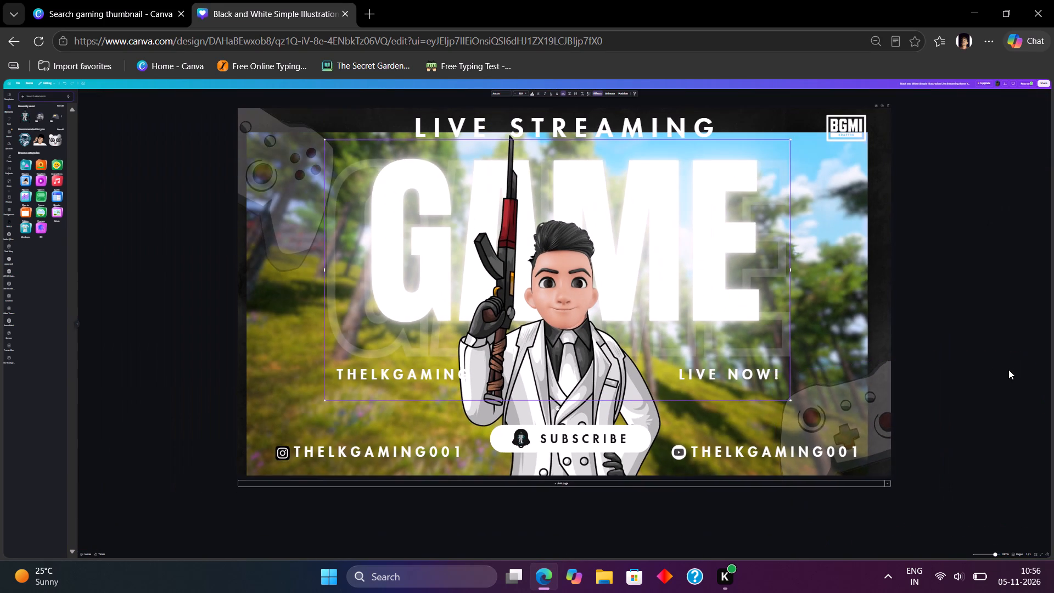
Restore the normal page zoom and view the whole thumbnail at 75% with the elements library collapsed.
click(995, 368)
ctrl+scroll(995, 368, up, 3)
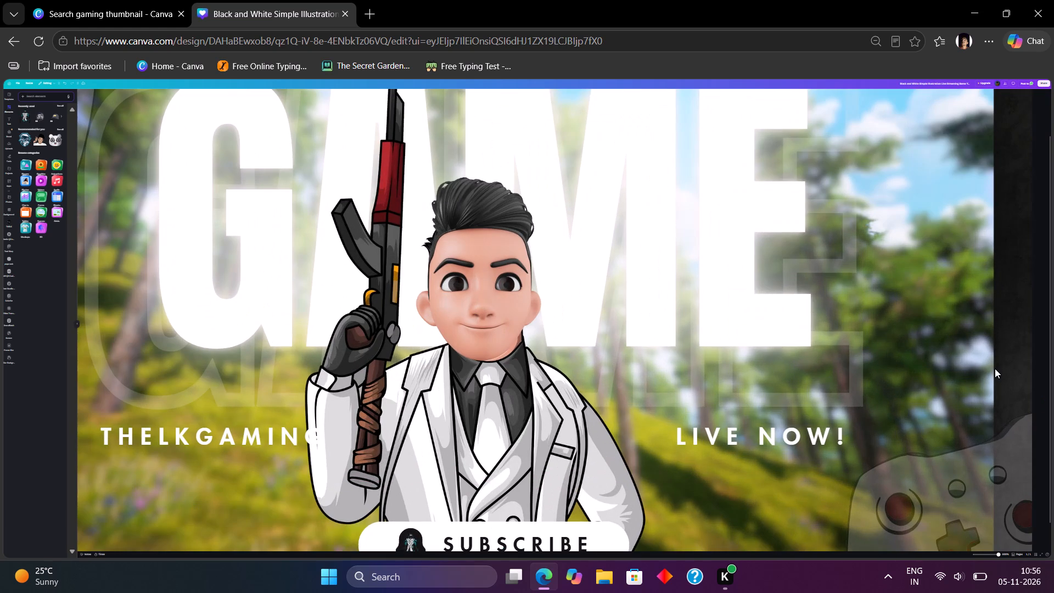
ctrl+scroll(995, 368, up, 5)
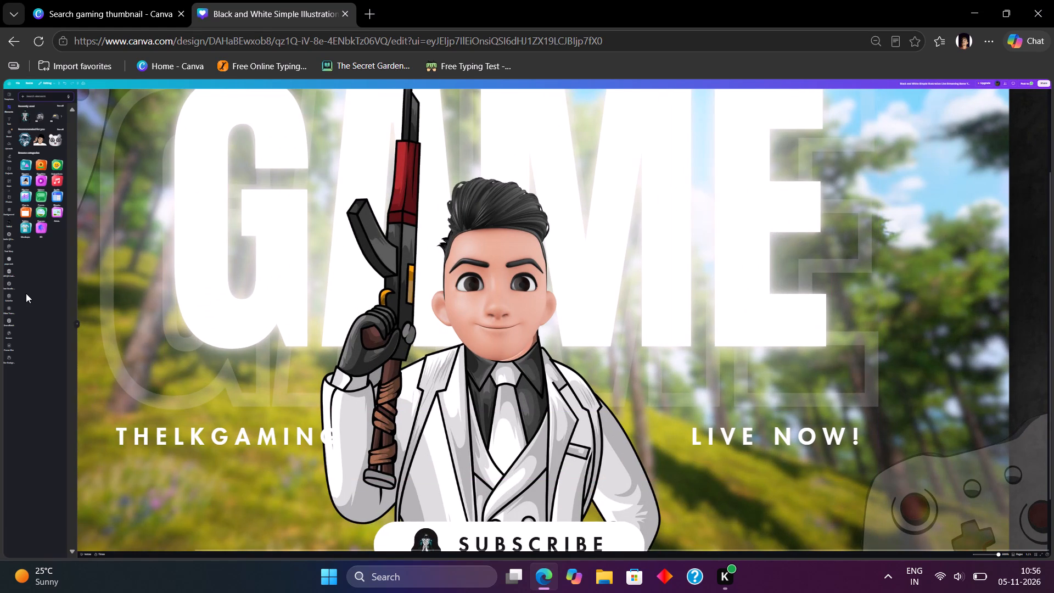
click(30, 292)
ctrl+scroll(30, 292, up, 5)
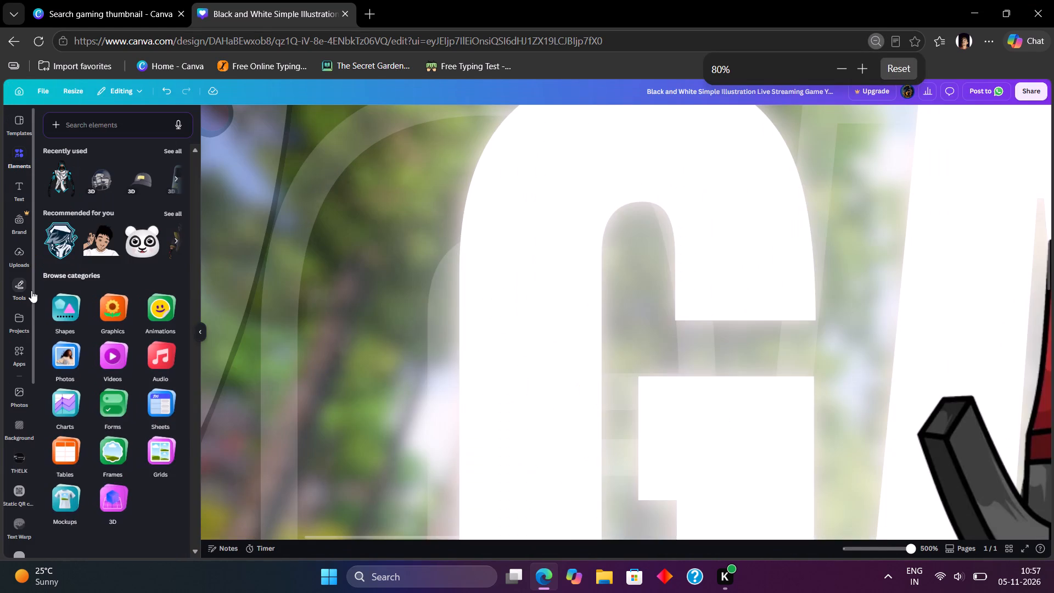
ctrl+scroll(31, 290, up, 2)
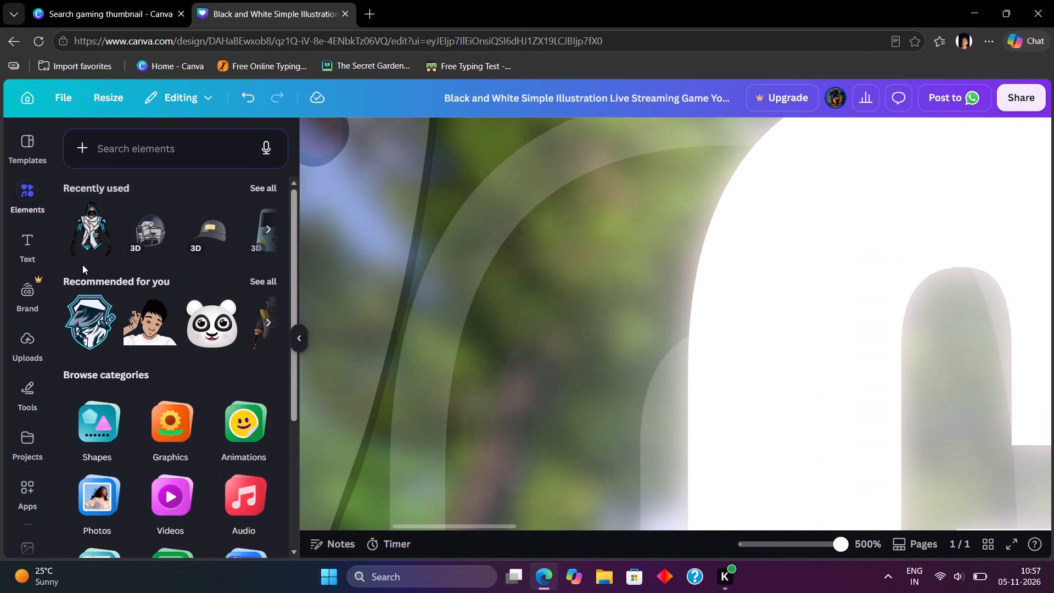
drag(842, 546, 762, 553)
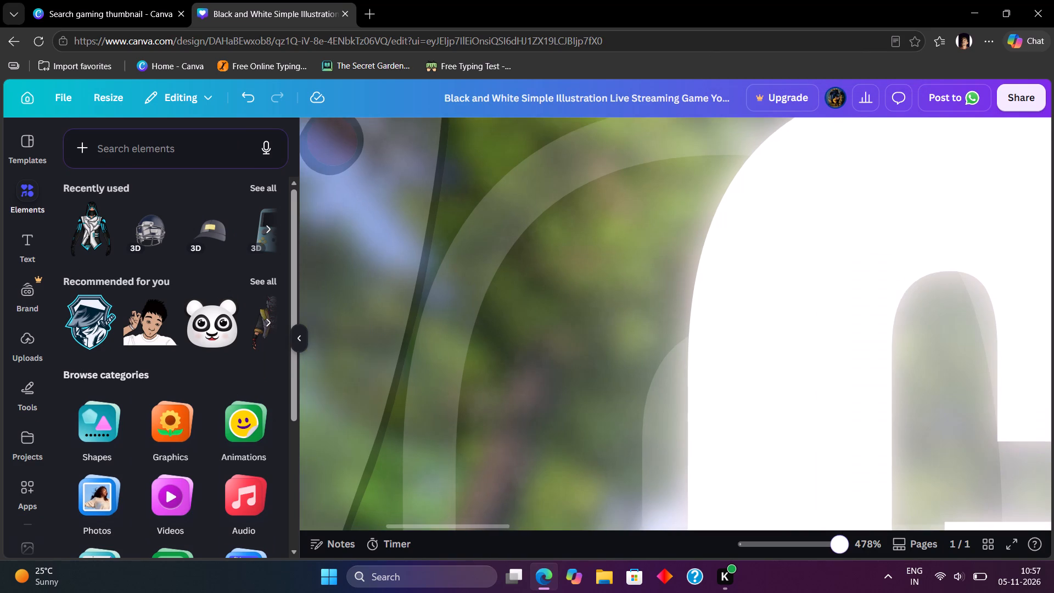
drag(762, 553, 761, 558)
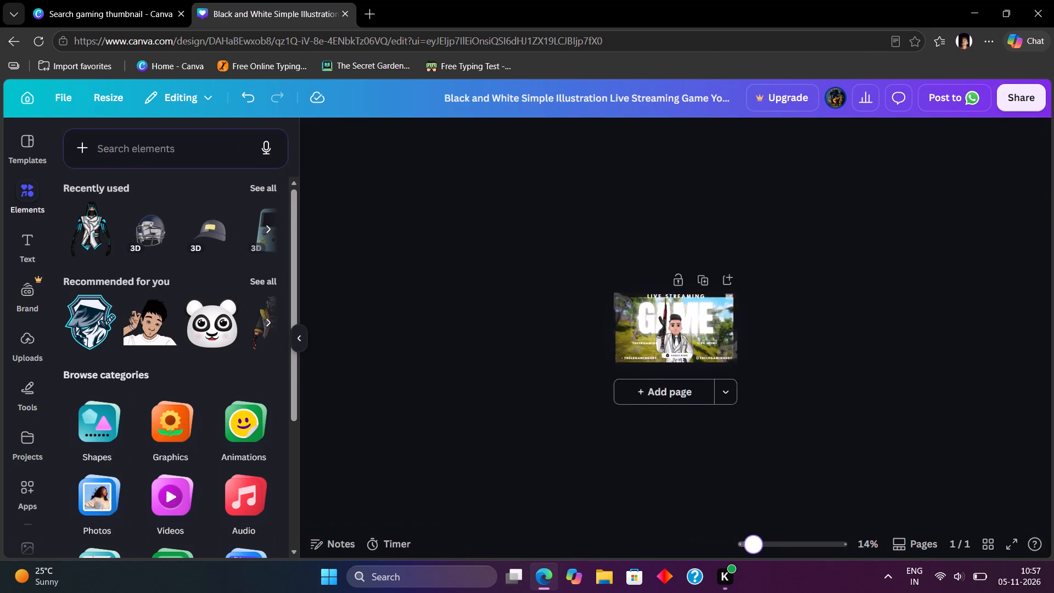
drag(761, 558, 800, 572)
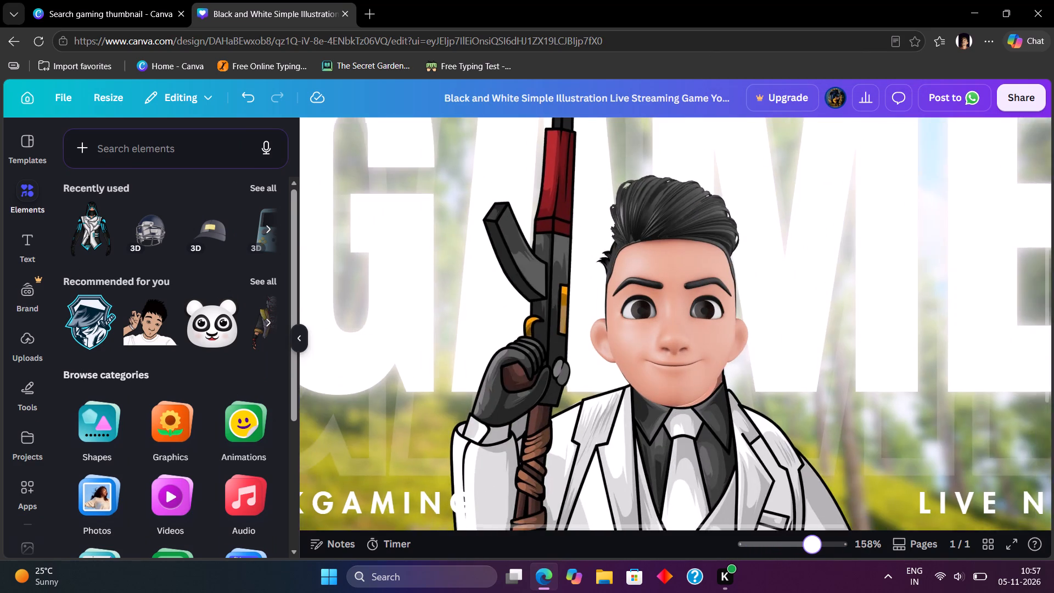
drag(800, 572, 793, 573)
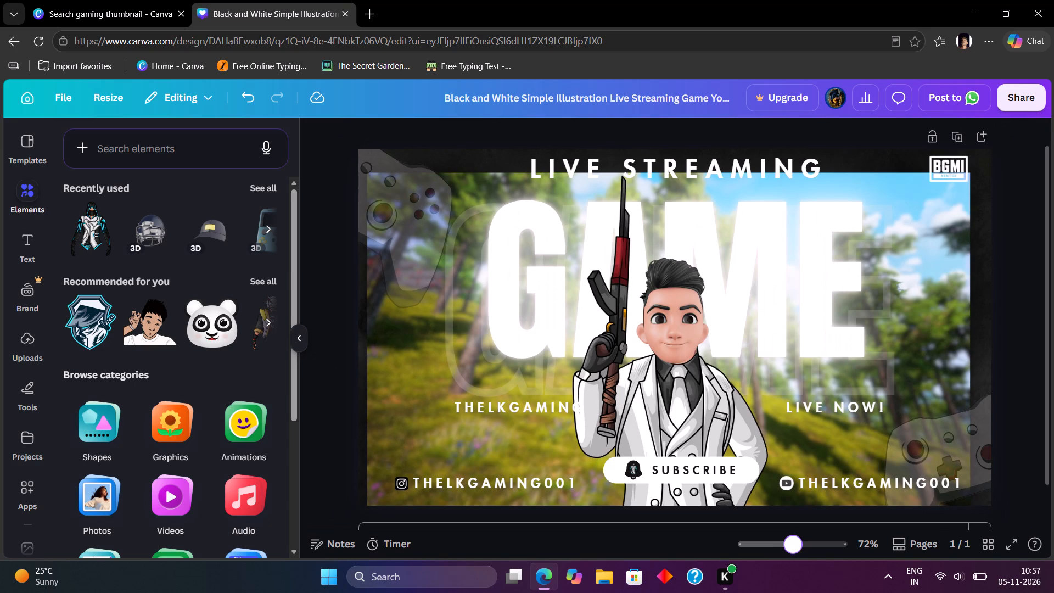
drag(793, 573, 794, 573)
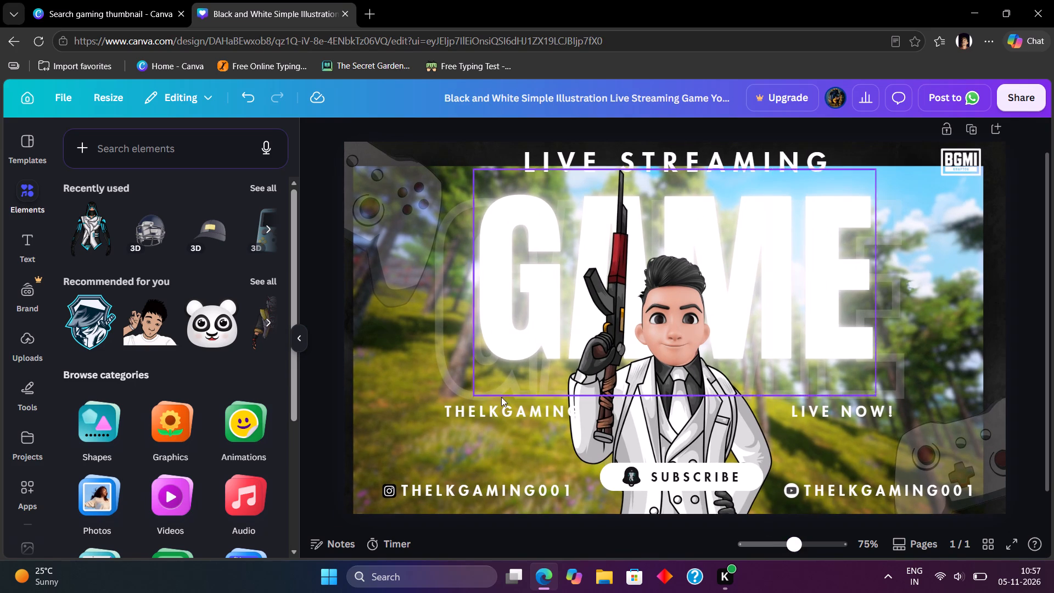
click(303, 334)
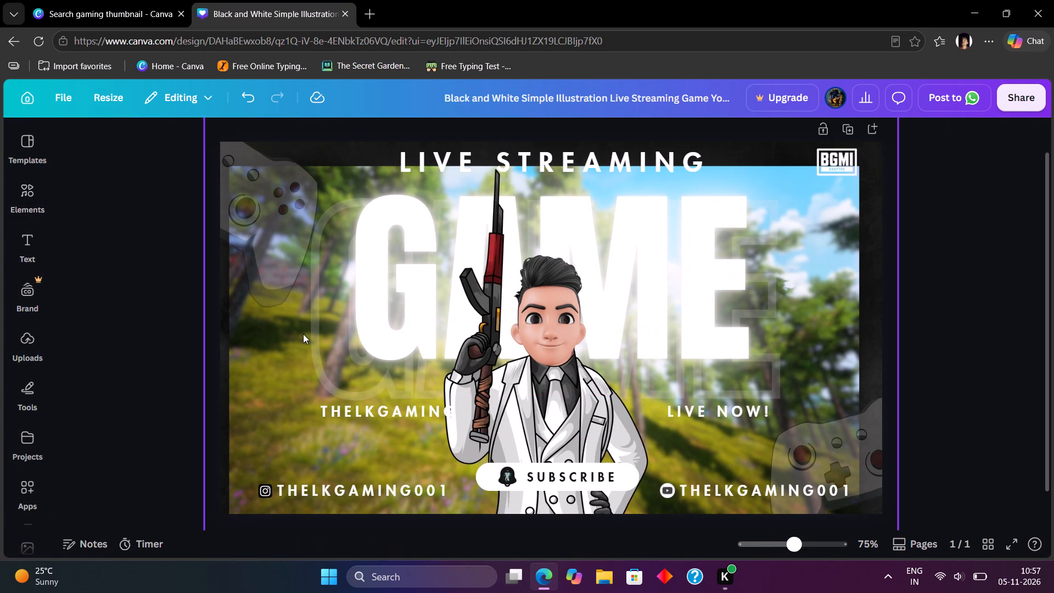
click(936, 460)
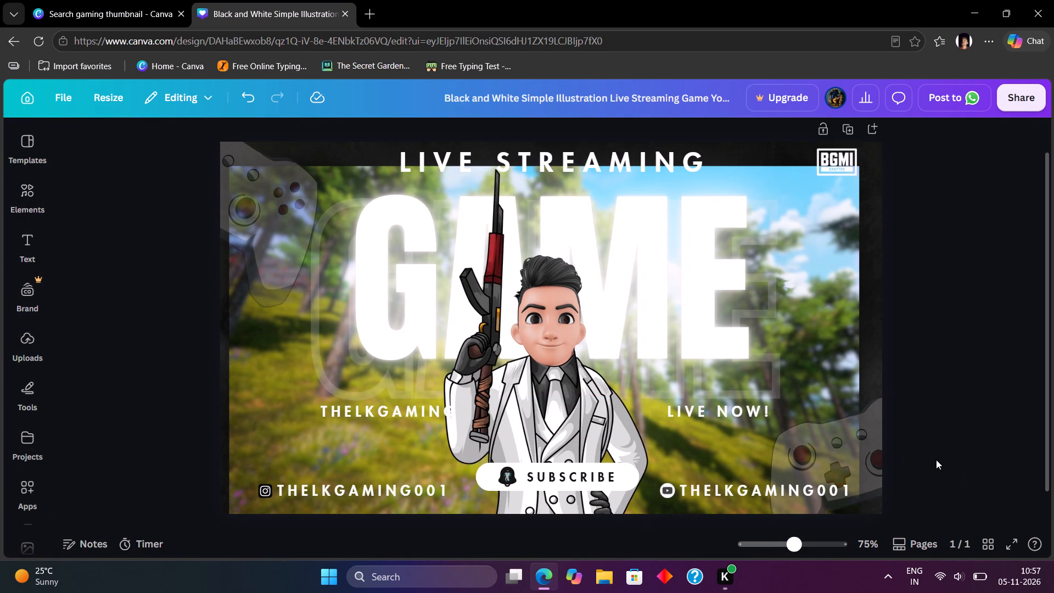
Move the LIVE STREAMING heading slightly down and to the right, closer to the GAME title.
click(570, 403)
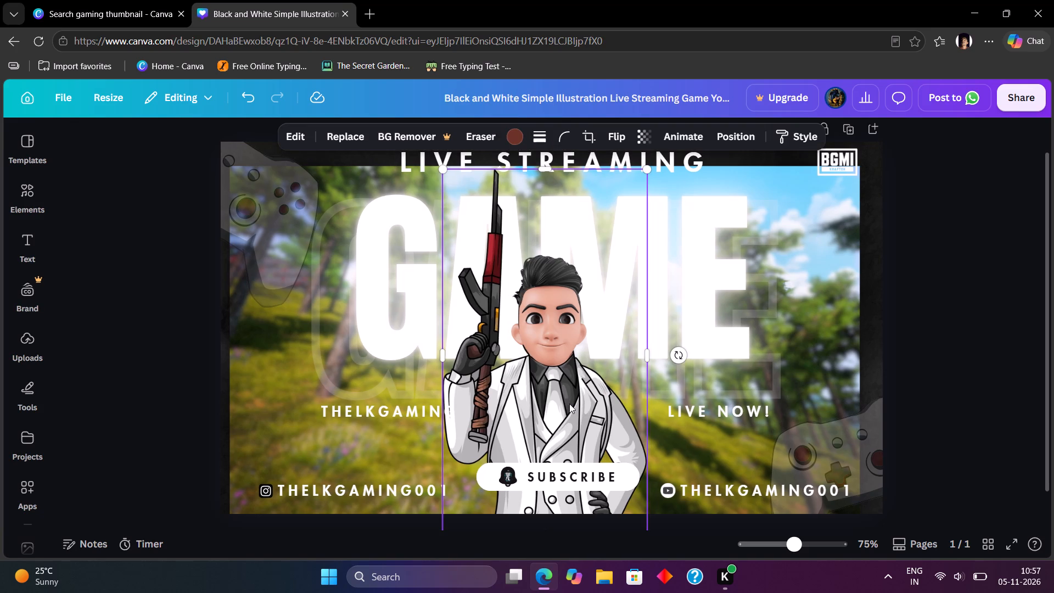
click(422, 161)
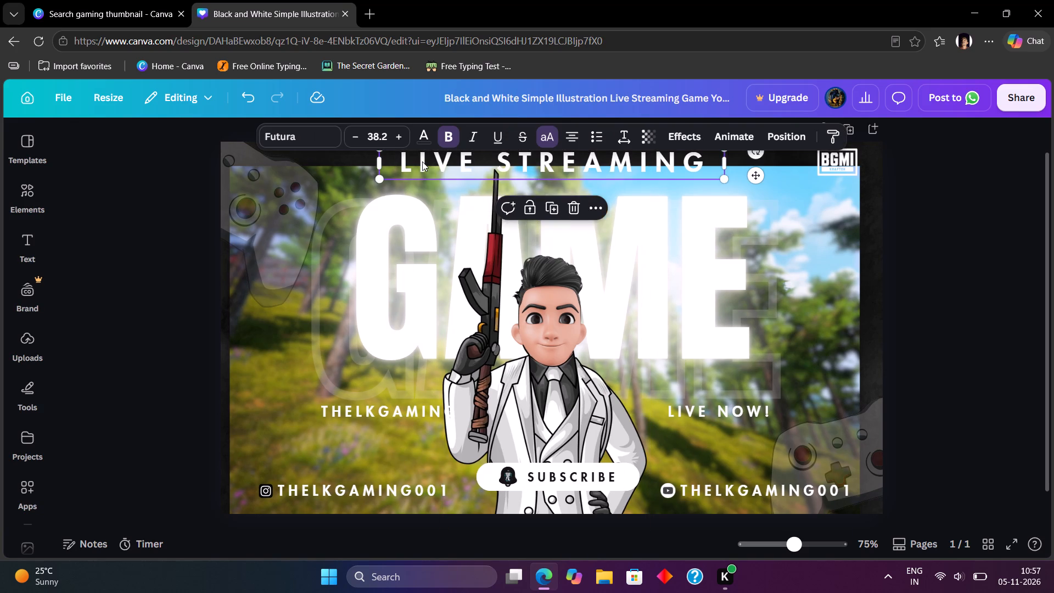
drag(422, 161, 433, 171)
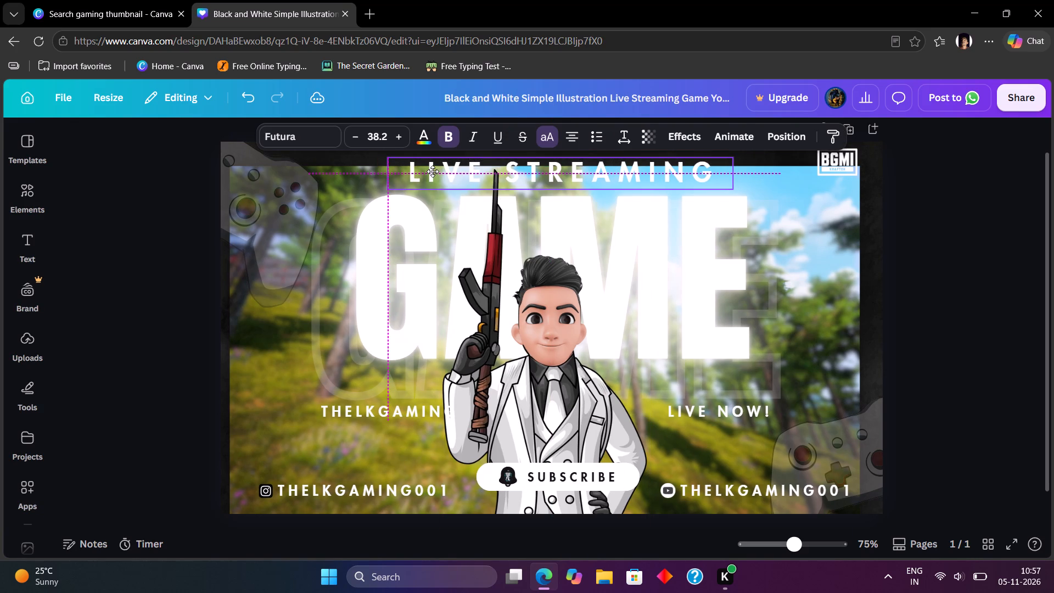
drag(433, 171, 430, 166)
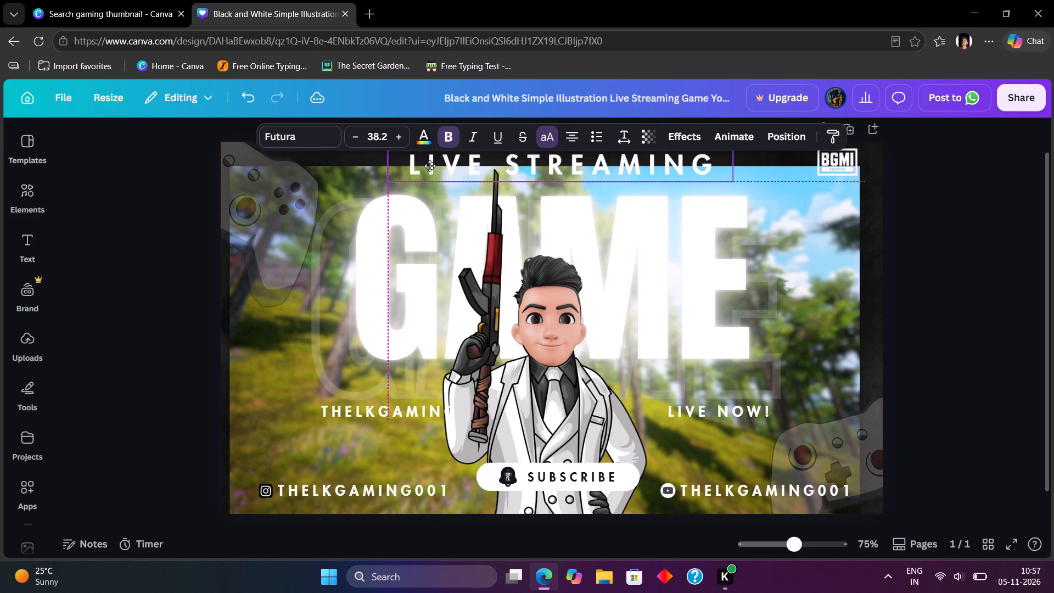
drag(430, 166, 437, 172)
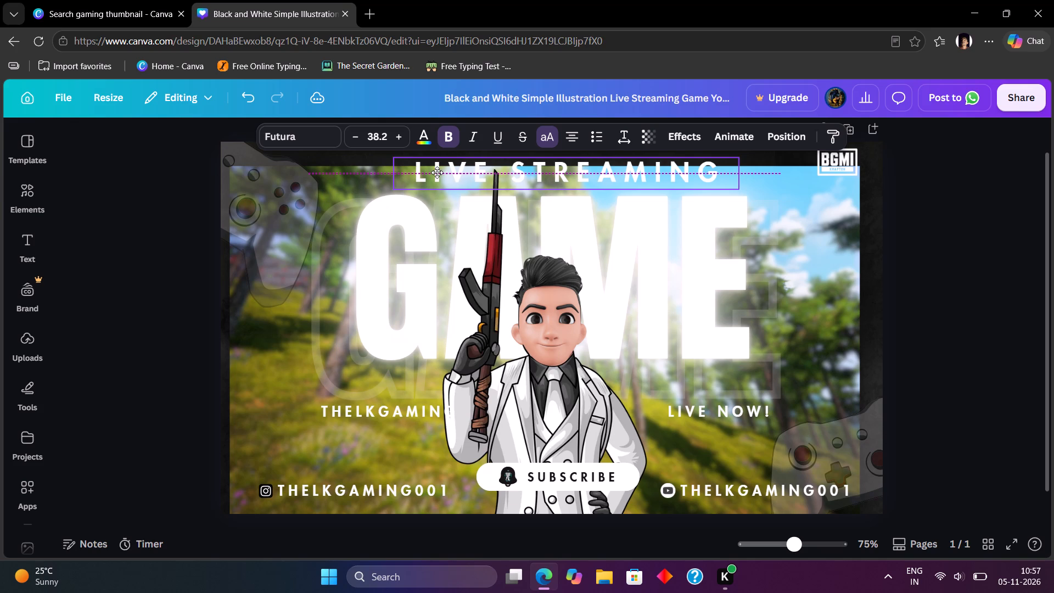
drag(437, 172, 436, 172)
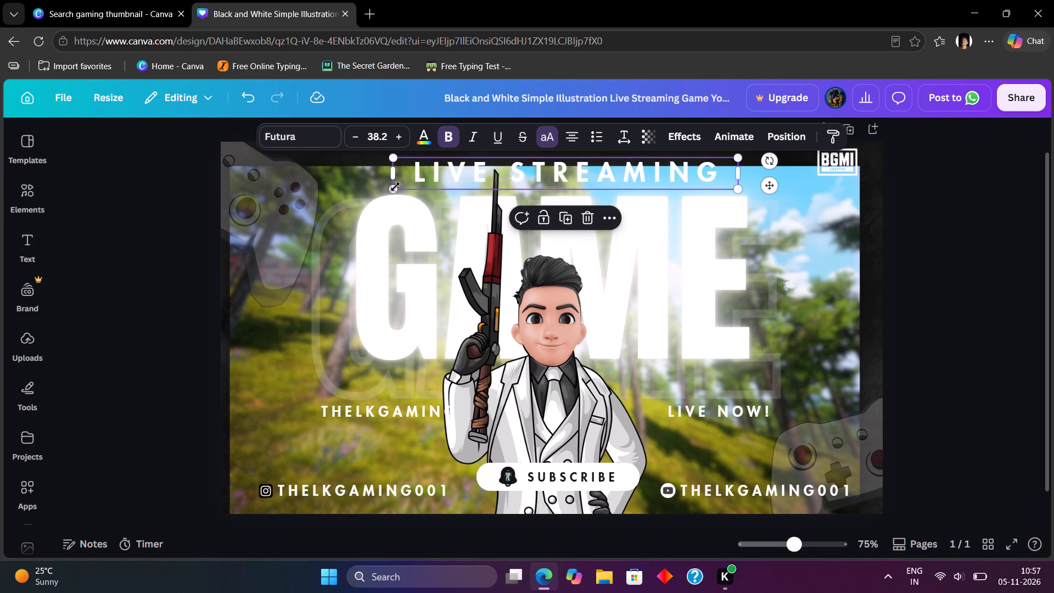
Enlarge the LIVE STREAMING heading to font size 40.5 and reposition it just above the GAME title, slightly right of centre.
drag(393, 188, 375, 222)
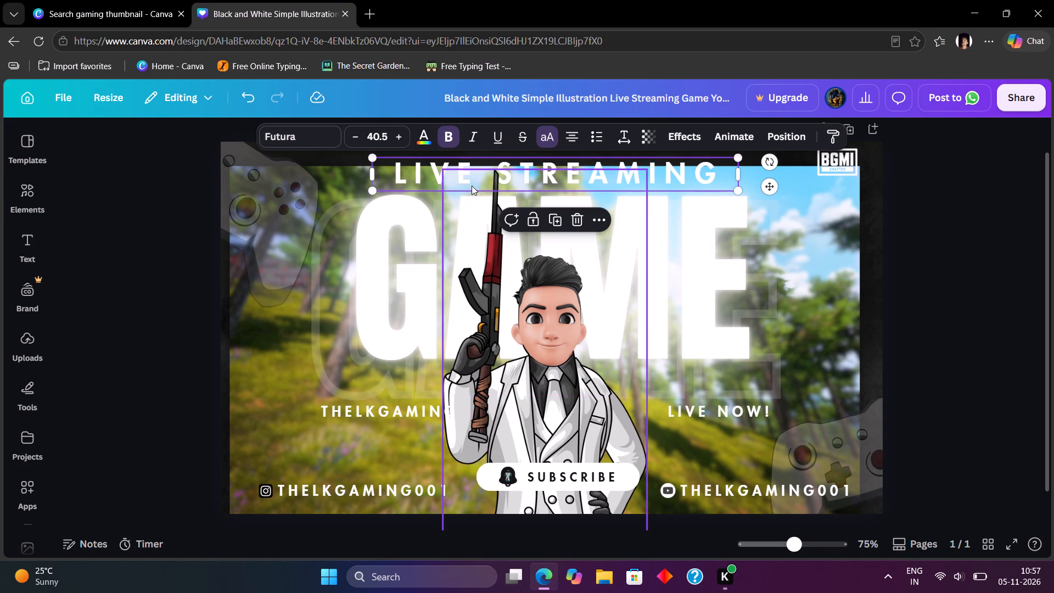
drag(462, 169, 481, 169)
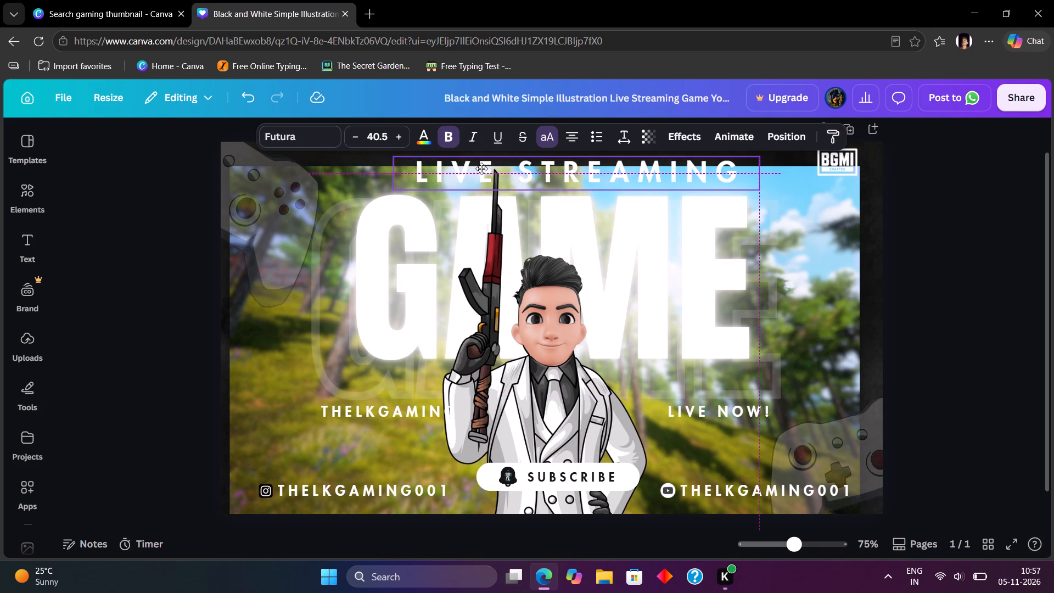
drag(481, 169, 474, 167)
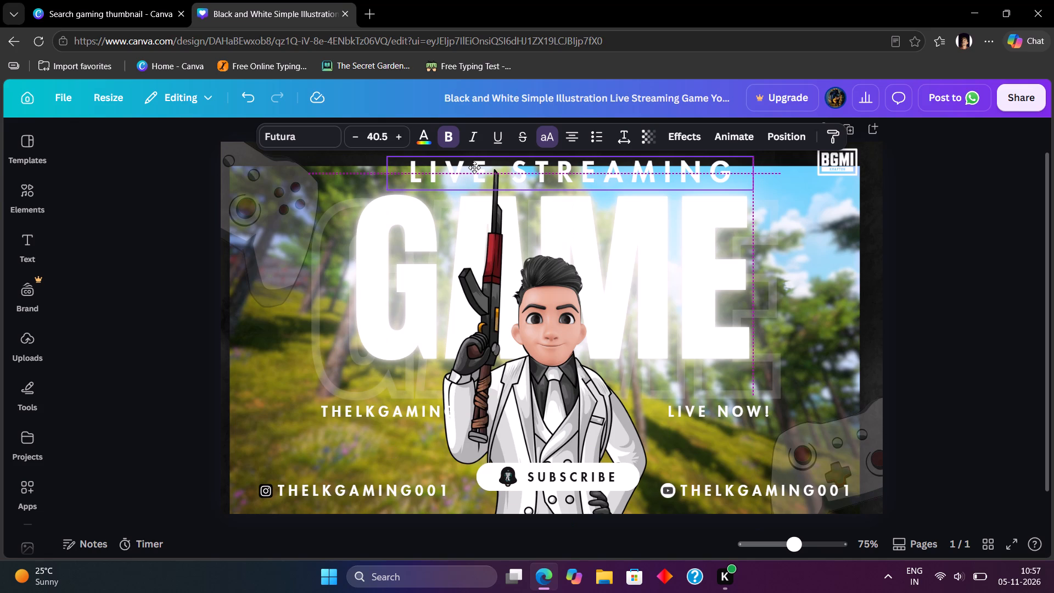
drag(474, 167, 467, 168)
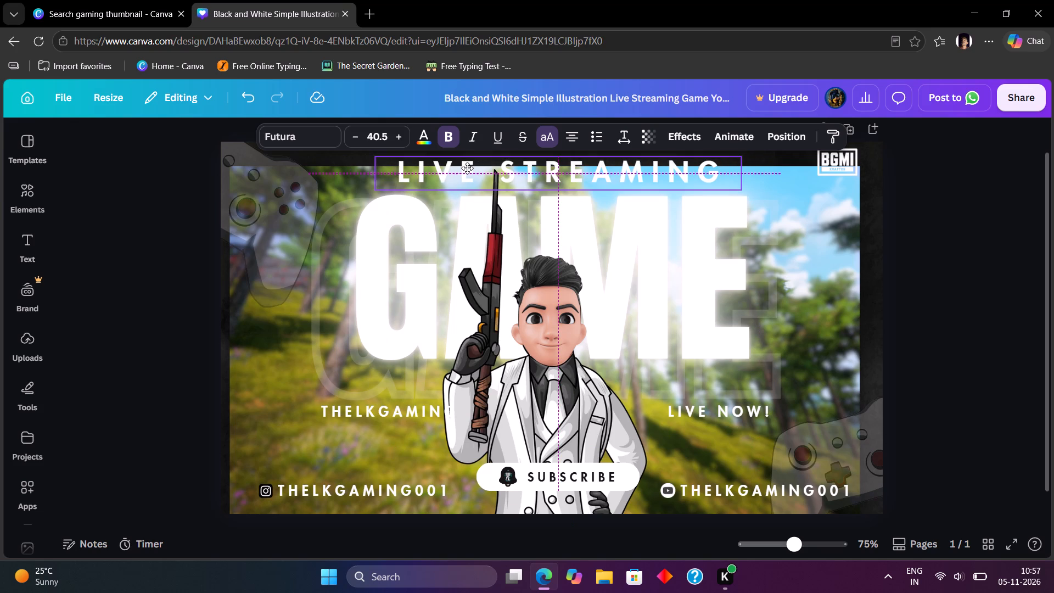
drag(467, 168, 469, 169)
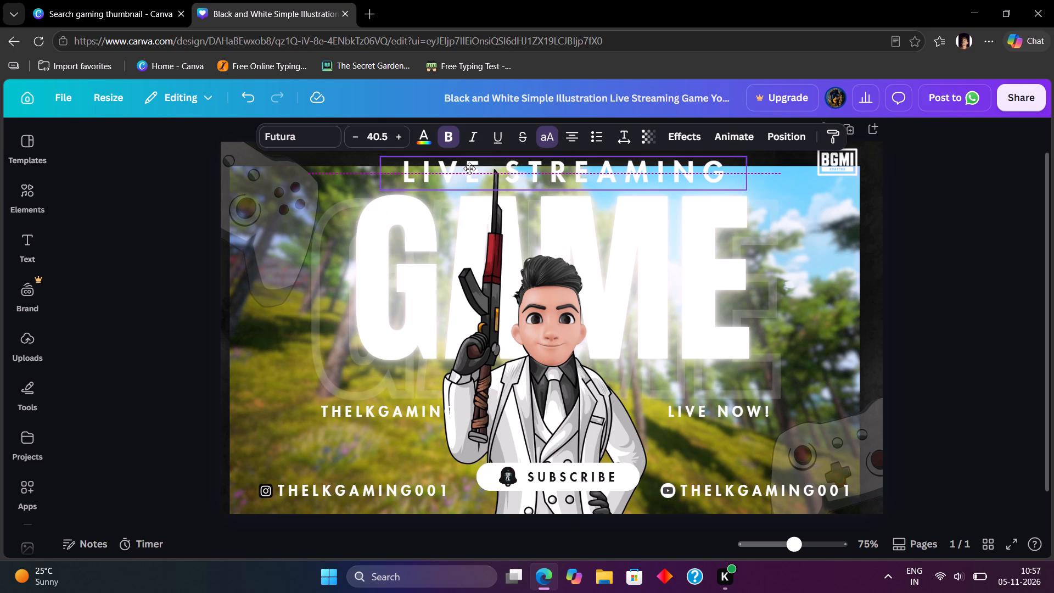
drag(469, 169, 471, 168)
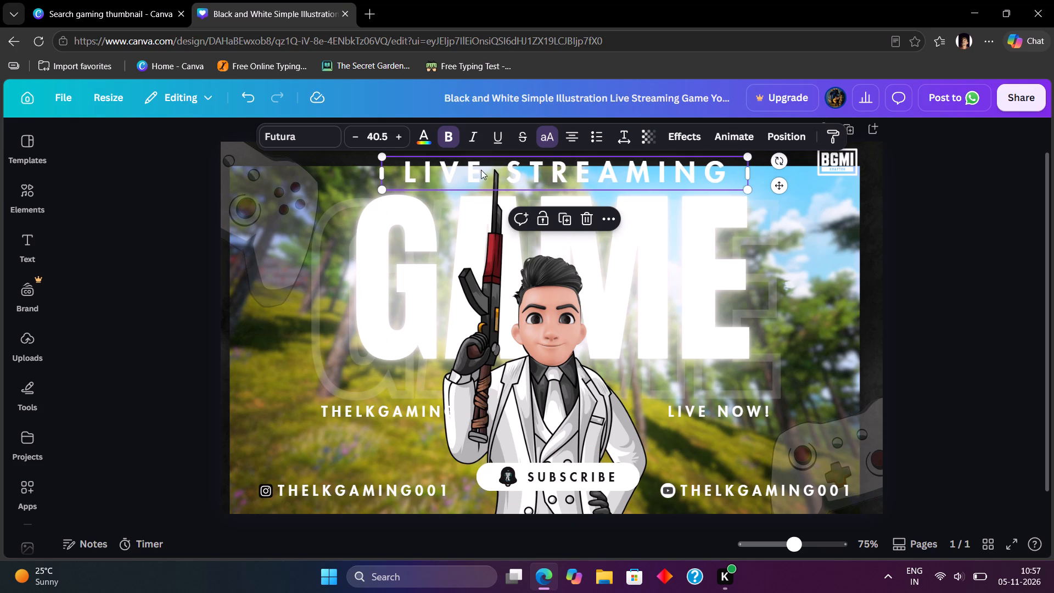
click(933, 326)
Examine the whole thumbnail from the LIVE STREAMING heading down to the social handles.
scroll(736, 394, up, 1)
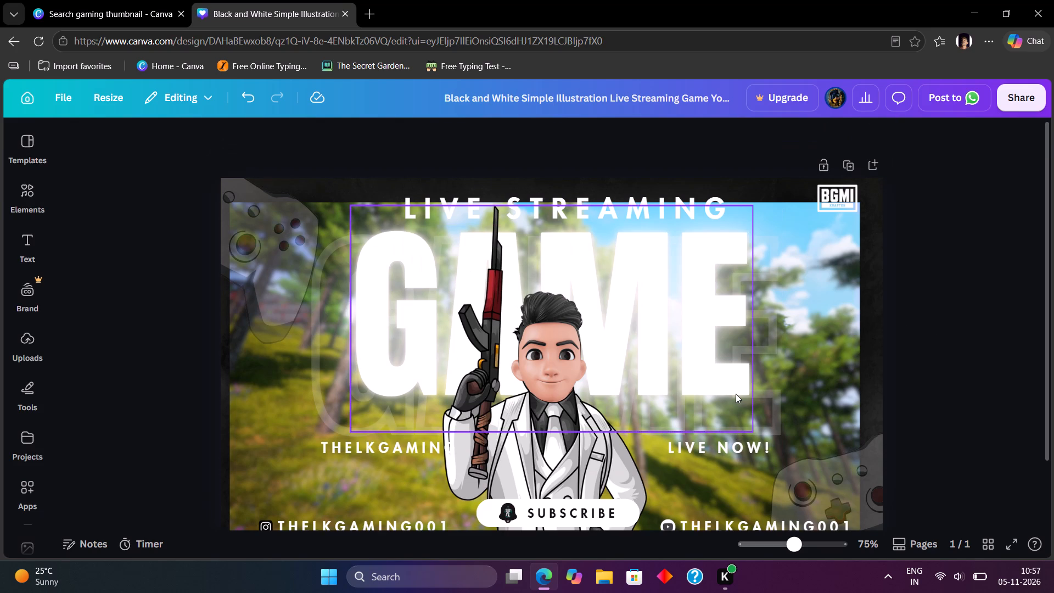
scroll(736, 394, up, 1)
scroll(736, 394, down, 3)
scroll(736, 394, up, 1)
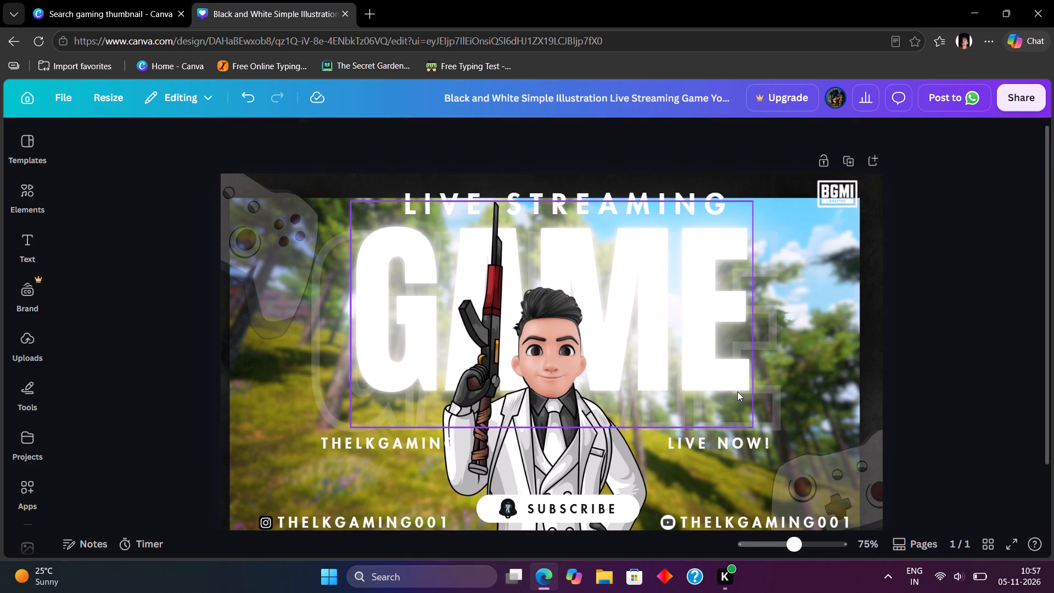
scroll(737, 391, up, 2)
scroll(682, 345, down, 1)
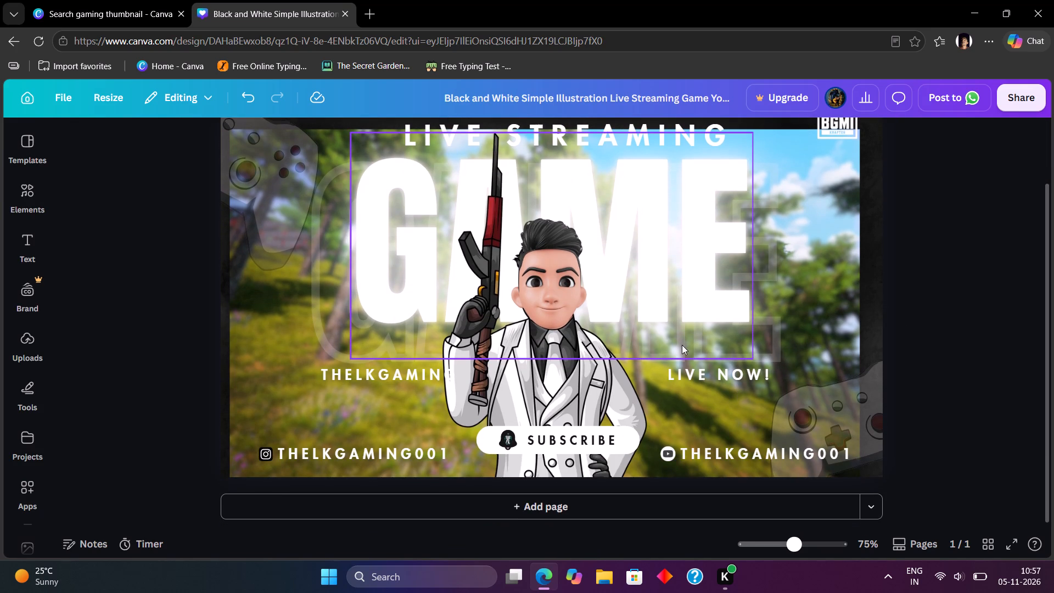
scroll(682, 345, up, 1)
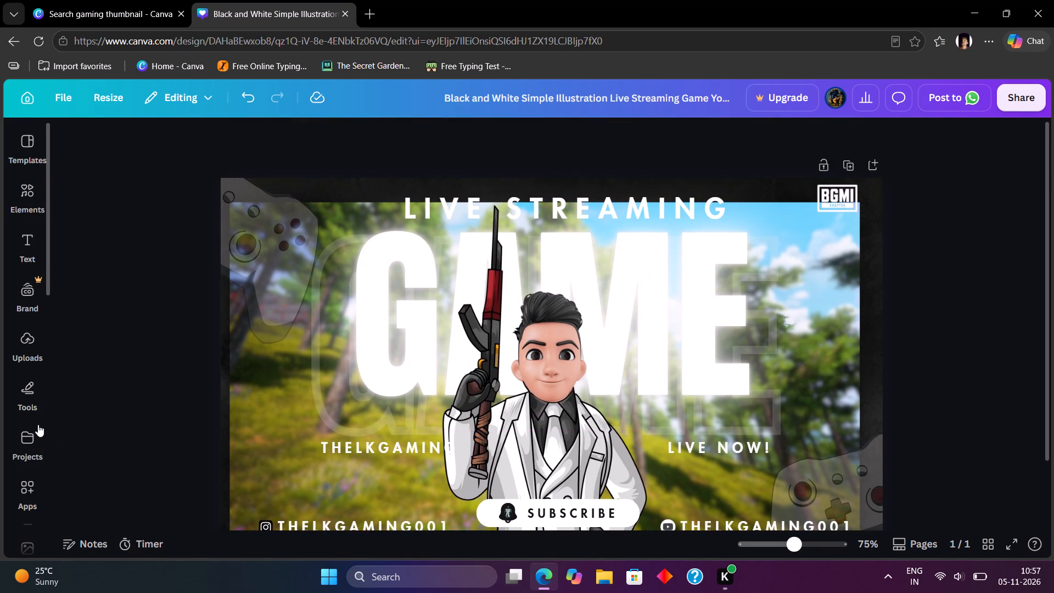
Browse the full list of earlier designs in the projects library, down to the oldest THELKGAMING logos and T-shirts.
click(32, 434)
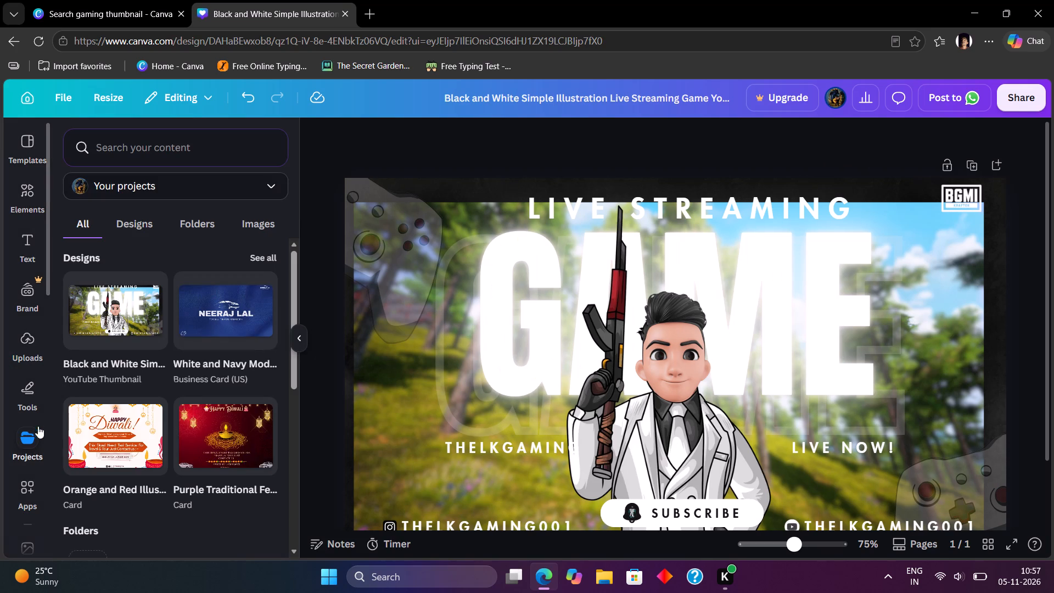
click(266, 260)
scroll(240, 370, down, 2)
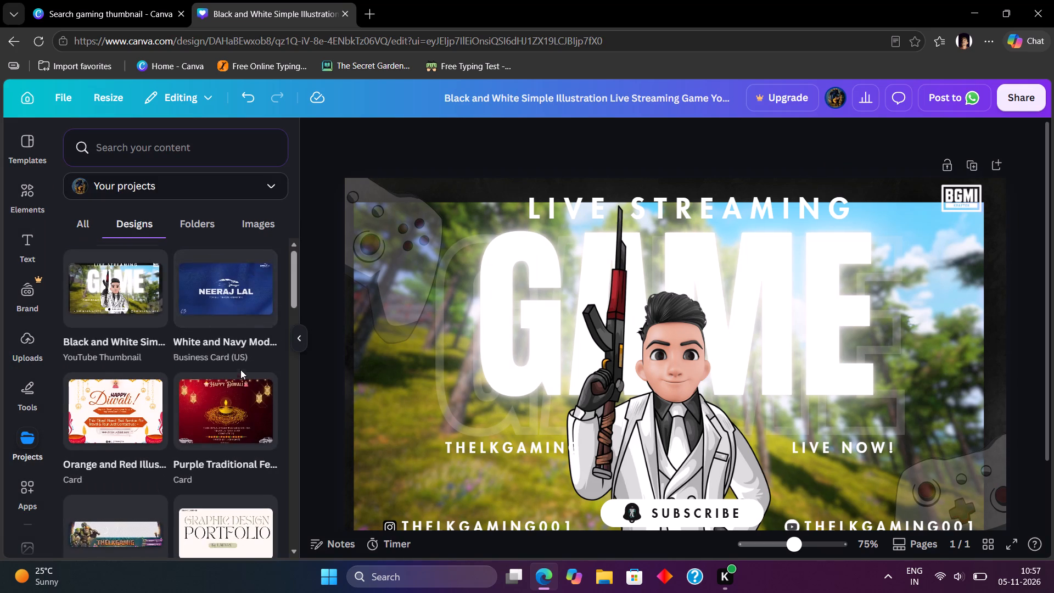
scroll(240, 370, down, 5)
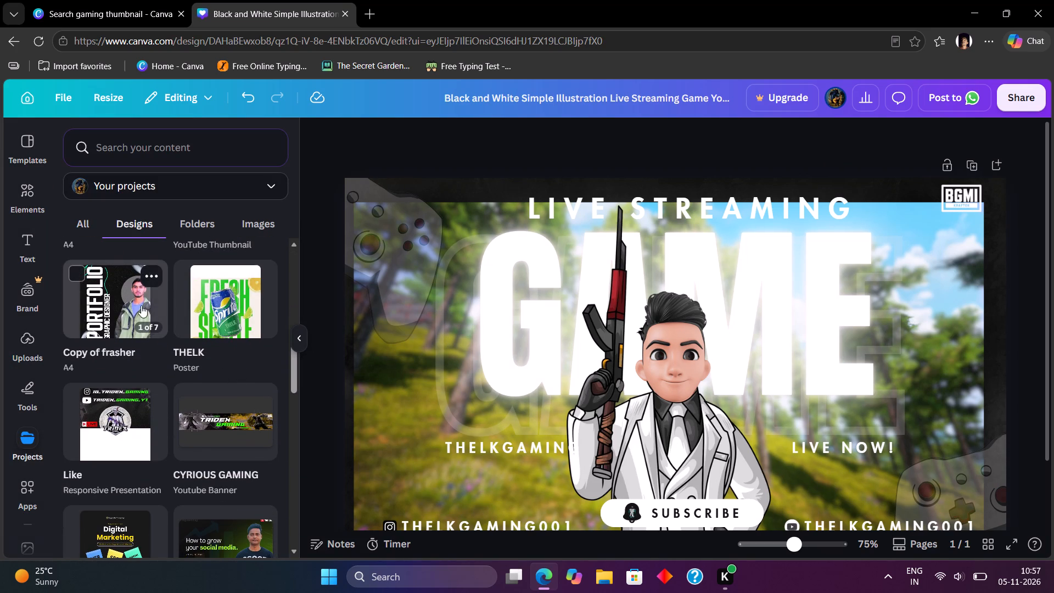
scroll(186, 330, down, 2)
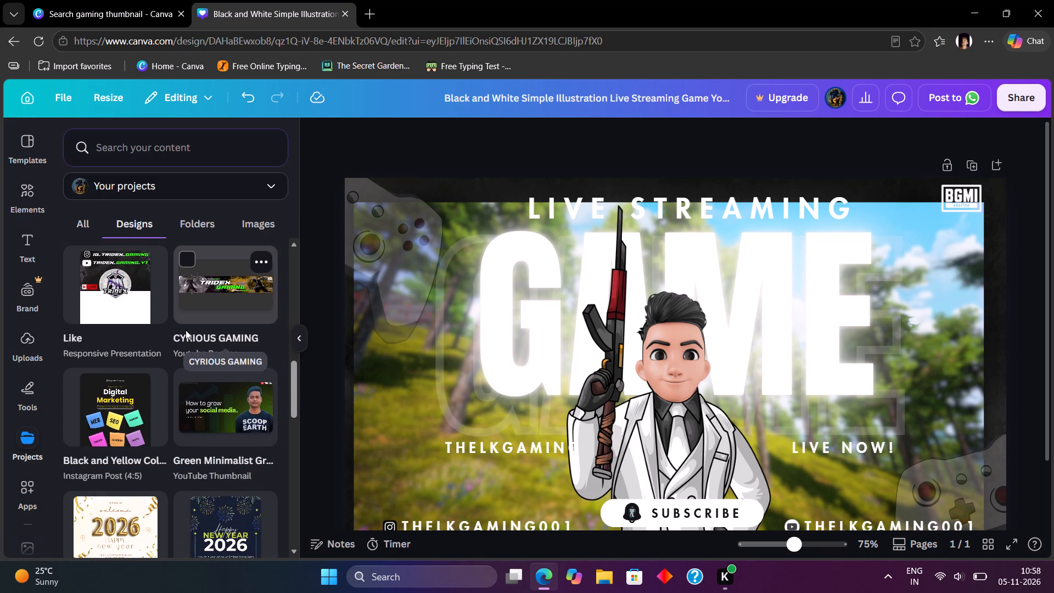
scroll(187, 331, down, 2)
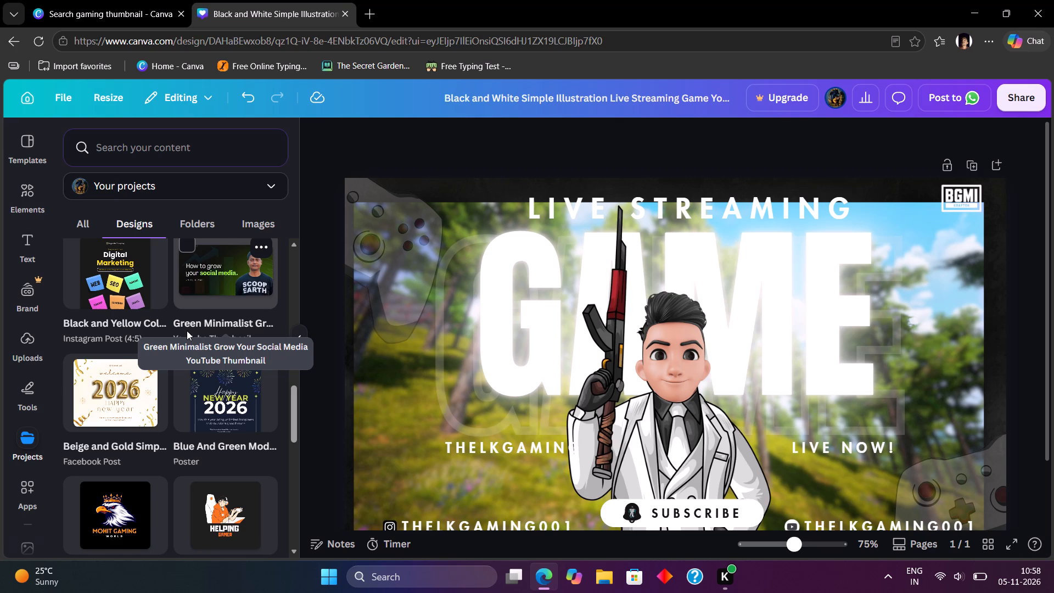
scroll(187, 331, down, 3)
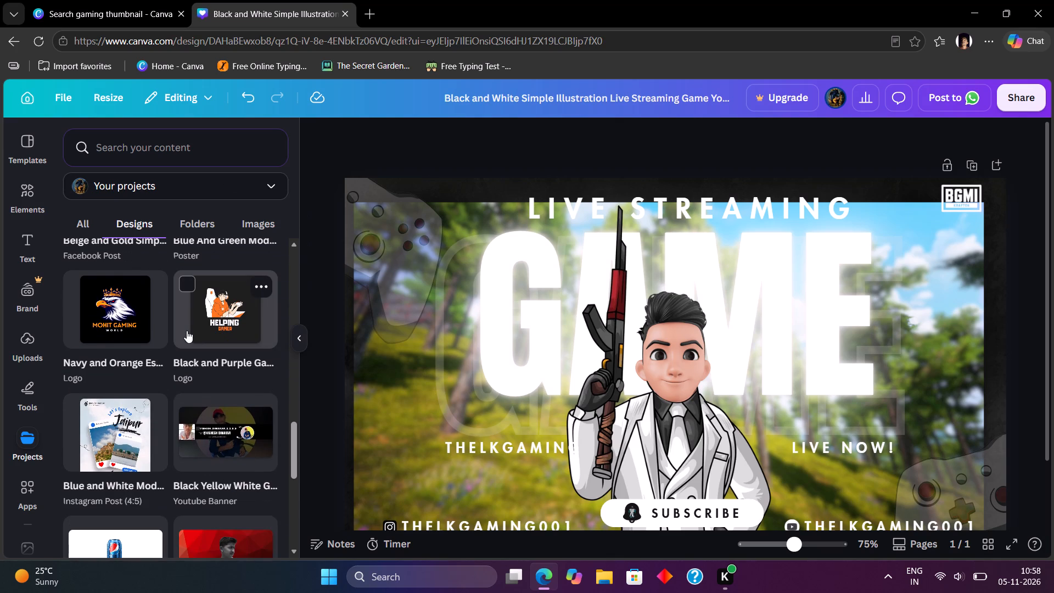
scroll(187, 329, down, 2)
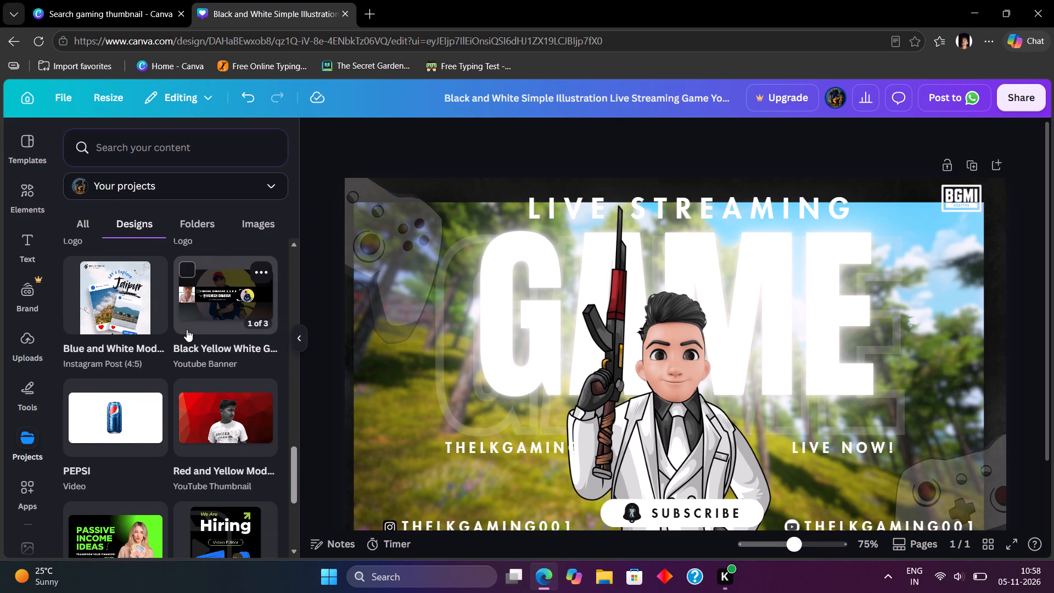
scroll(187, 329, down, 3)
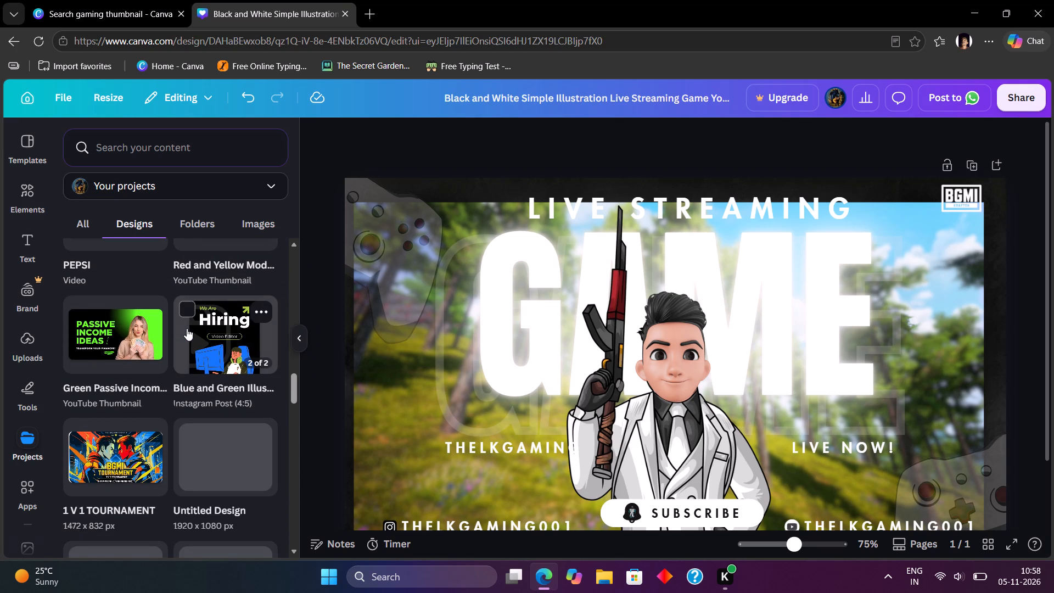
scroll(187, 328, down, 2)
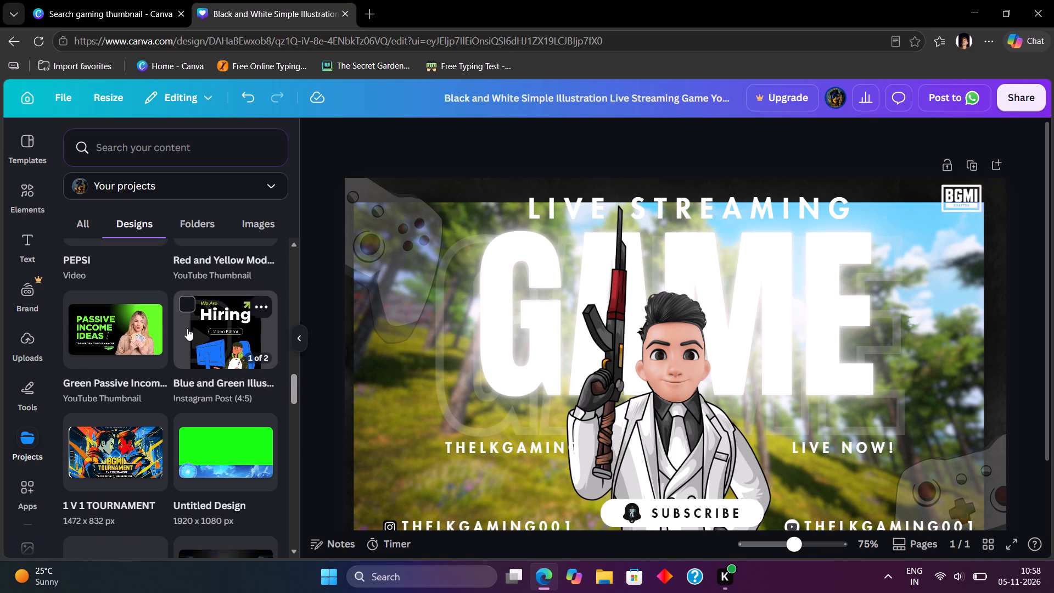
scroll(190, 324, down, 3)
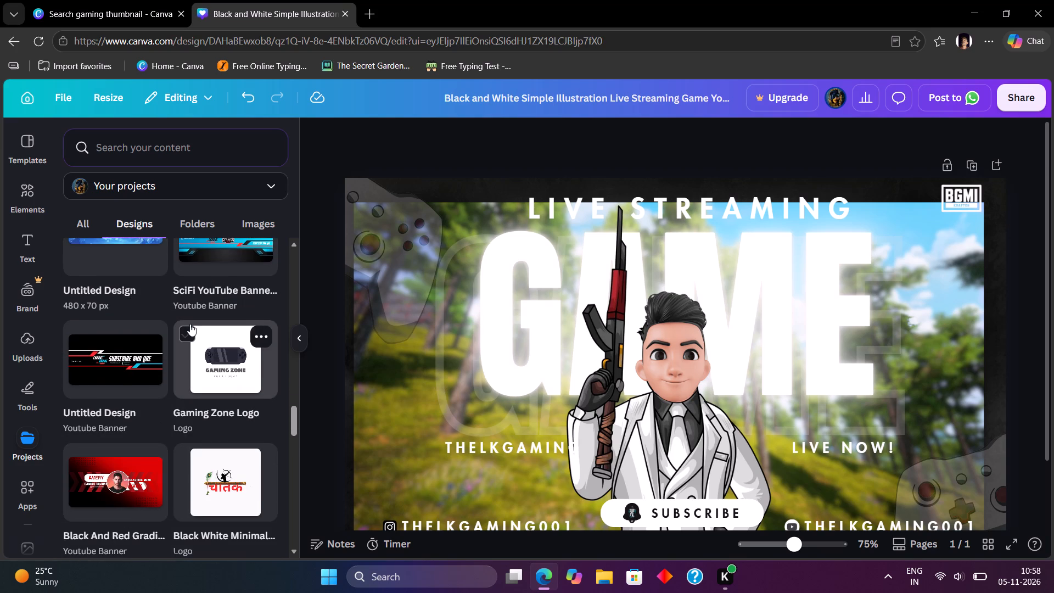
scroll(190, 324, down, 6)
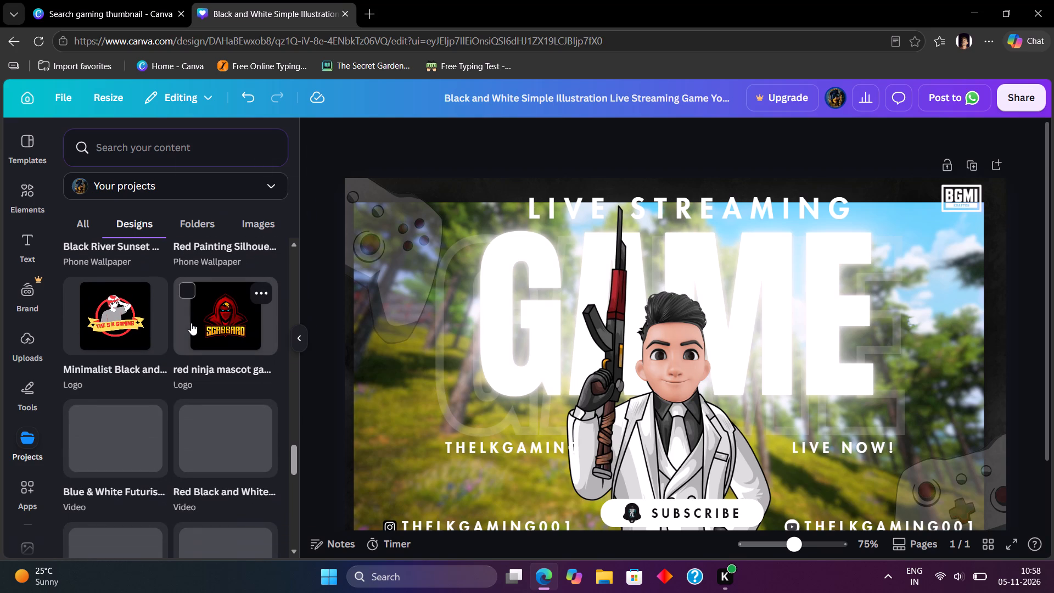
scroll(191, 323, down, 4)
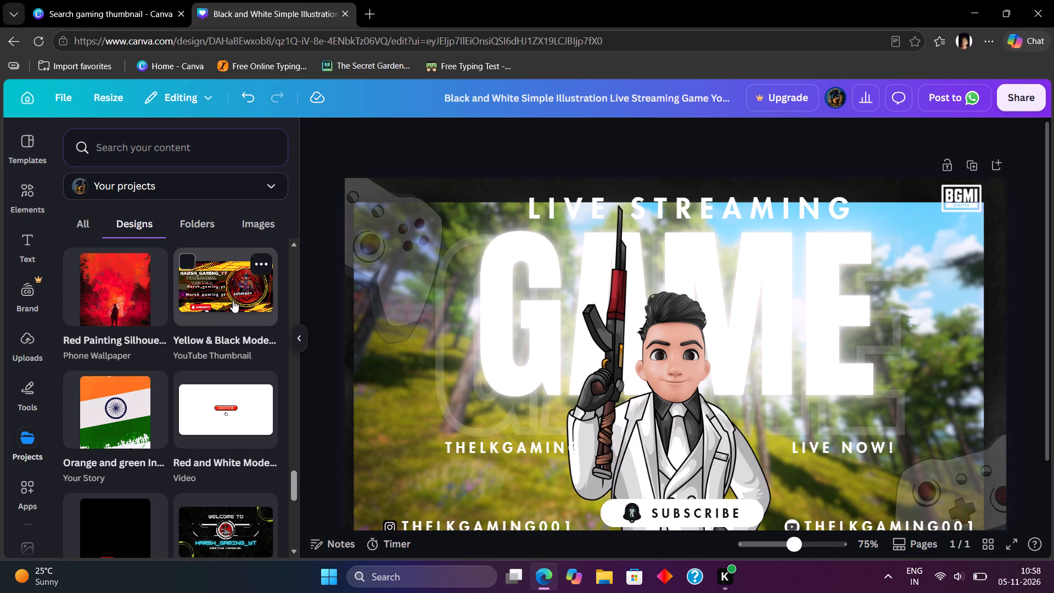
scroll(233, 300, down, 4)
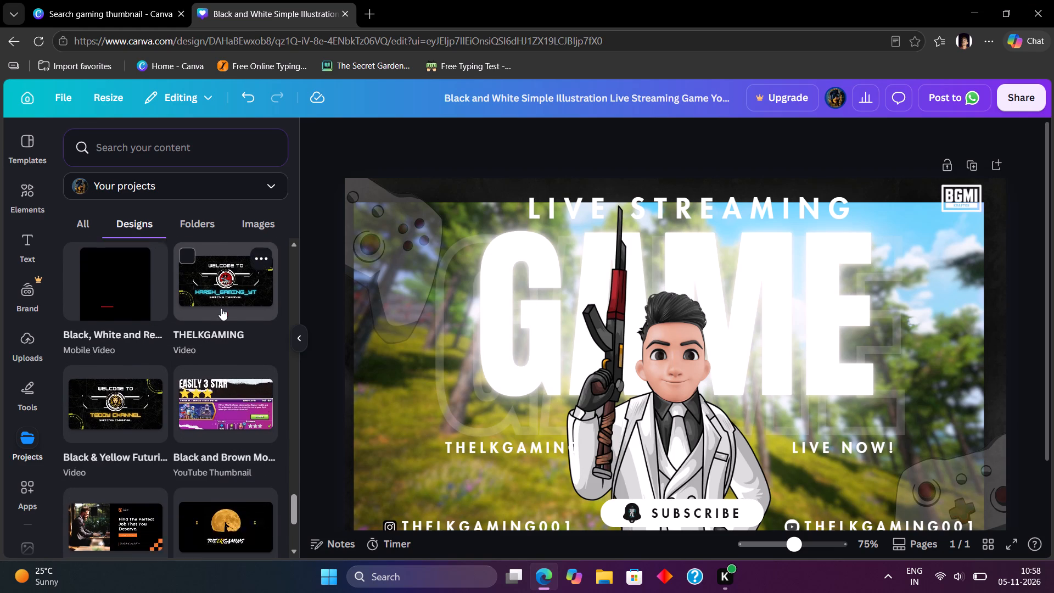
scroll(216, 312, down, 1)
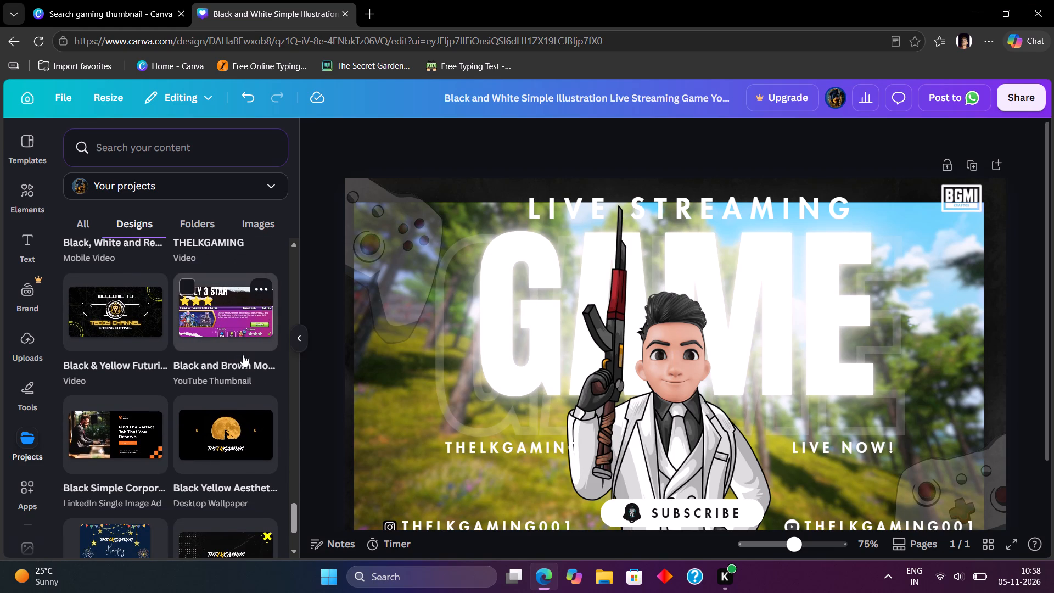
scroll(240, 404, down, 5)
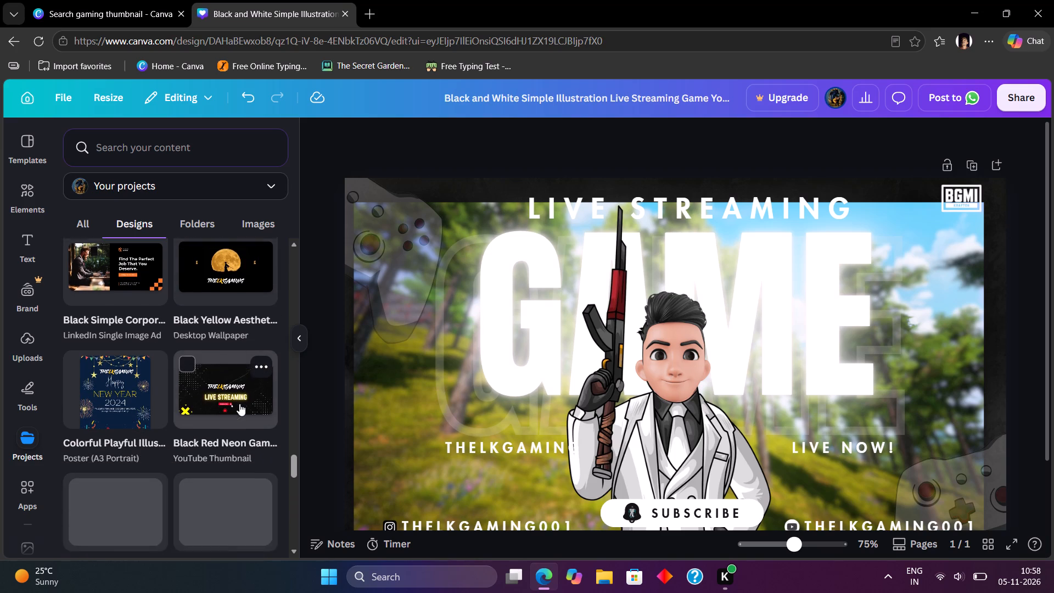
scroll(239, 404, down, 2)
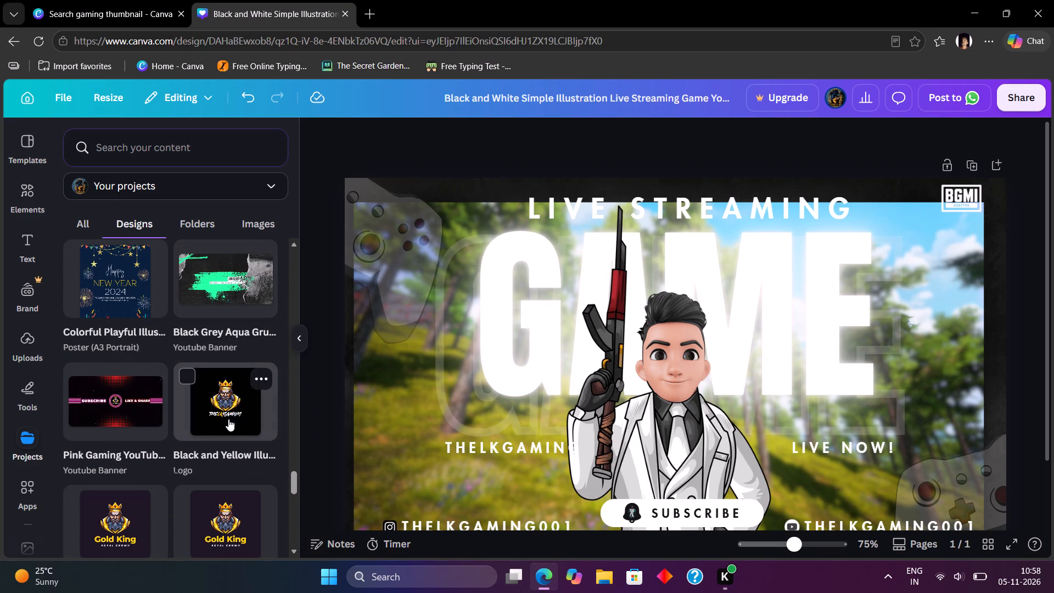
scroll(235, 439, down, 1)
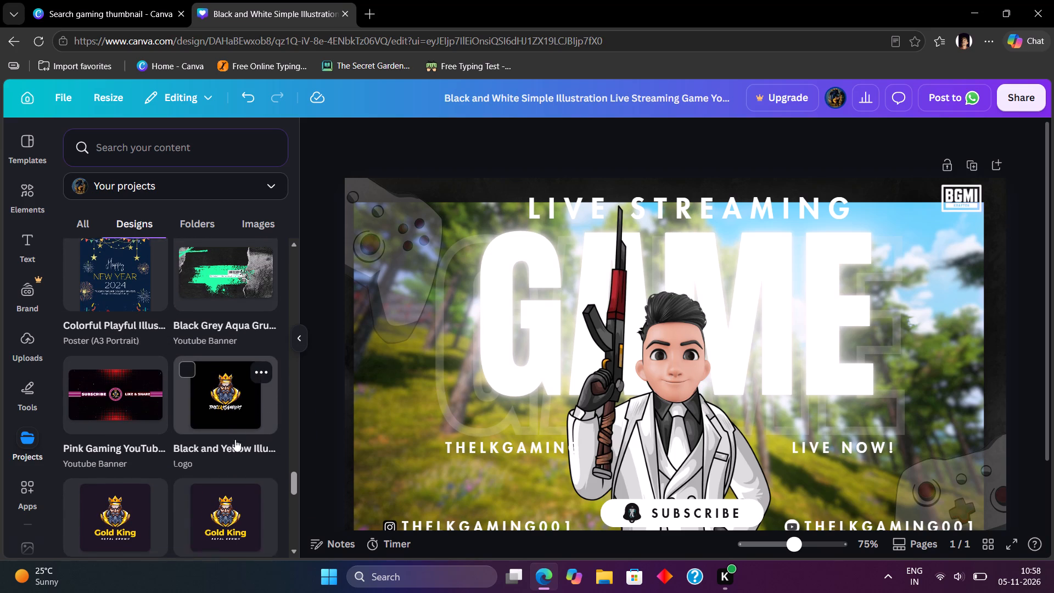
scroll(235, 439, down, 2)
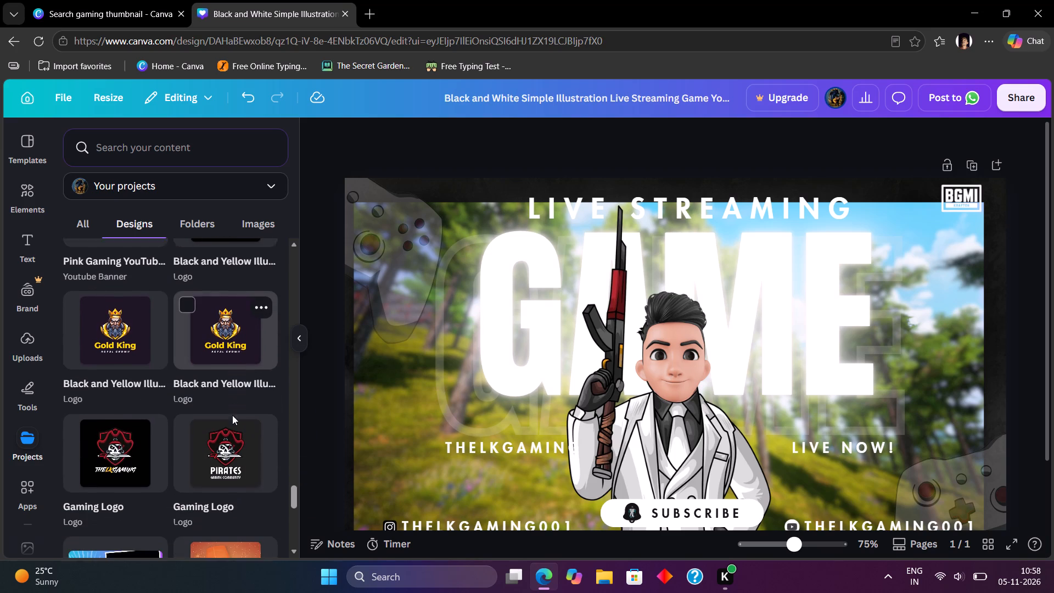
scroll(232, 415, down, 3)
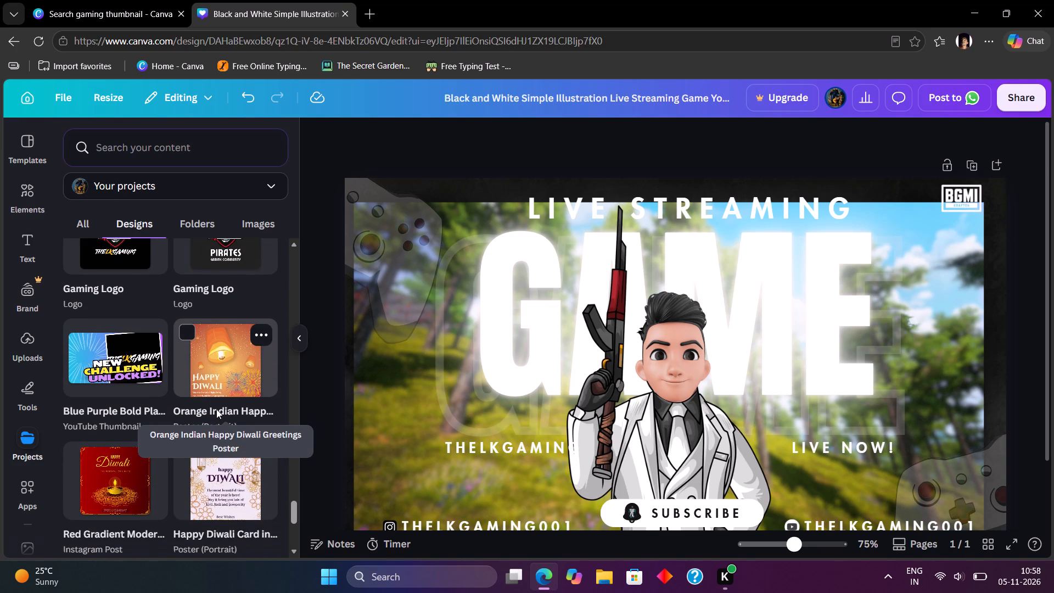
scroll(221, 407, down, 4)
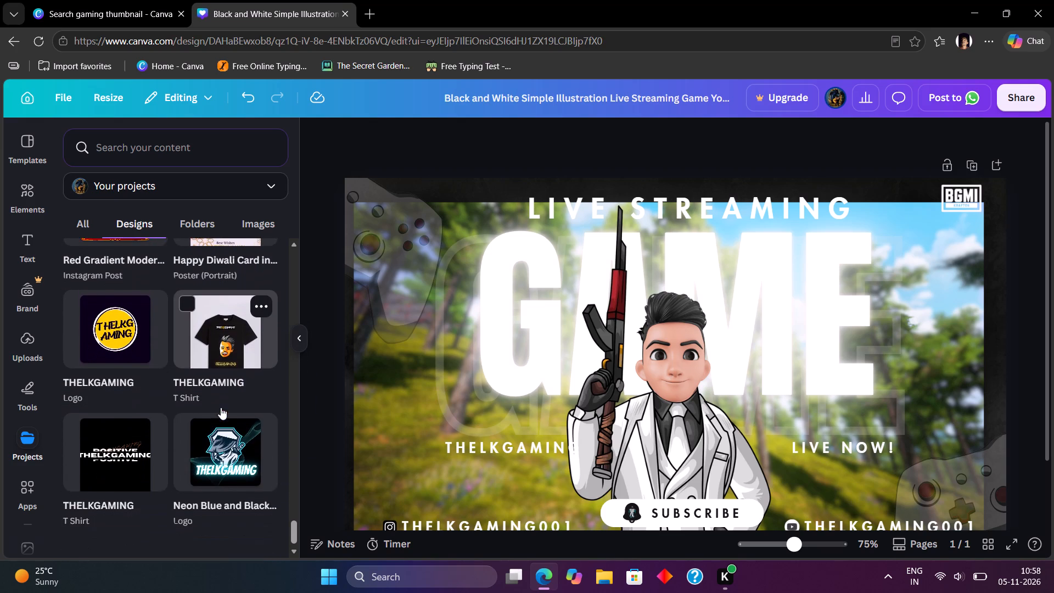
scroll(221, 407, down, 5)
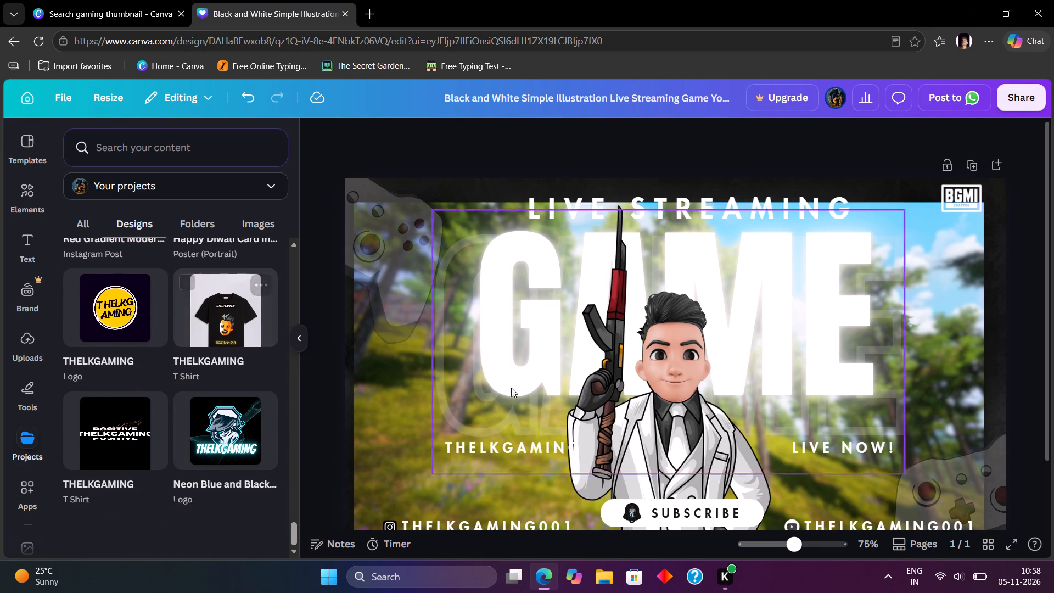
Examine the thumbnail from the LIVE STREAMING heading to the social handles, bringing the whole page into view with nothing selected.
click(506, 389)
click(401, 410)
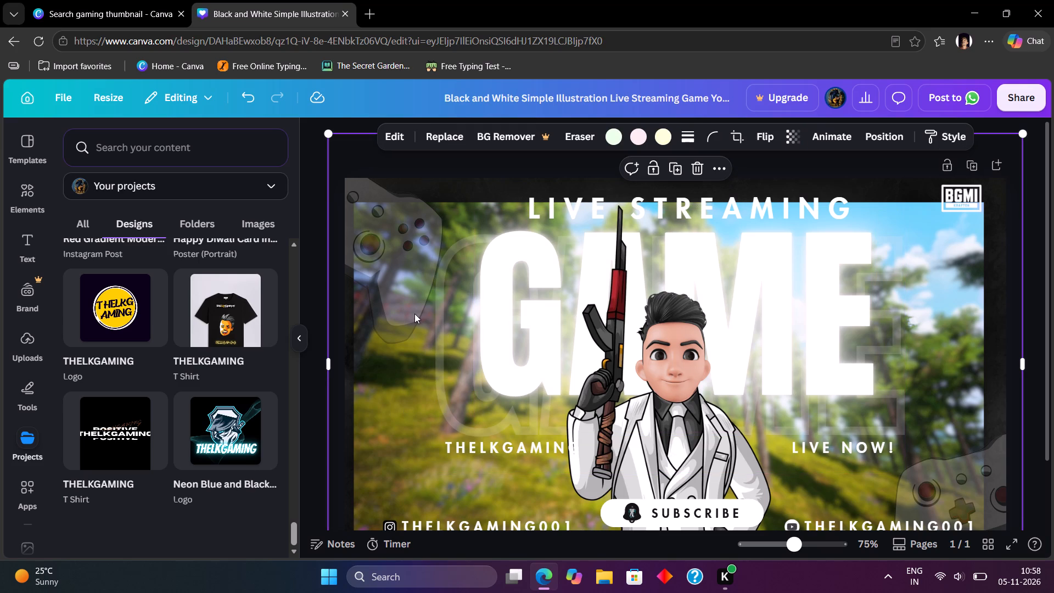
click(414, 314)
scroll(844, 450, down, 2)
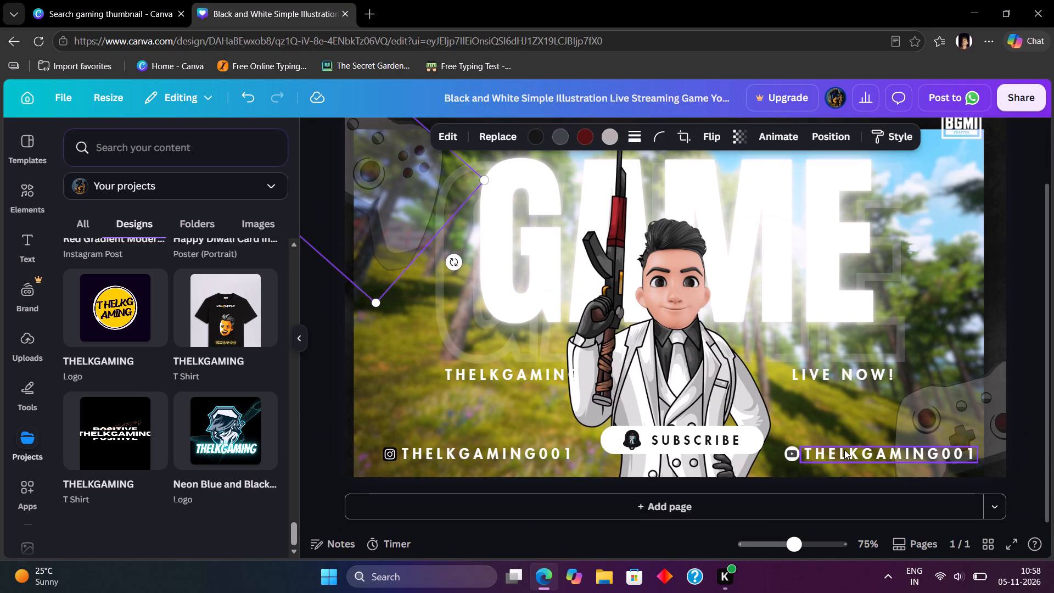
scroll(844, 450, up, 1)
scroll(844, 450, down, 1)
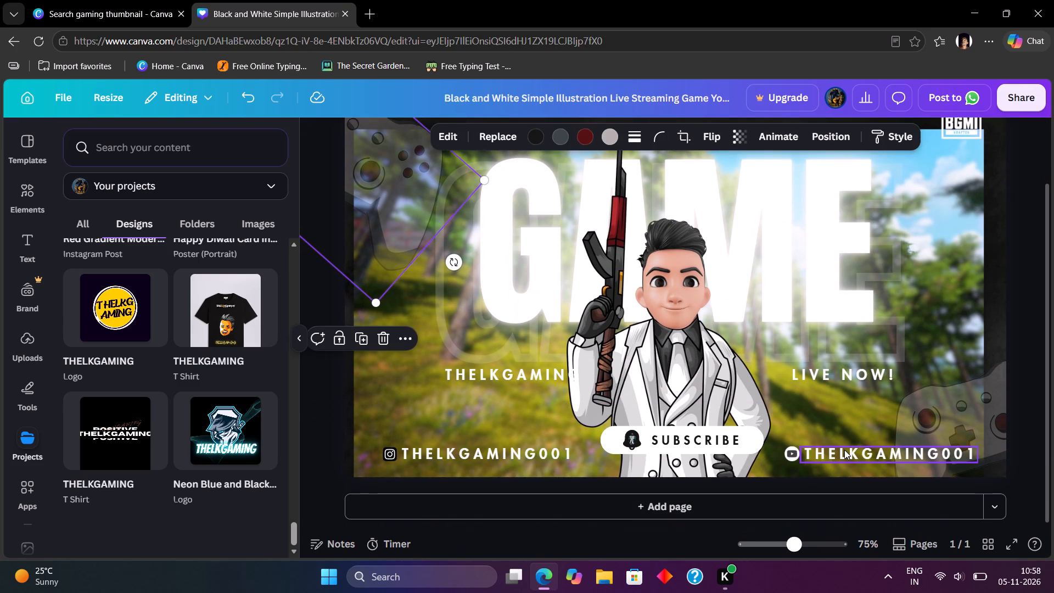
scroll(844, 450, up, 1)
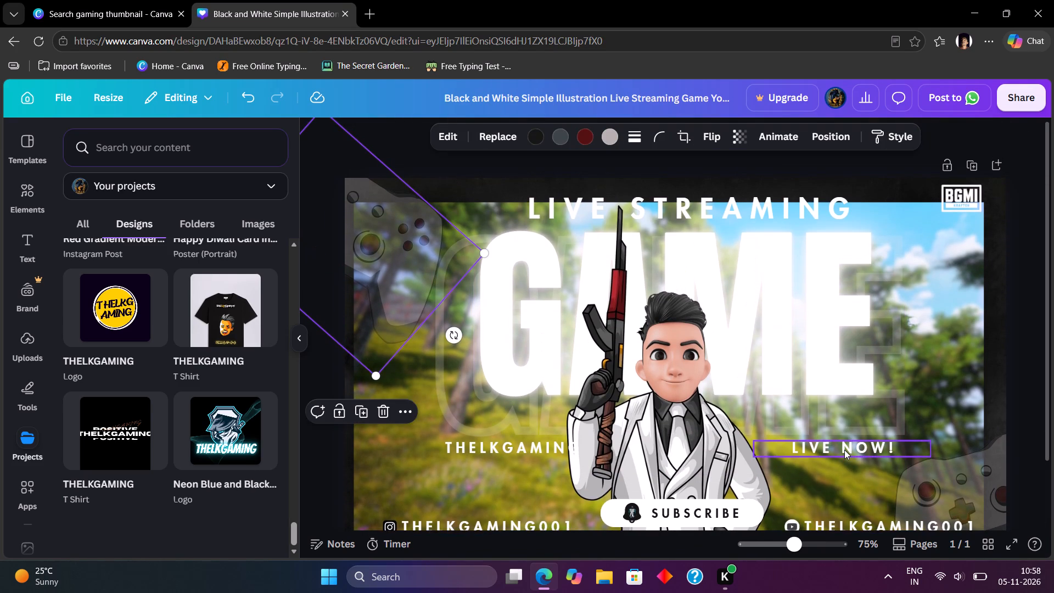
scroll(844, 450, down, 1)
scroll(844, 450, up, 1)
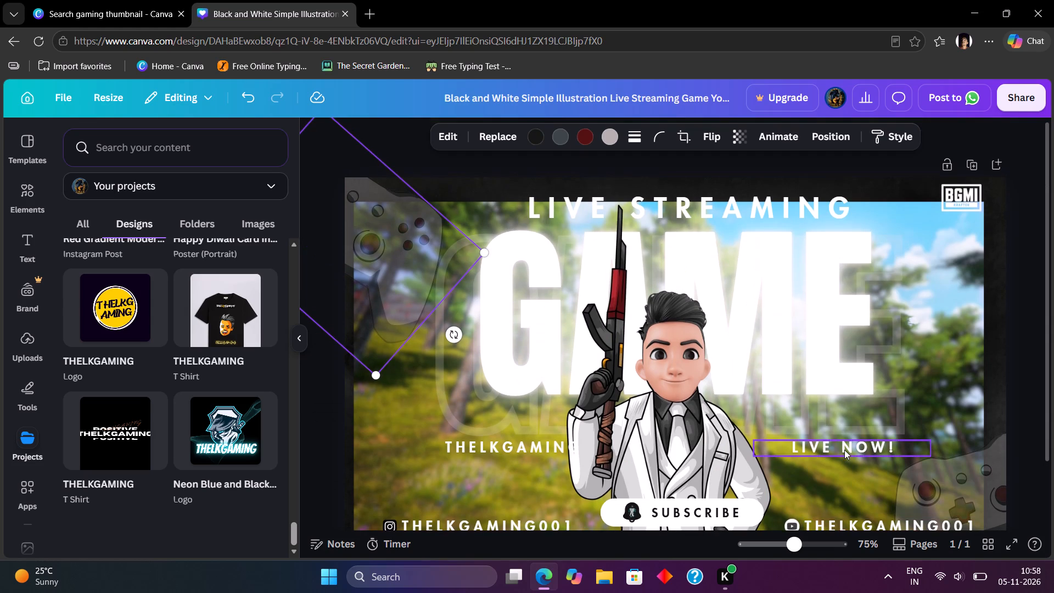
drag(1044, 419, 1044, 419)
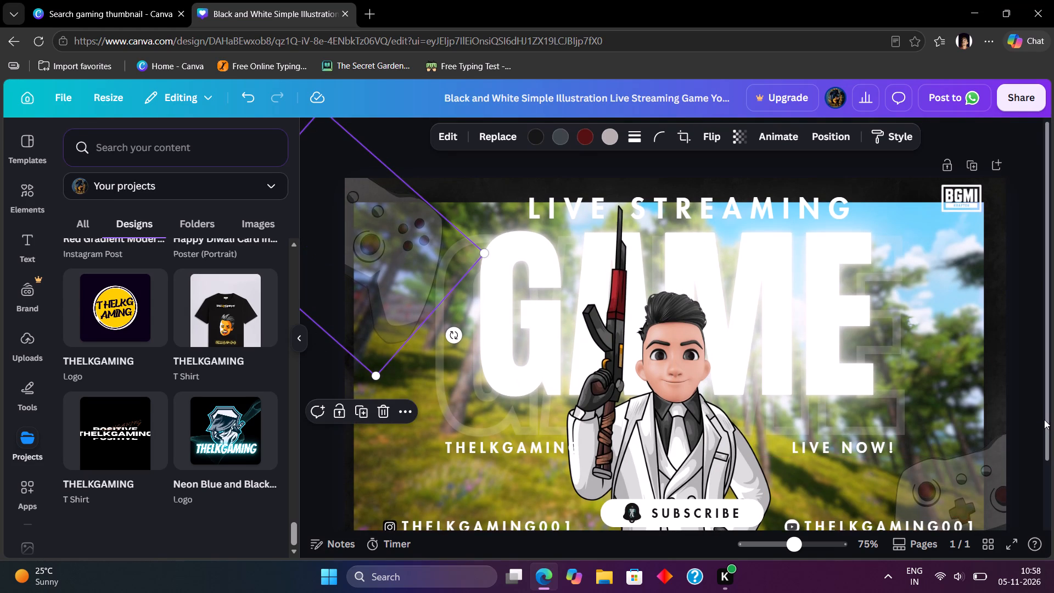
drag(1044, 419, 1046, 438)
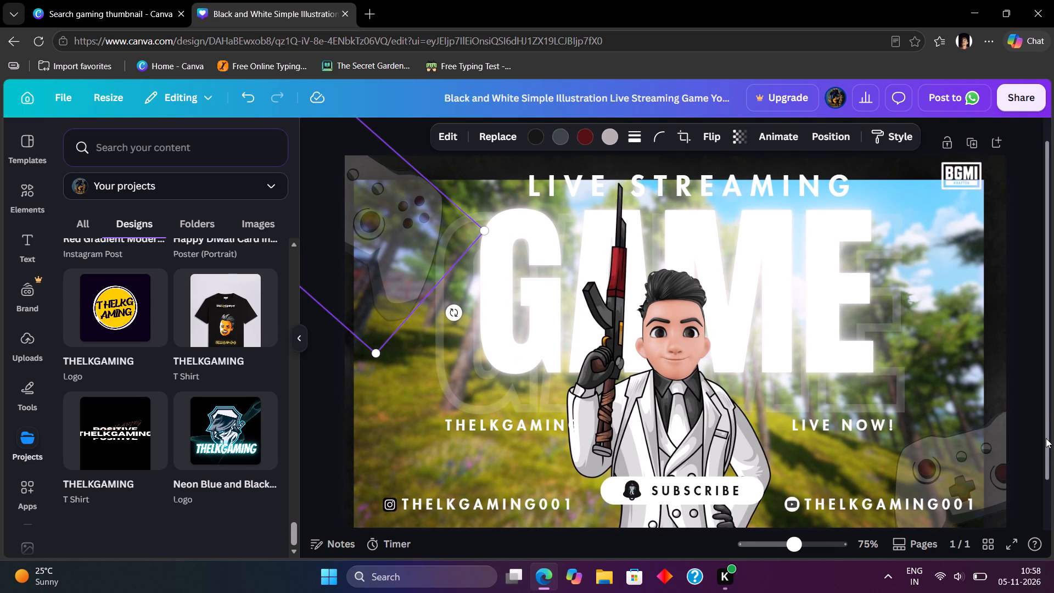
drag(1046, 438, 1046, 441)
click(333, 419)
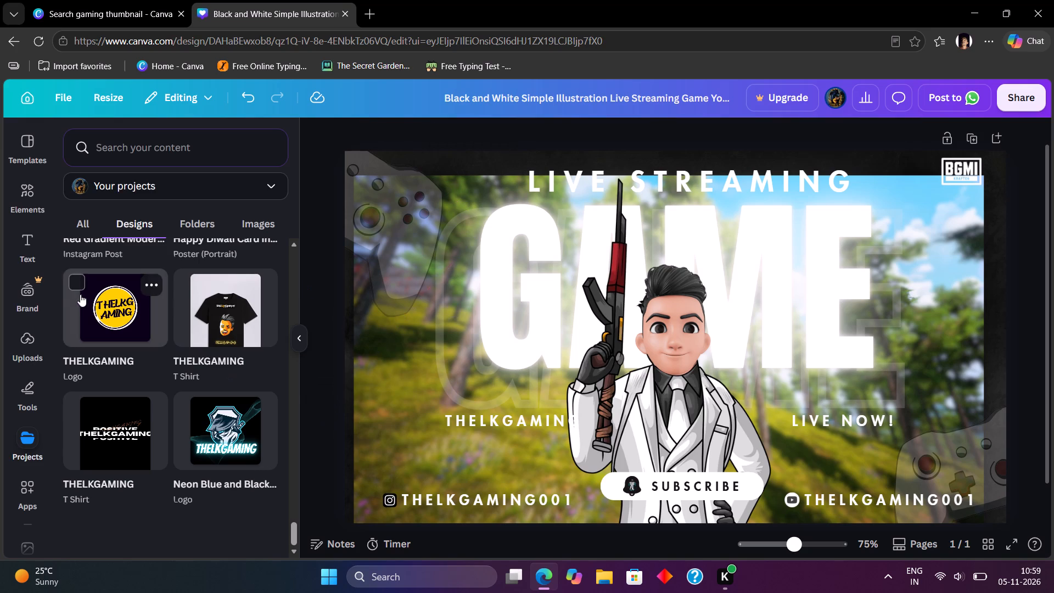
Browse the Shapes category of the elements library and open the full Abstract shapes collection.
click(21, 166)
click(27, 183)
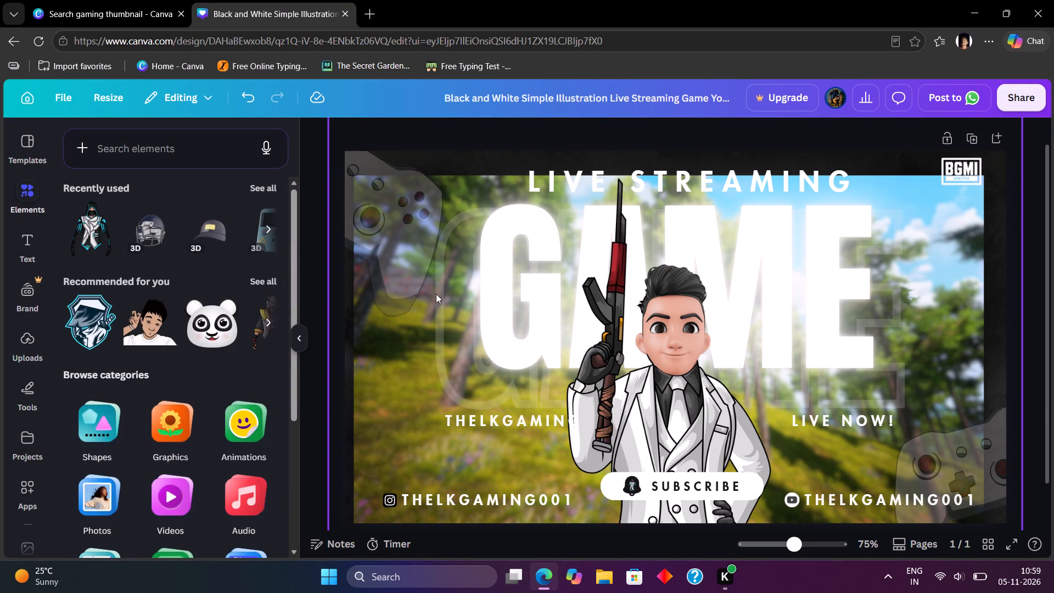
scroll(145, 328, down, 7)
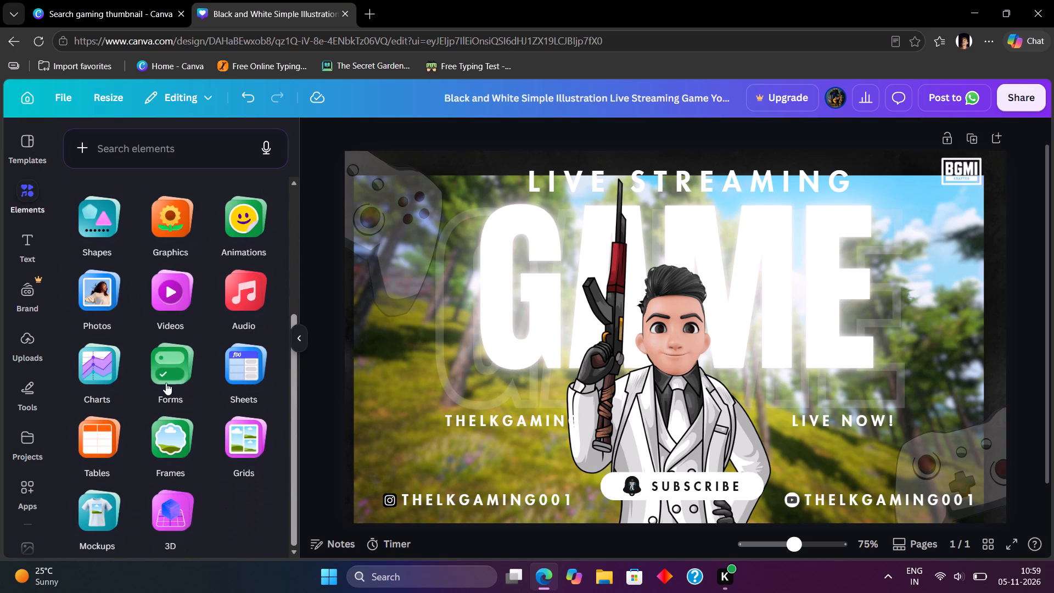
scroll(186, 403, up, 3)
scroll(186, 403, down, 3)
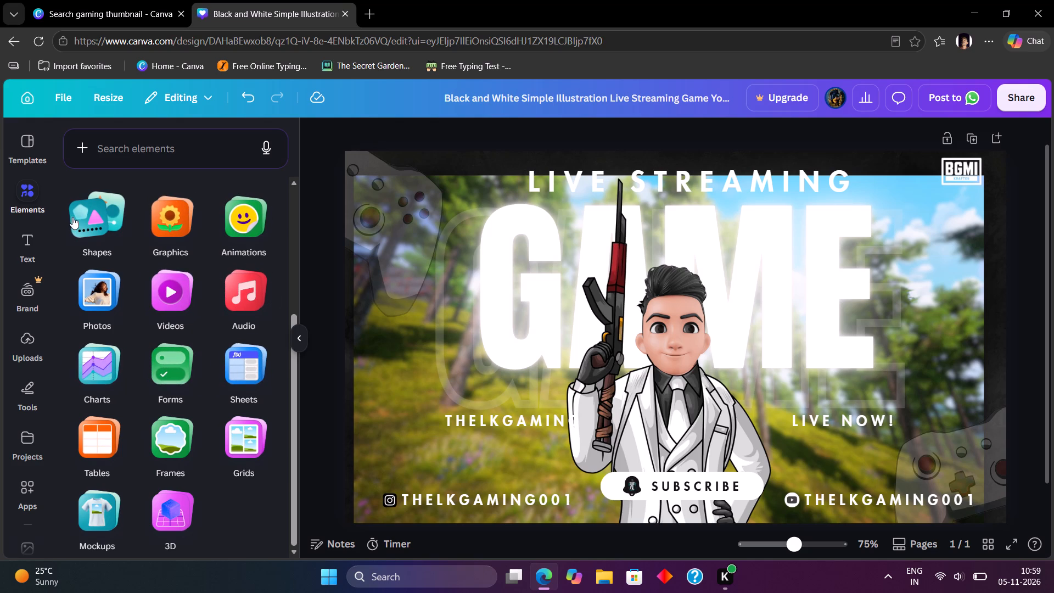
click(113, 216)
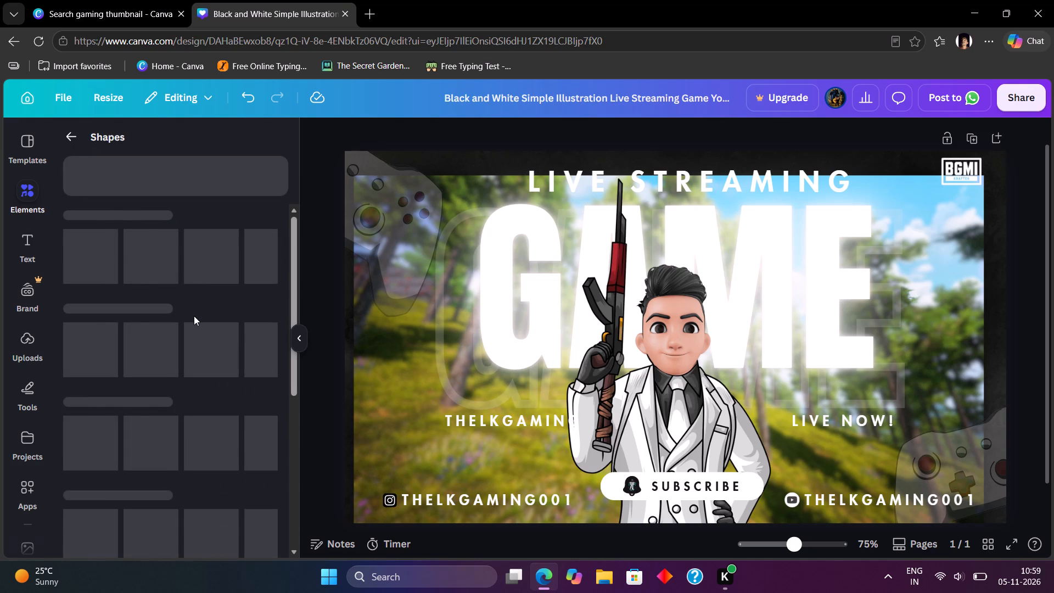
scroll(202, 343, down, 5)
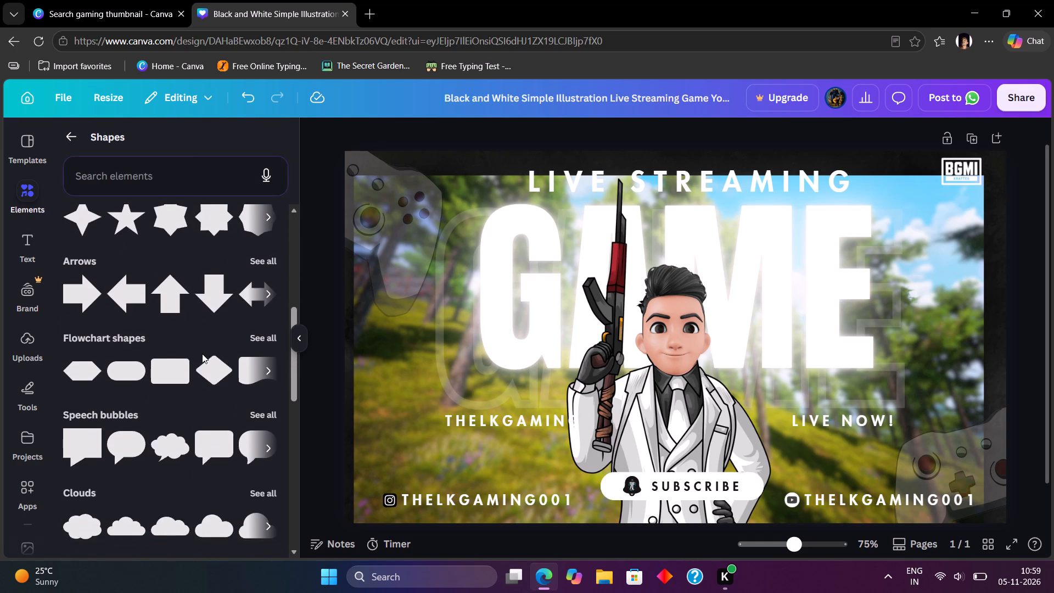
scroll(202, 352, down, 8)
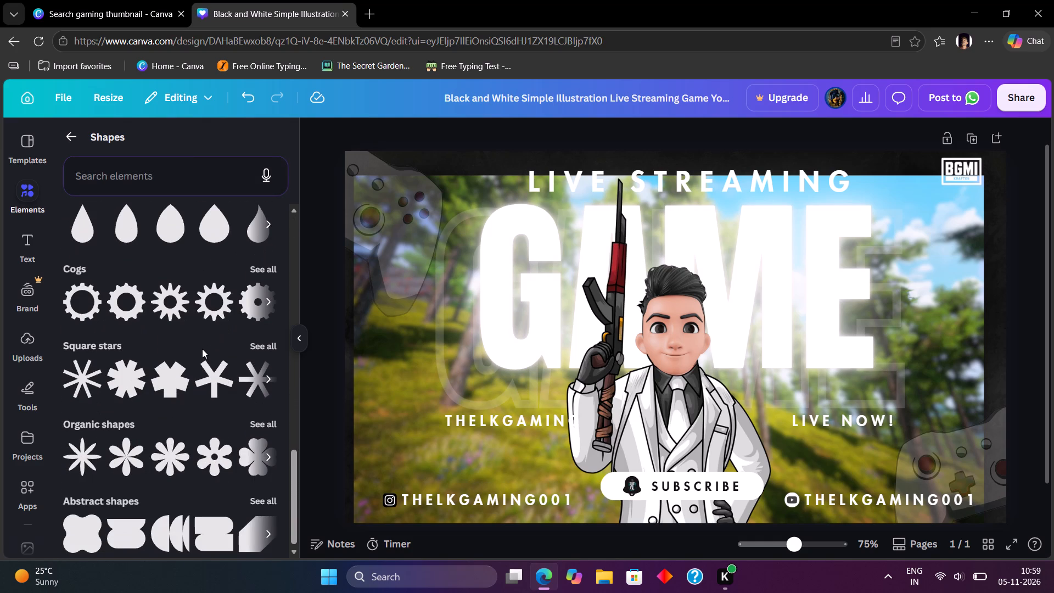
scroll(202, 348, down, 7)
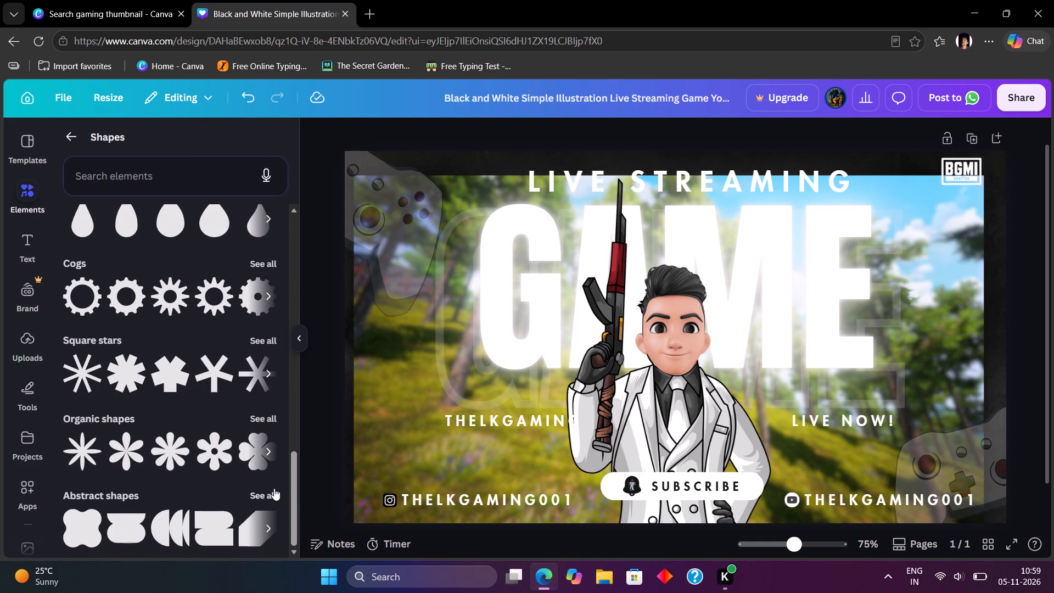
click(269, 497)
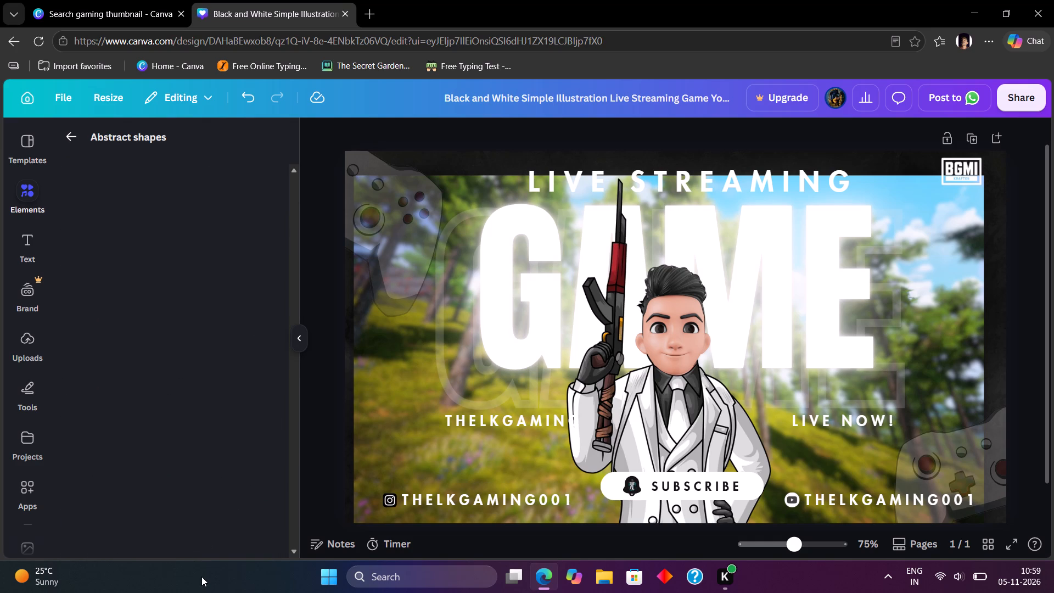
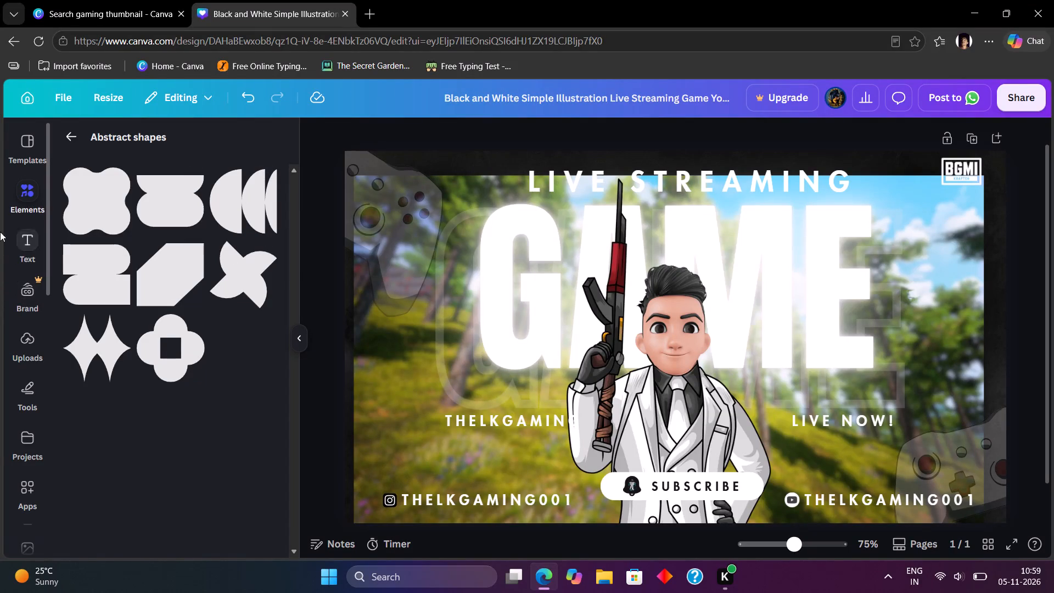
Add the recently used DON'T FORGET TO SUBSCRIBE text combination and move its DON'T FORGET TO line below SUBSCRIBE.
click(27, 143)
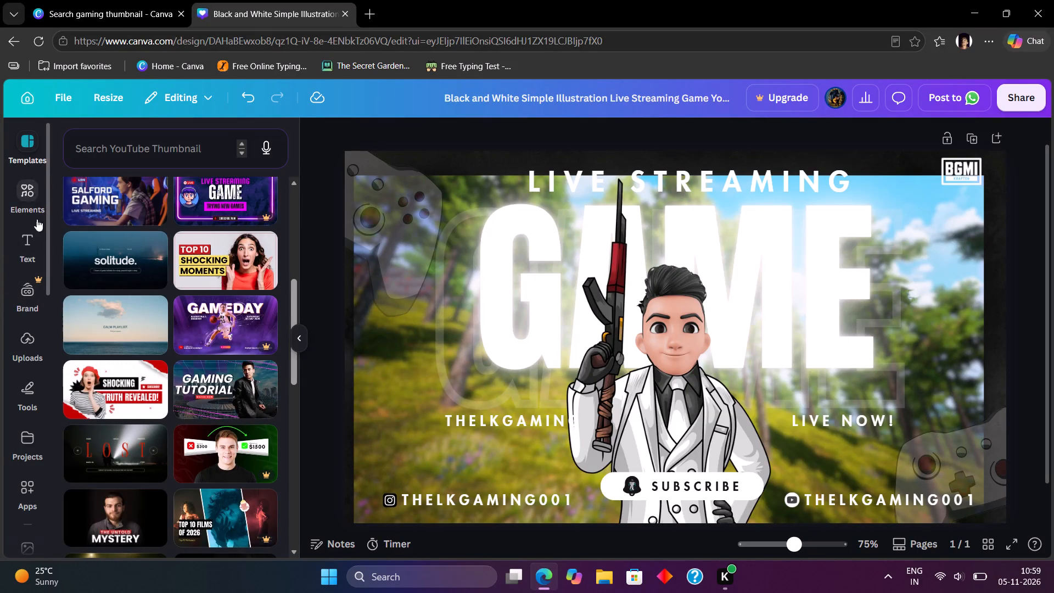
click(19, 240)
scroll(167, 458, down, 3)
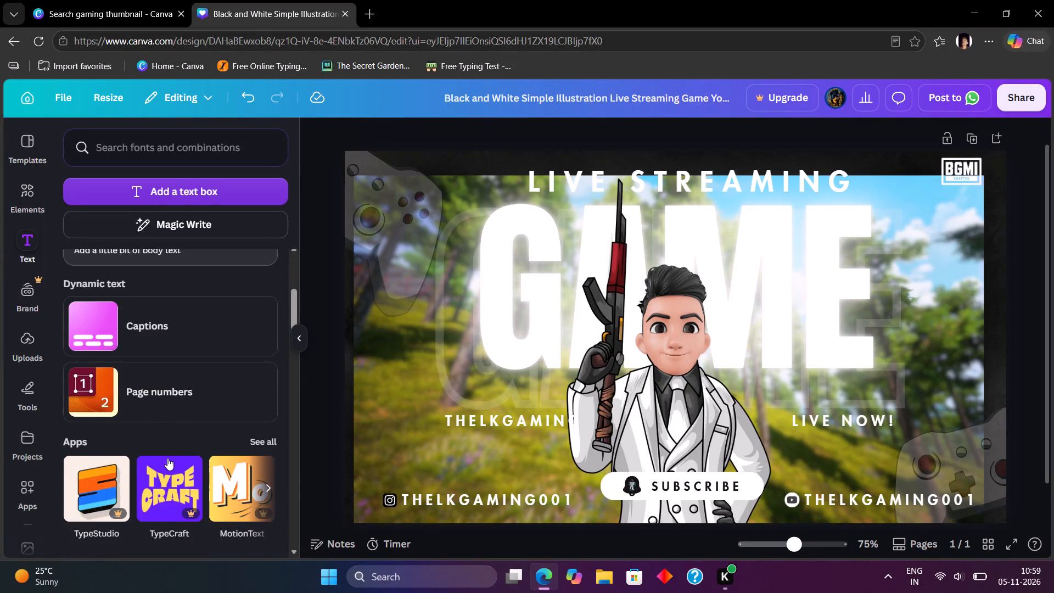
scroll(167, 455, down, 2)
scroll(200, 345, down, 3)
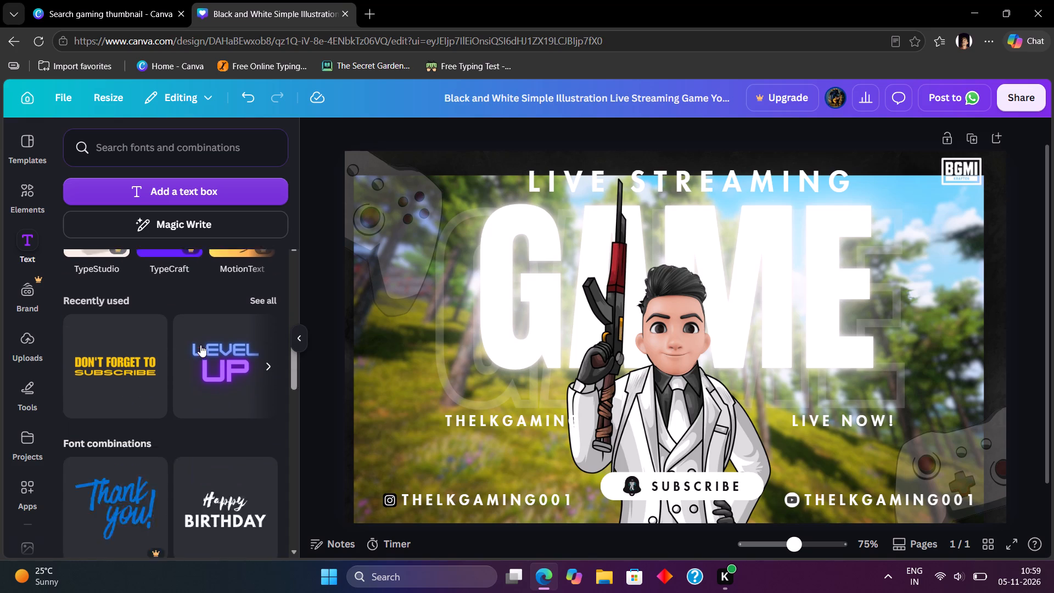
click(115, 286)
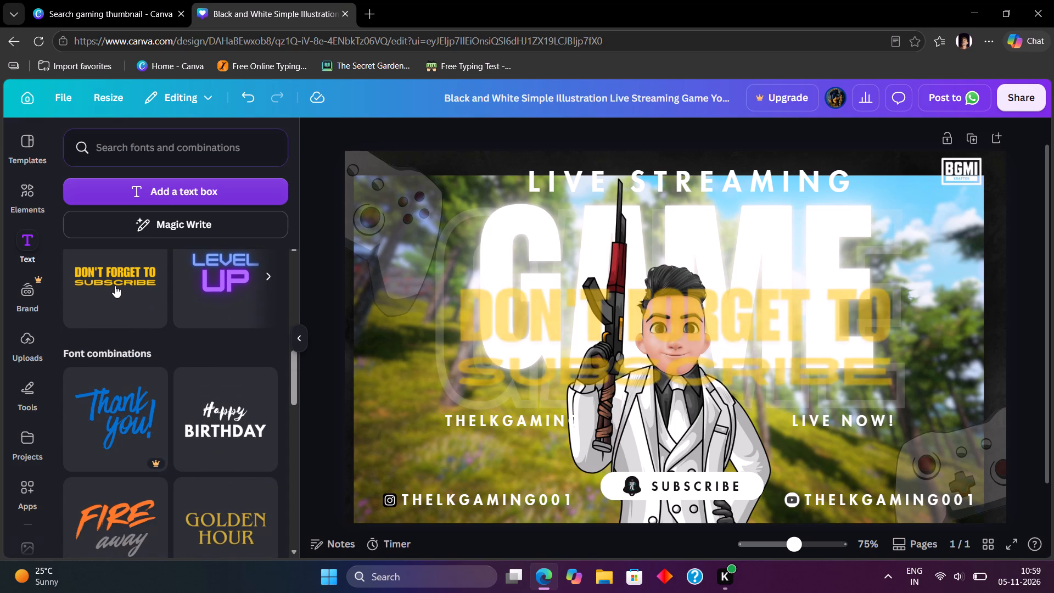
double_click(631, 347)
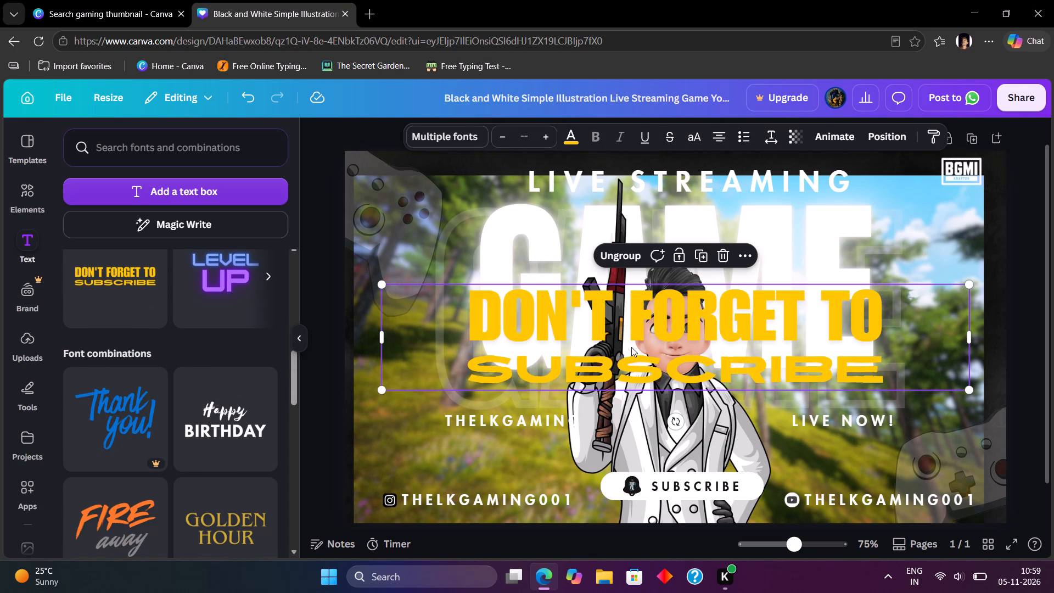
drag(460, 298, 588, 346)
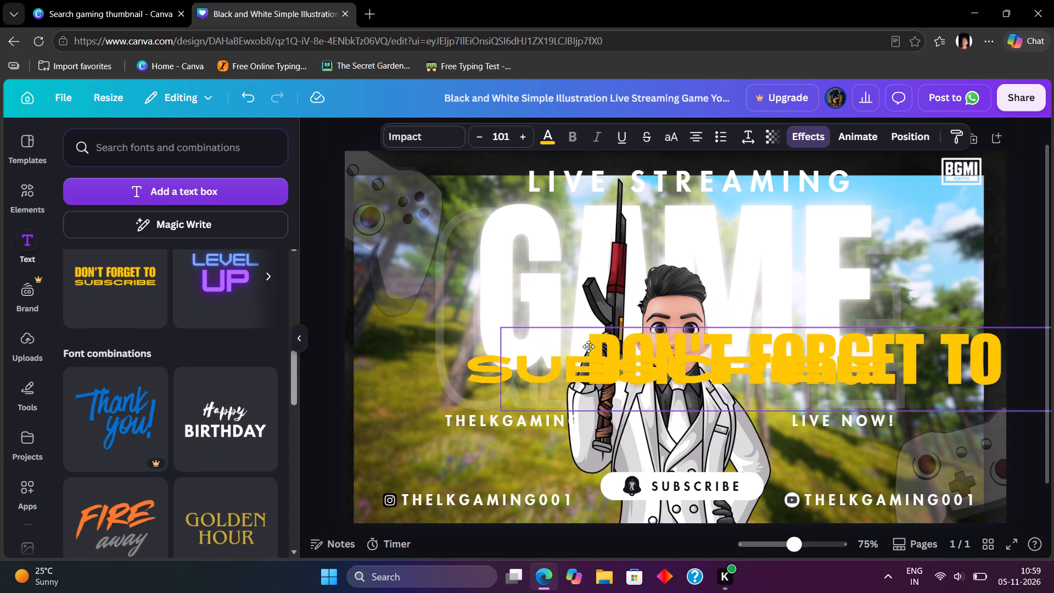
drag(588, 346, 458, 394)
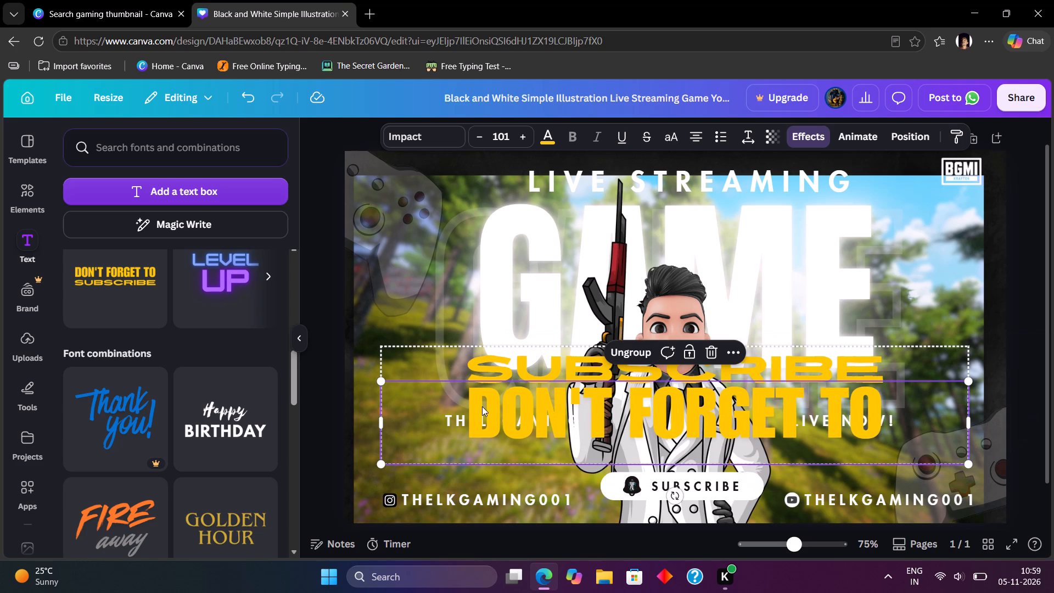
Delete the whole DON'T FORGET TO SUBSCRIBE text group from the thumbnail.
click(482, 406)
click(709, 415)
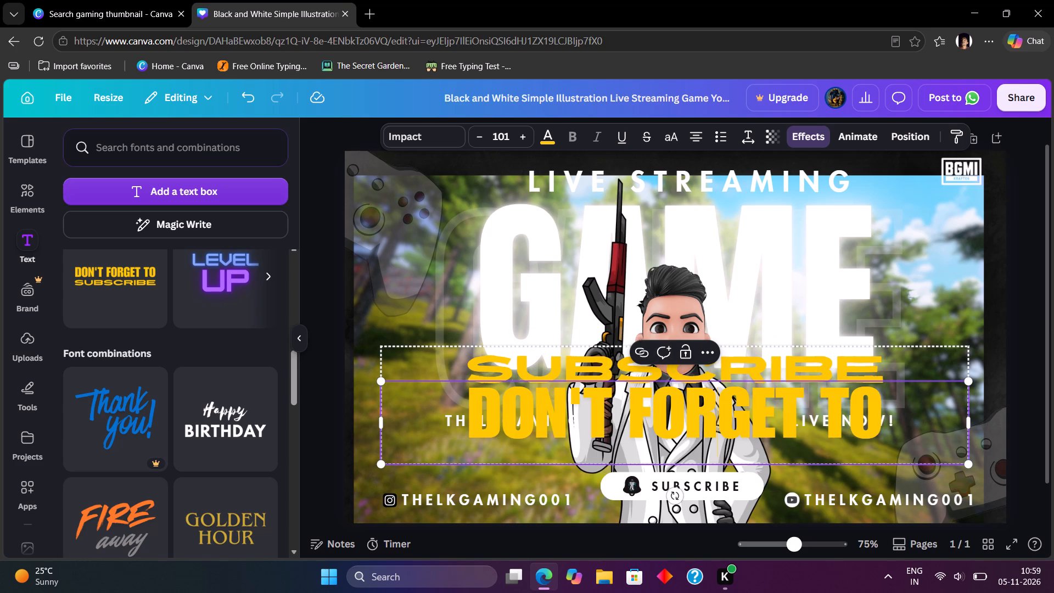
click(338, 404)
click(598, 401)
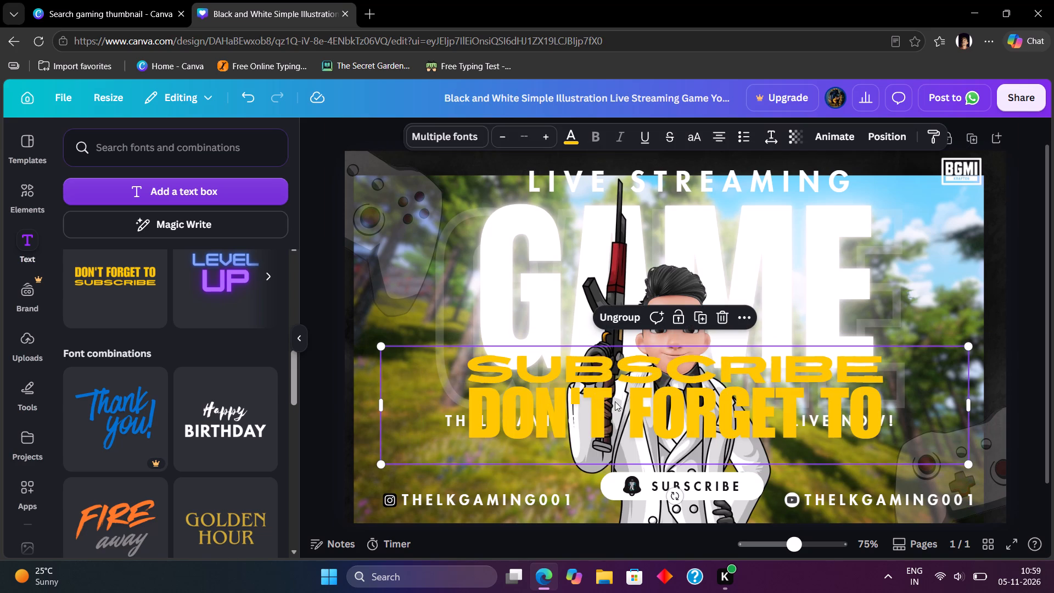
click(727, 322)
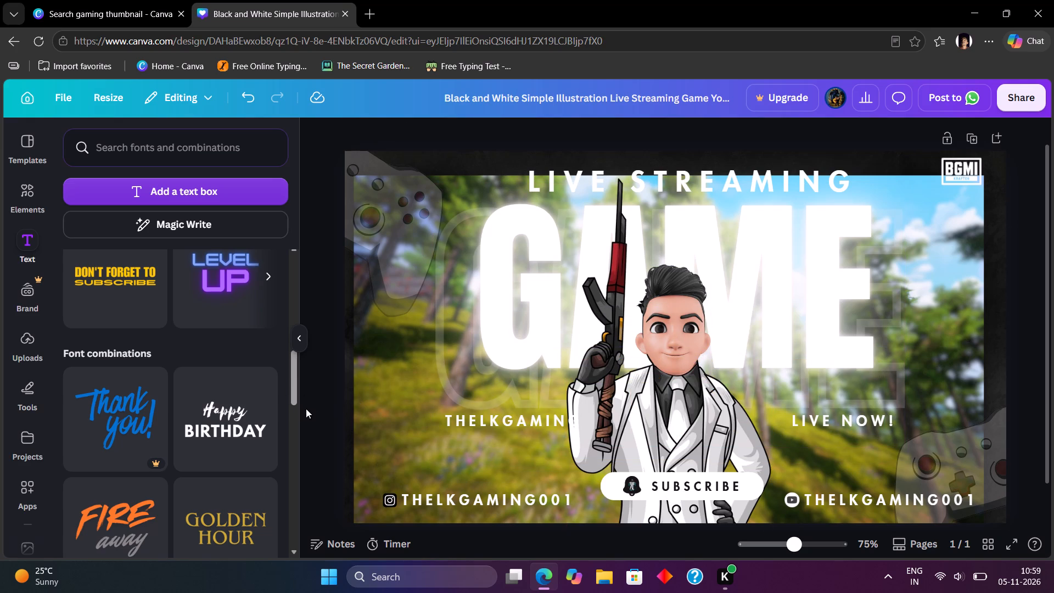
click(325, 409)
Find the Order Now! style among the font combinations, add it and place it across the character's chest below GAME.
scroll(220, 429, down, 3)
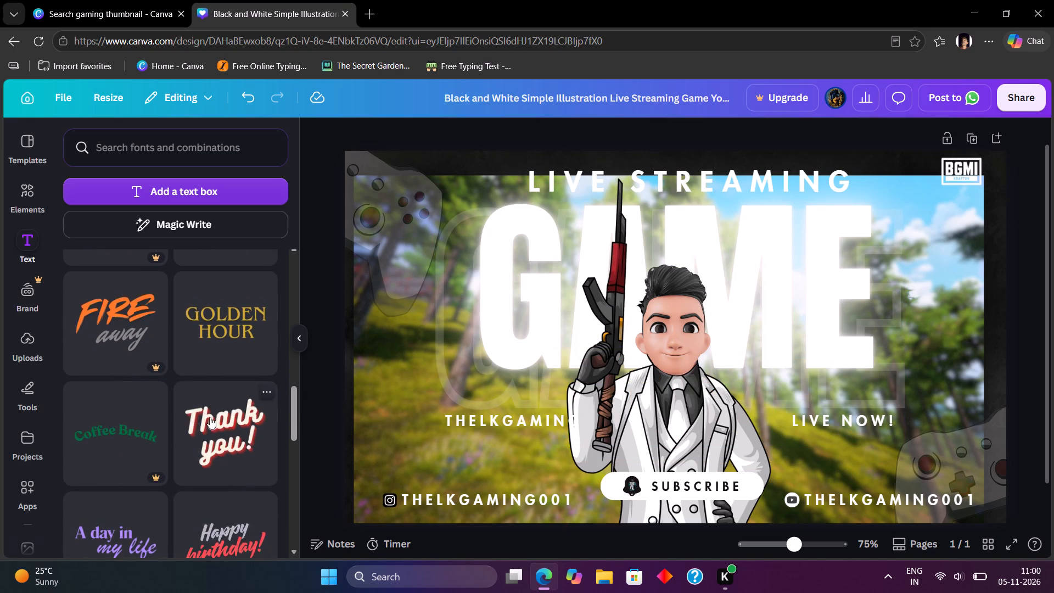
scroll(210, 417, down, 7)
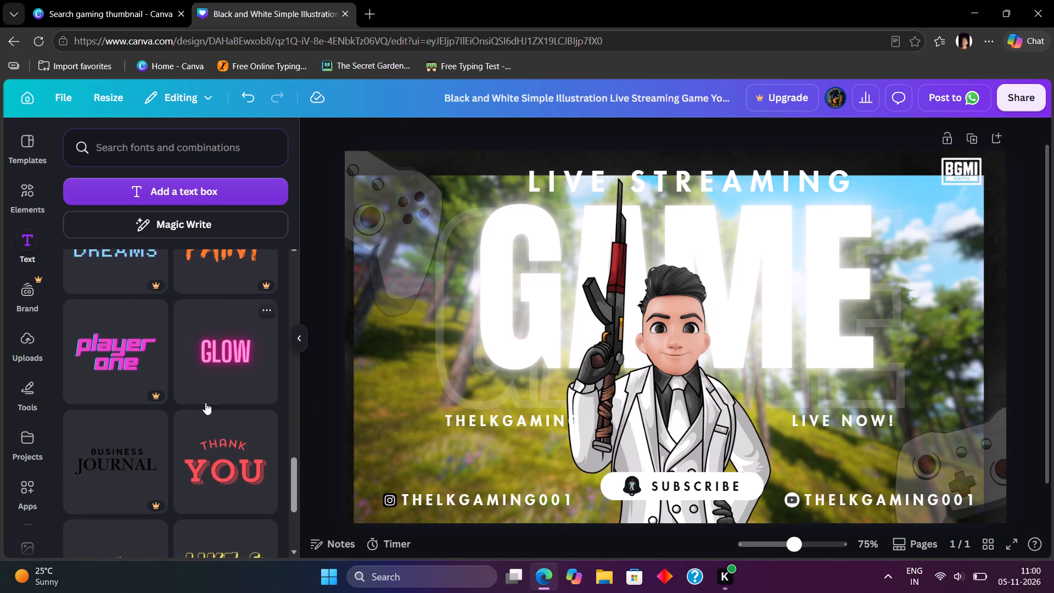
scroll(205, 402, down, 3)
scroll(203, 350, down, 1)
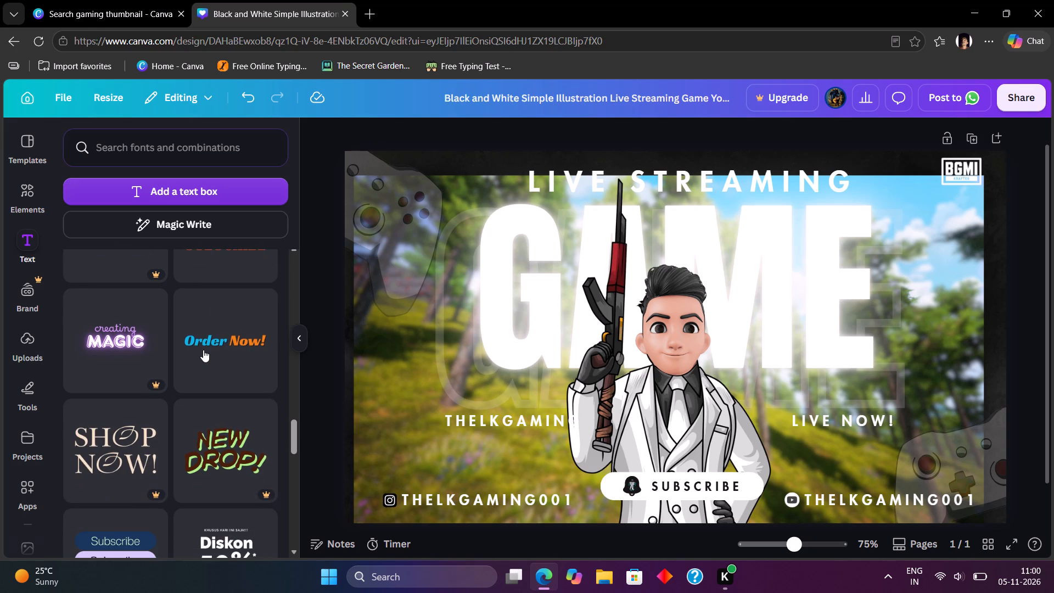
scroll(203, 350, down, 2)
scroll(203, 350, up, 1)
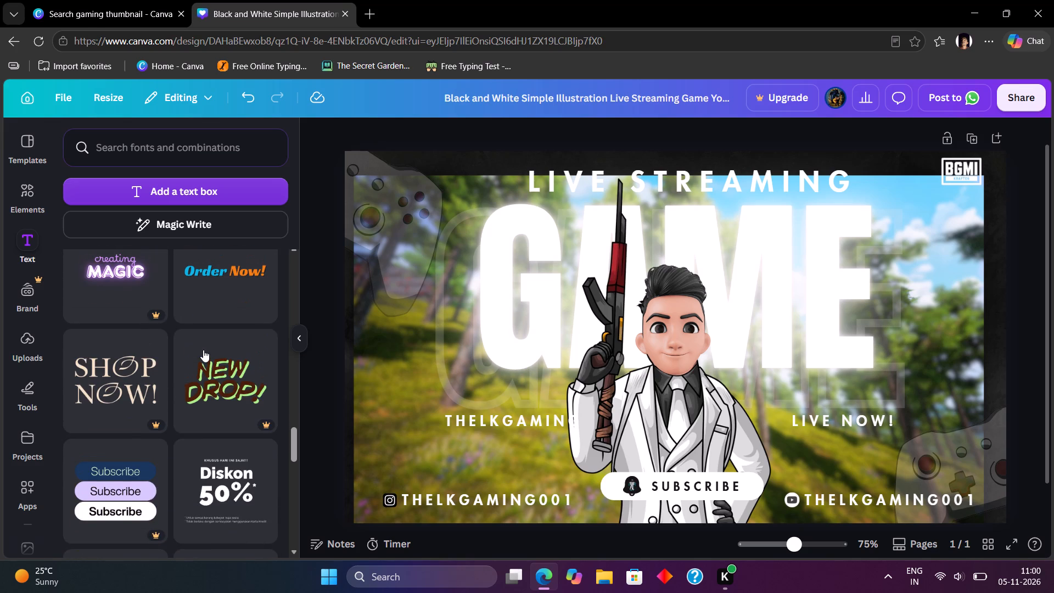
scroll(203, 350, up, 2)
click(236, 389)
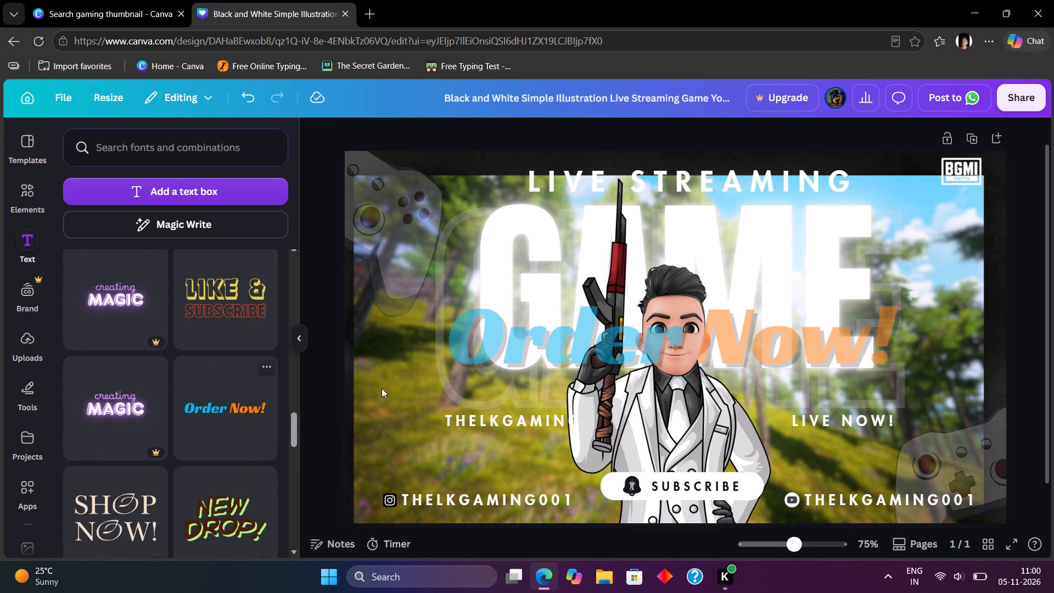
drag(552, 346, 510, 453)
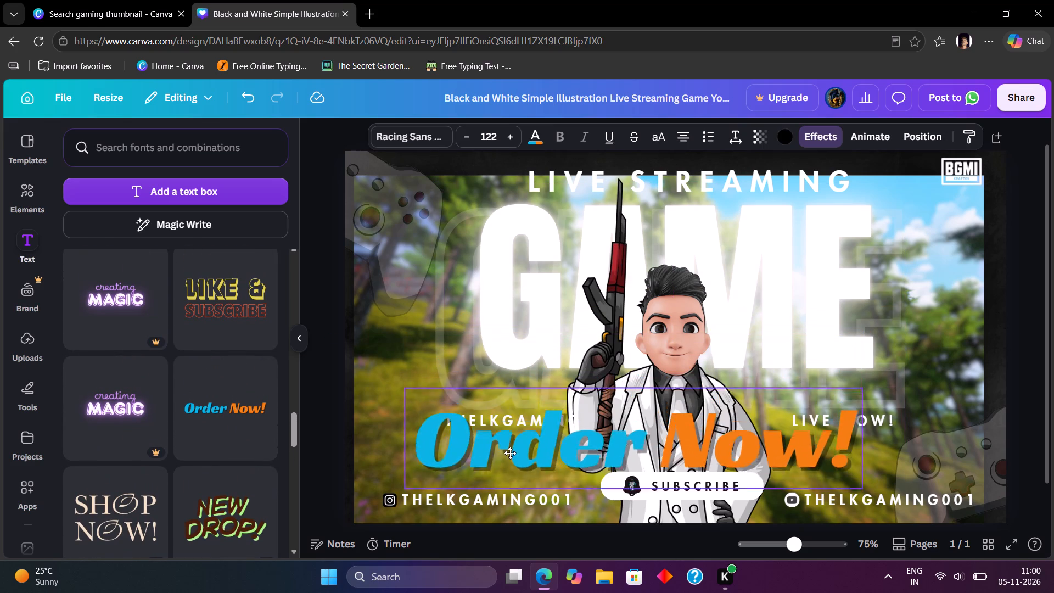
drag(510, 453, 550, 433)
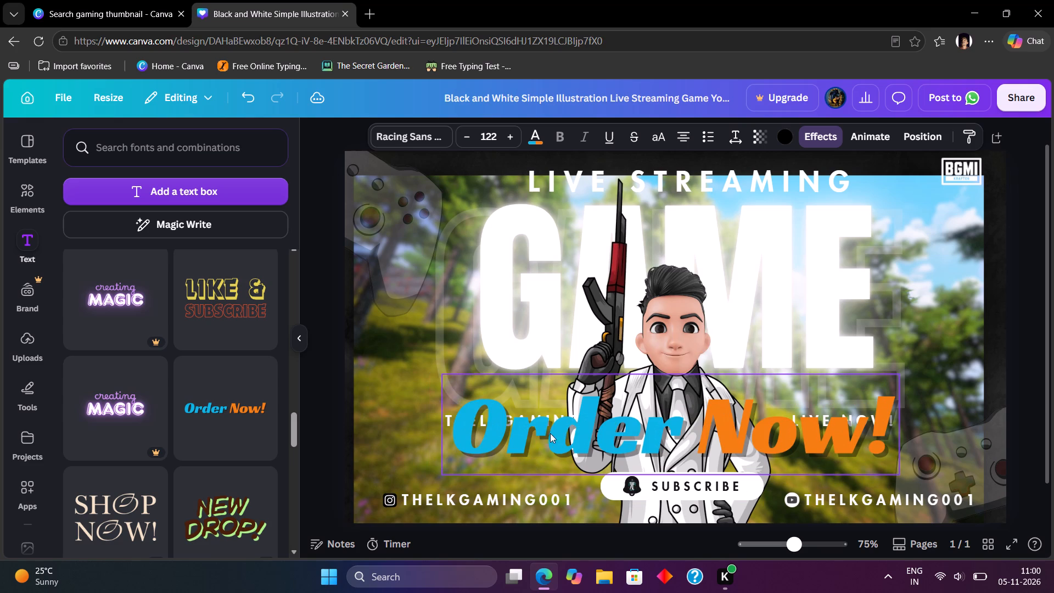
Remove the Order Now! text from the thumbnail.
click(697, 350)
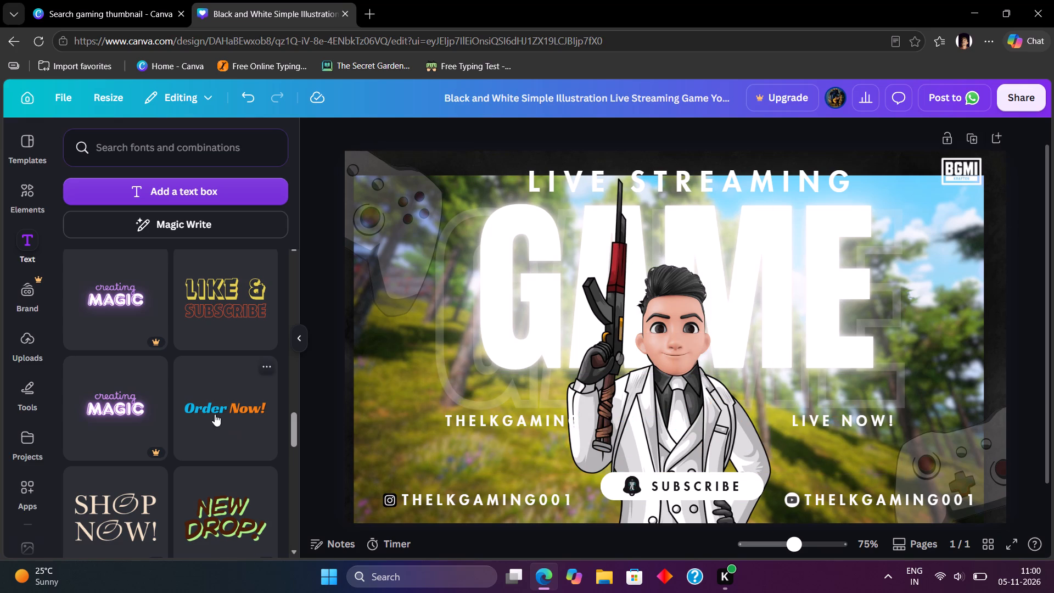
Add the LIKE & SUBSCRIBE font combination and move it down over the lower half of the thumbnail.
click(204, 305)
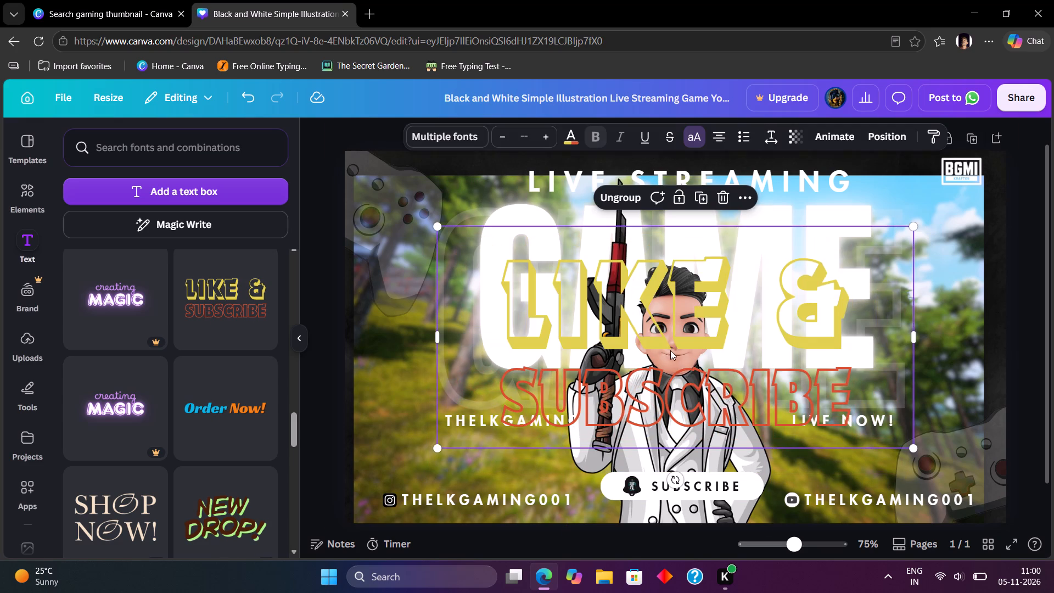
drag(680, 356, 655, 419)
drag(661, 389, 651, 421)
Replace the LIKE & wording in the yellow outlined line with THELKGAMING.
double_click(625, 400)
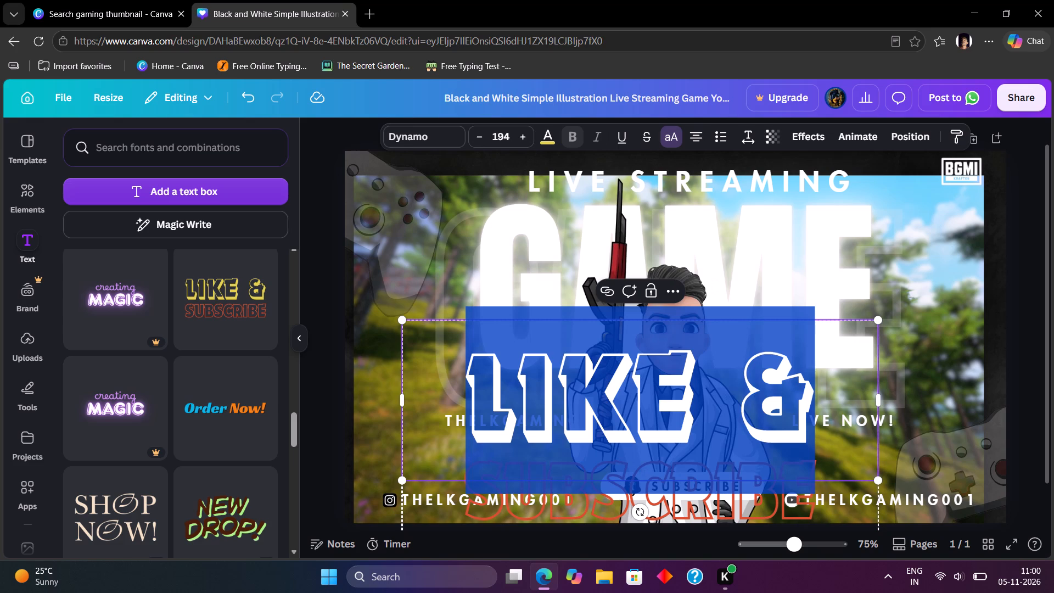
text(teh)
key(BackSpace)
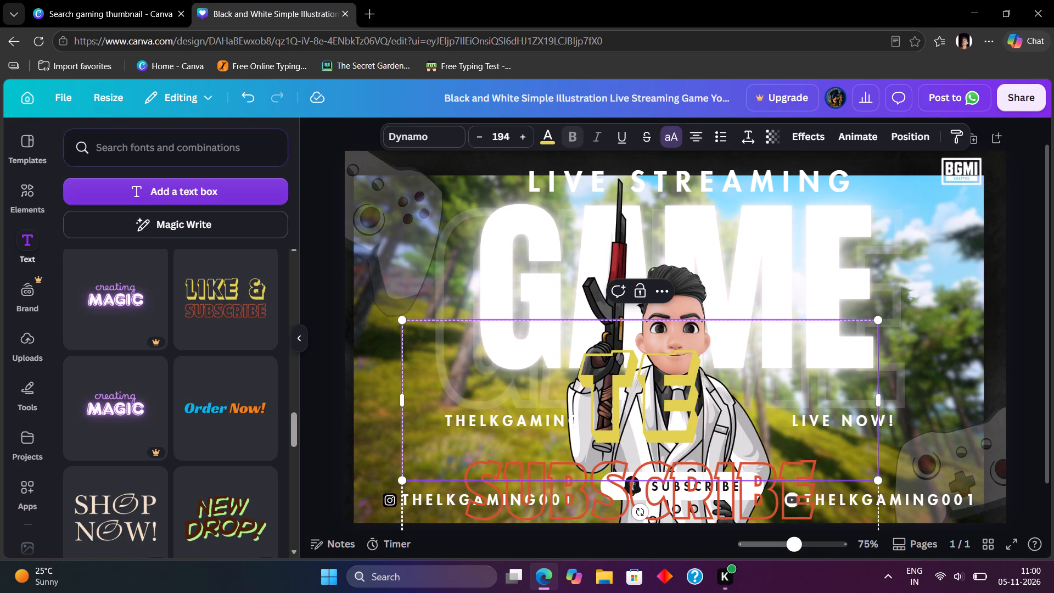
key(j)
key(BackSpace)
key(BackSpace)
text(helk)
key(space)
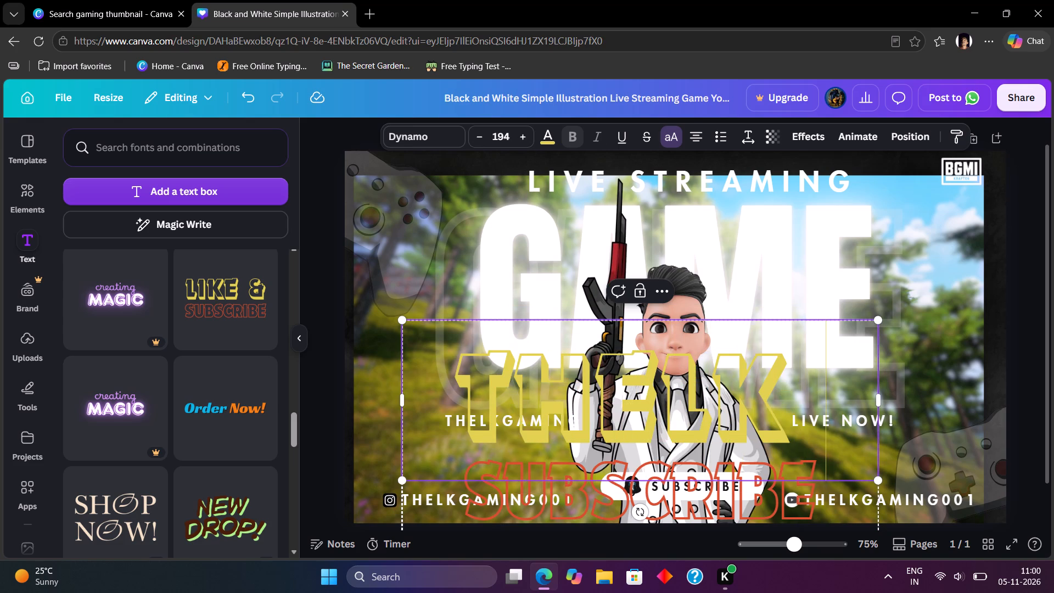
key(BackSpace)
text(ga)
text(min)
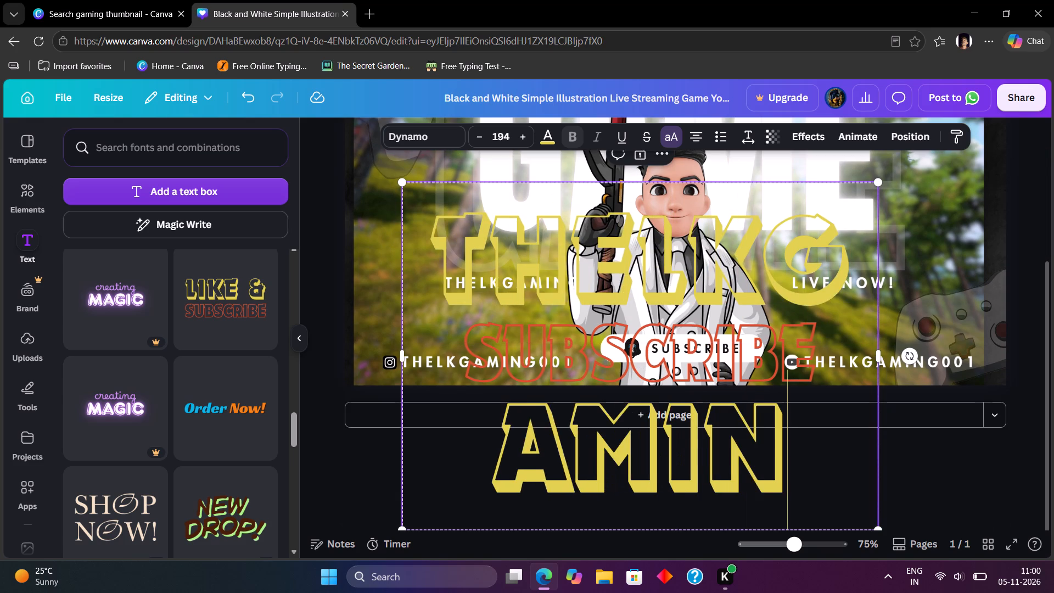
key(g)
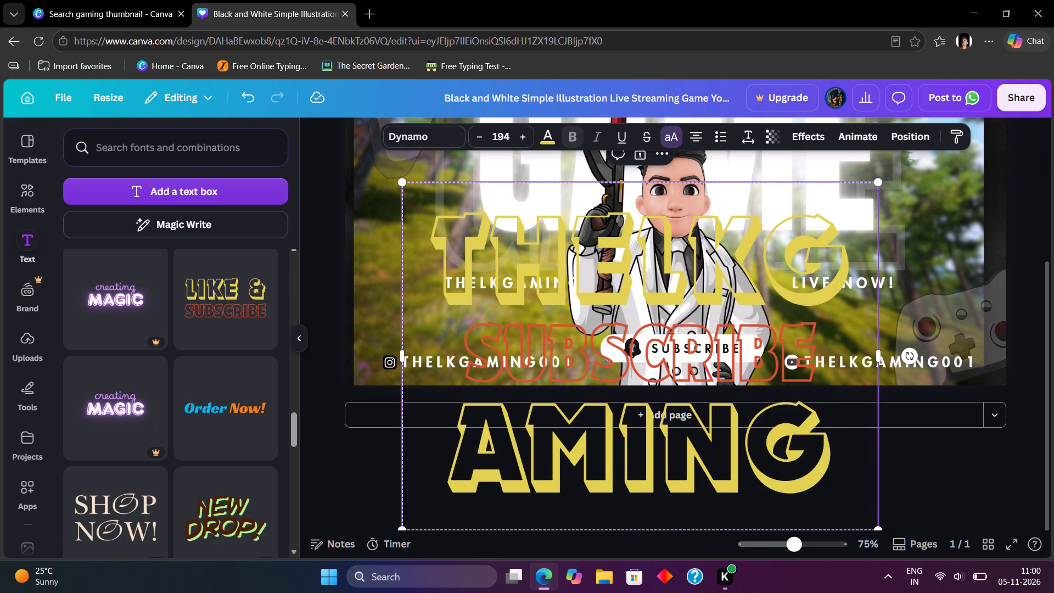
Widen the THELKGAMING text box on both sides so that more of the name fits on its first line.
drag(884, 364, 916, 359)
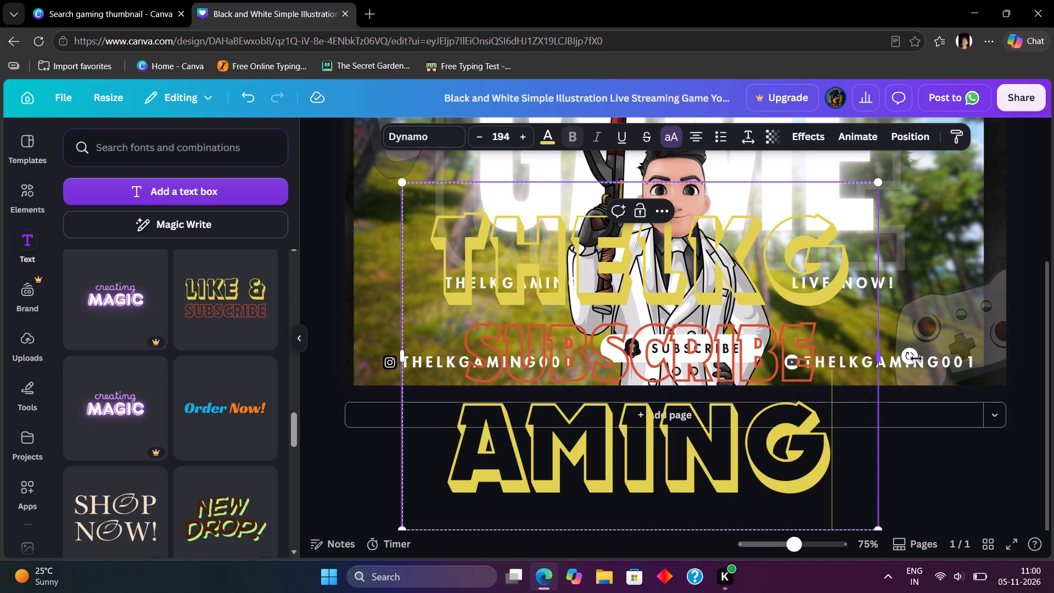
drag(916, 359, 1052, 370)
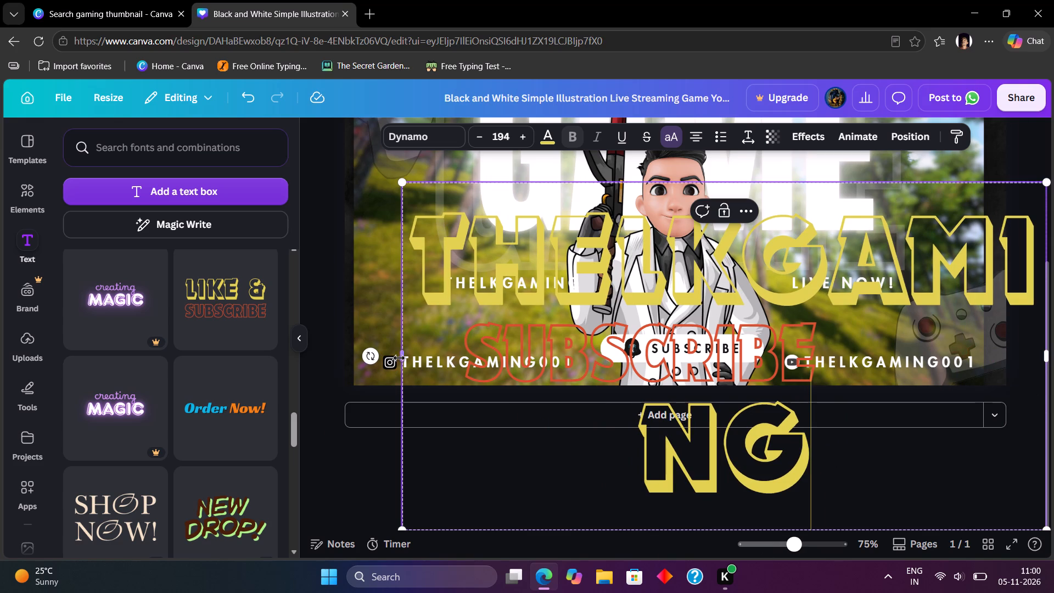
drag(401, 356, 259, 376)
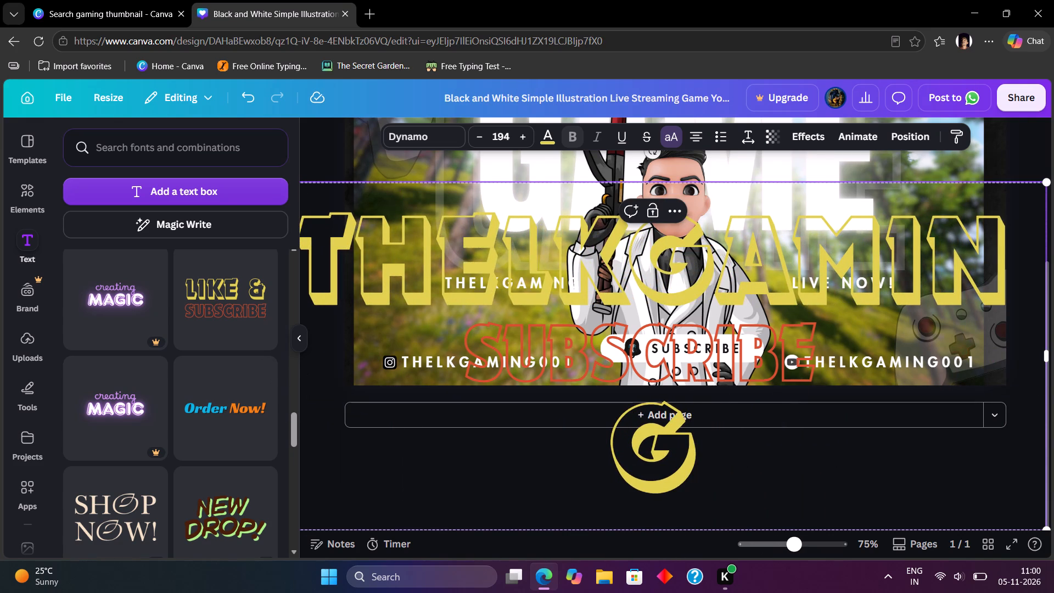
drag(455, 250, 665, 326)
click(499, 470)
click(495, 470)
Collapse the text library and shrink the THELKGAMING text proportionally to about font size 78.
click(301, 334)
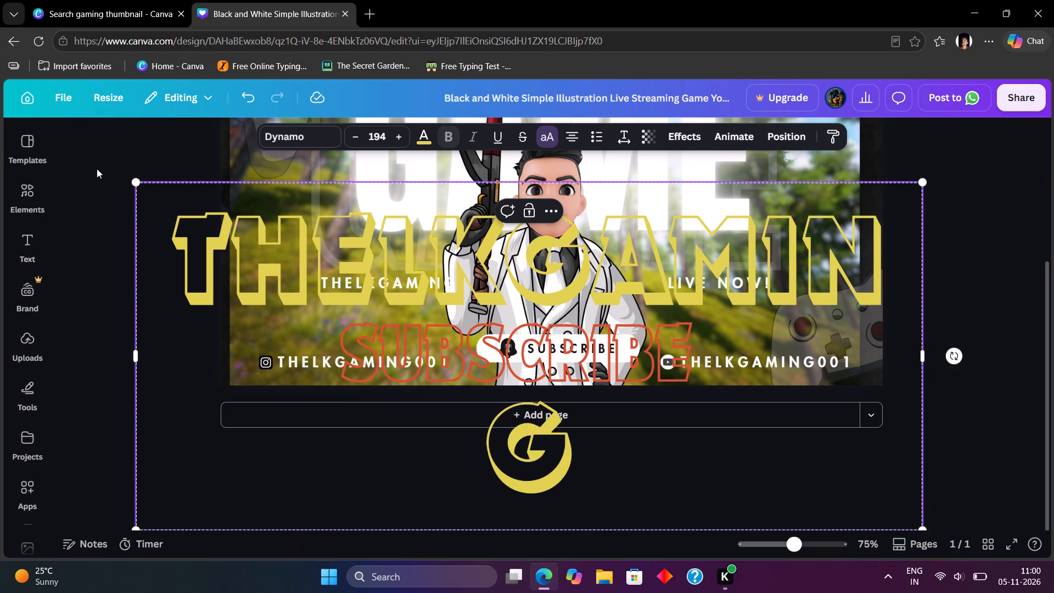
drag(134, 181, 593, 444)
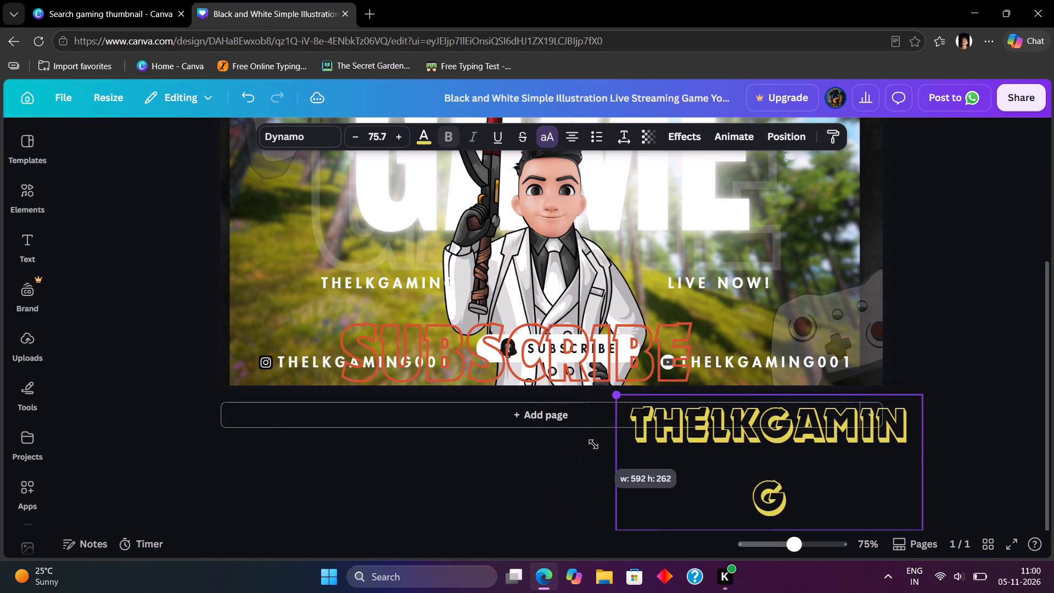
drag(593, 444, 585, 438)
Delete the red outlined SUBSCRIBE line of the added text combination.
click(452, 332)
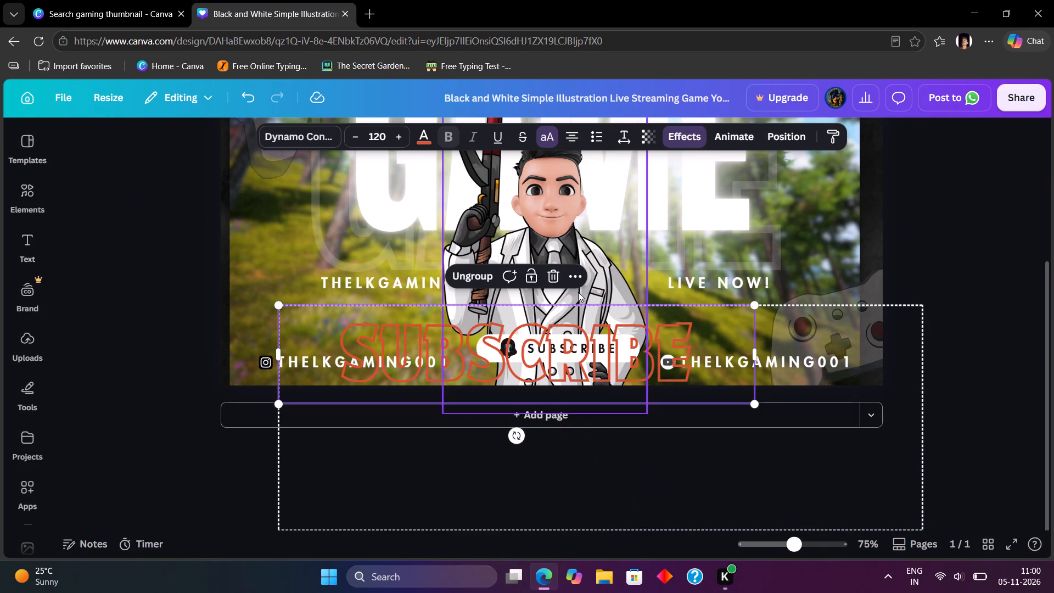
click(560, 279)
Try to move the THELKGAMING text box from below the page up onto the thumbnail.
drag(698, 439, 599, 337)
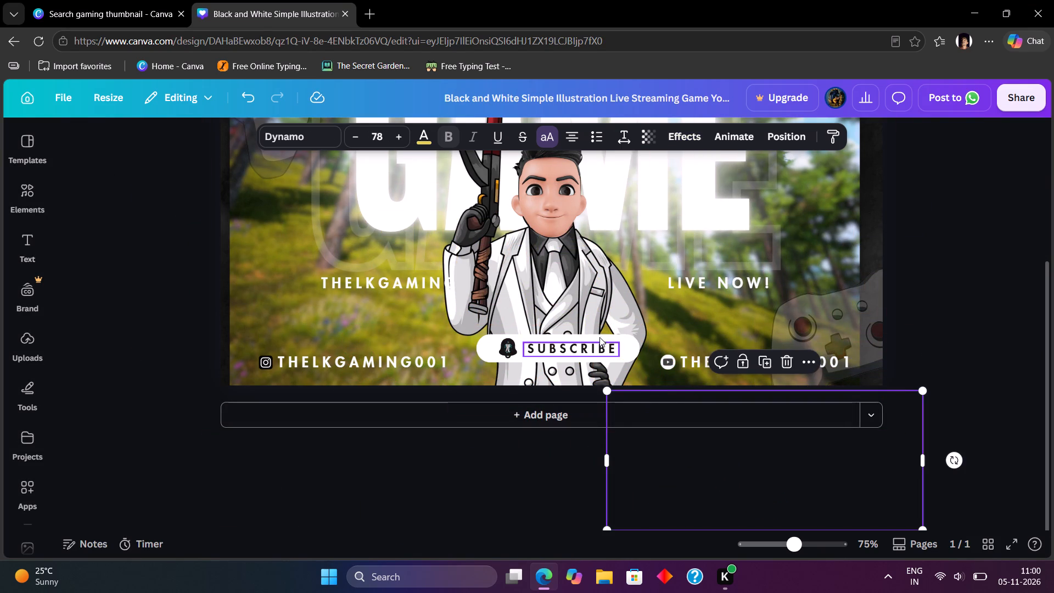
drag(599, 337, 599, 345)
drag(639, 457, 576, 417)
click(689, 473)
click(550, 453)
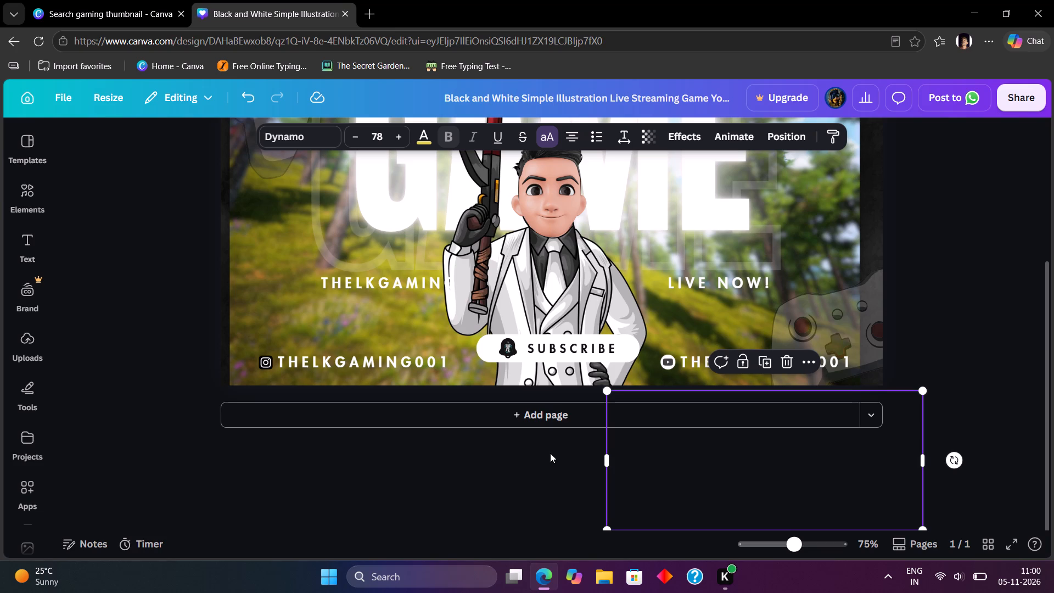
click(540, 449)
Enlarge the THELKGAMING text box proportionally until its first line overlaps the lower part of the thumbnail, and deselect it.
drag(606, 388, 319, 253)
click(192, 426)
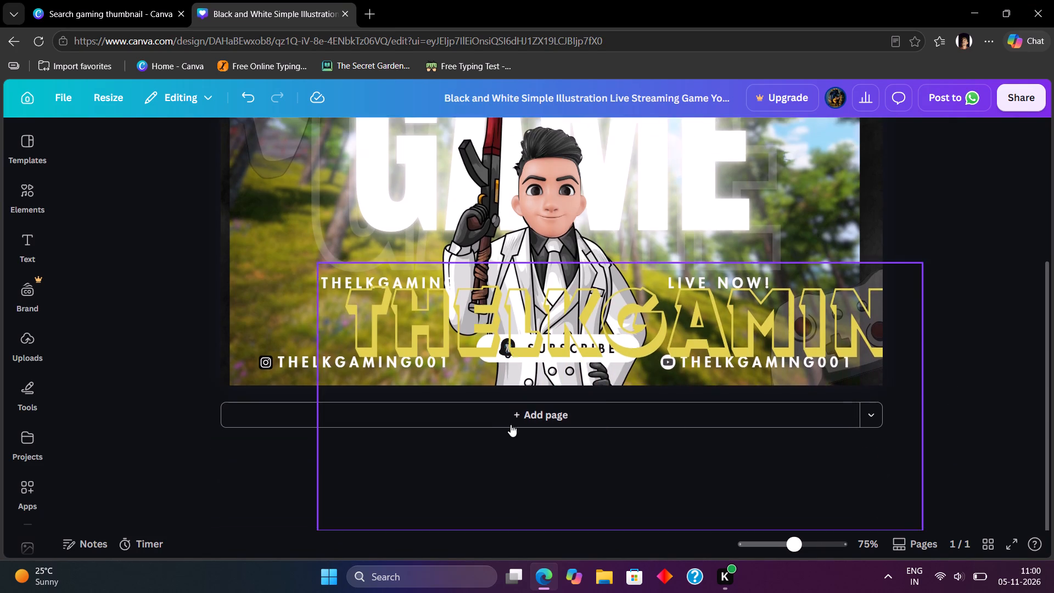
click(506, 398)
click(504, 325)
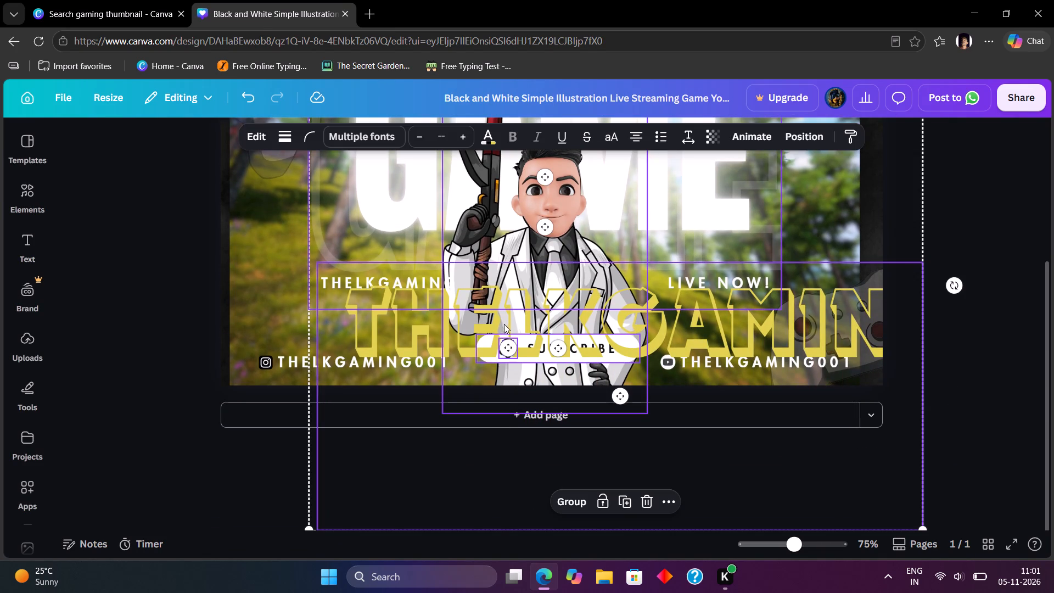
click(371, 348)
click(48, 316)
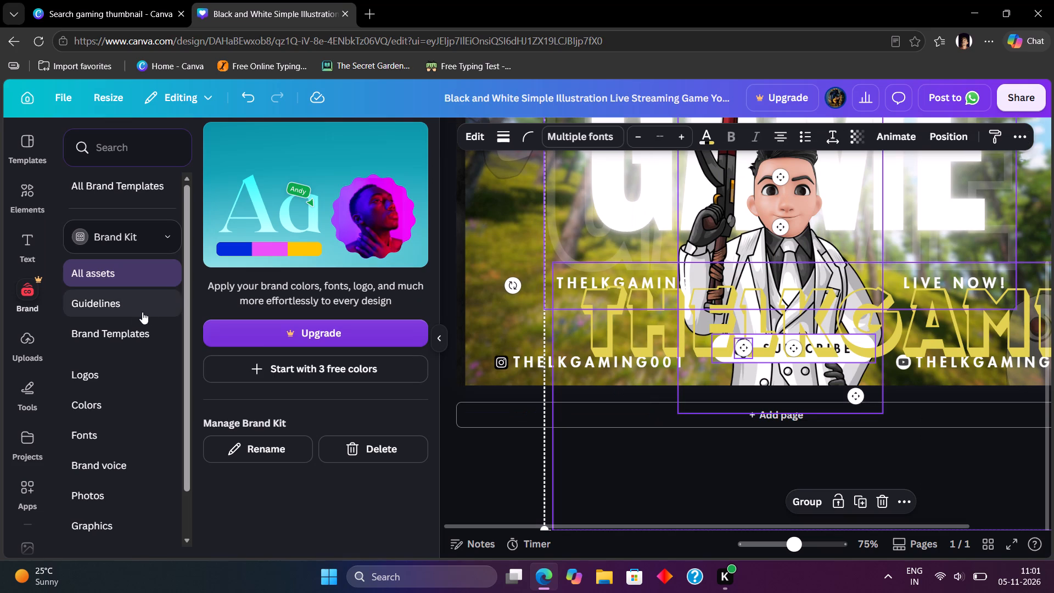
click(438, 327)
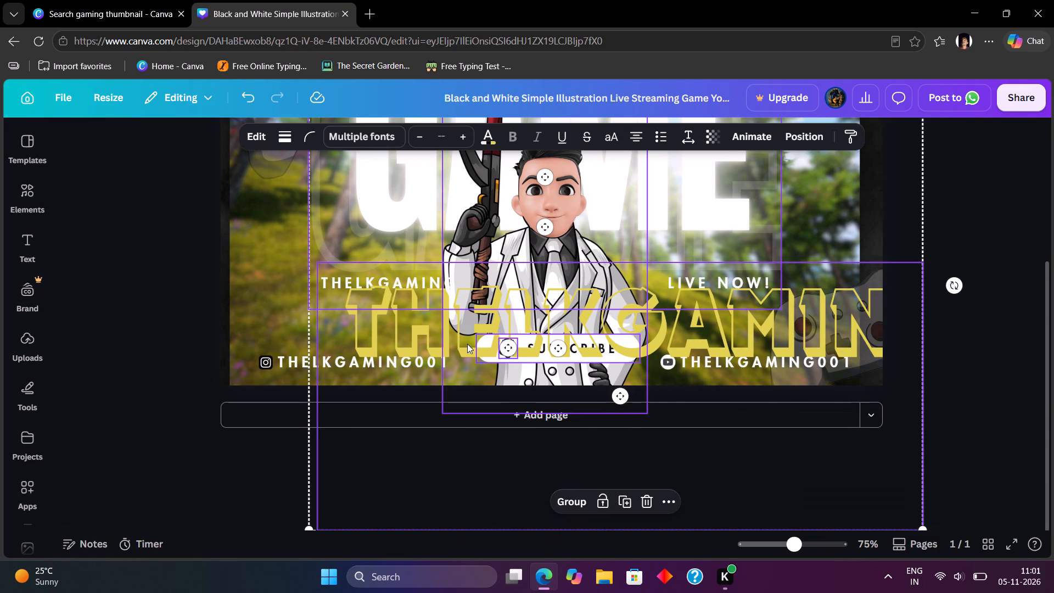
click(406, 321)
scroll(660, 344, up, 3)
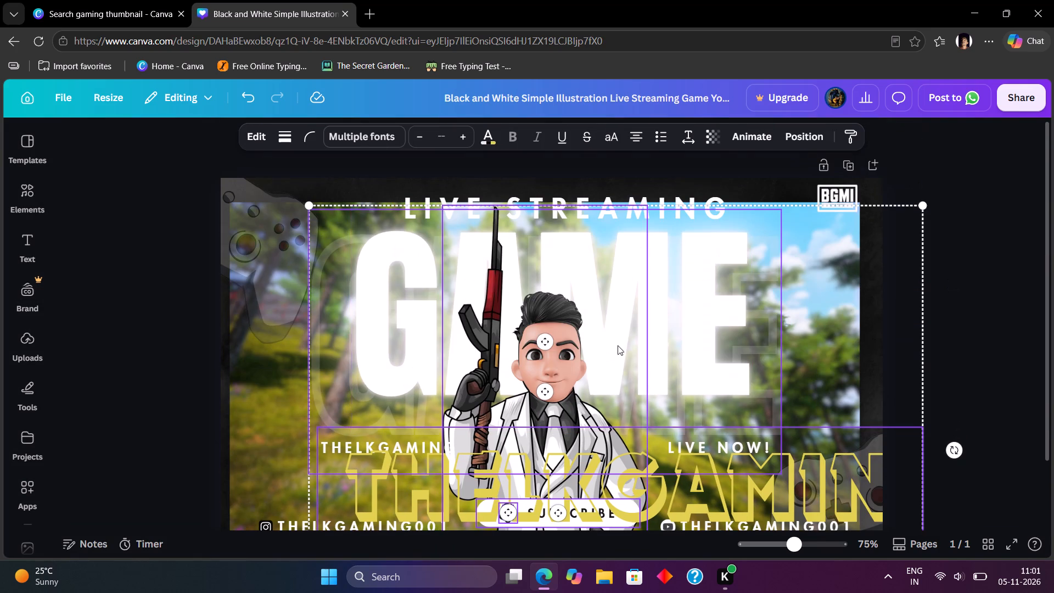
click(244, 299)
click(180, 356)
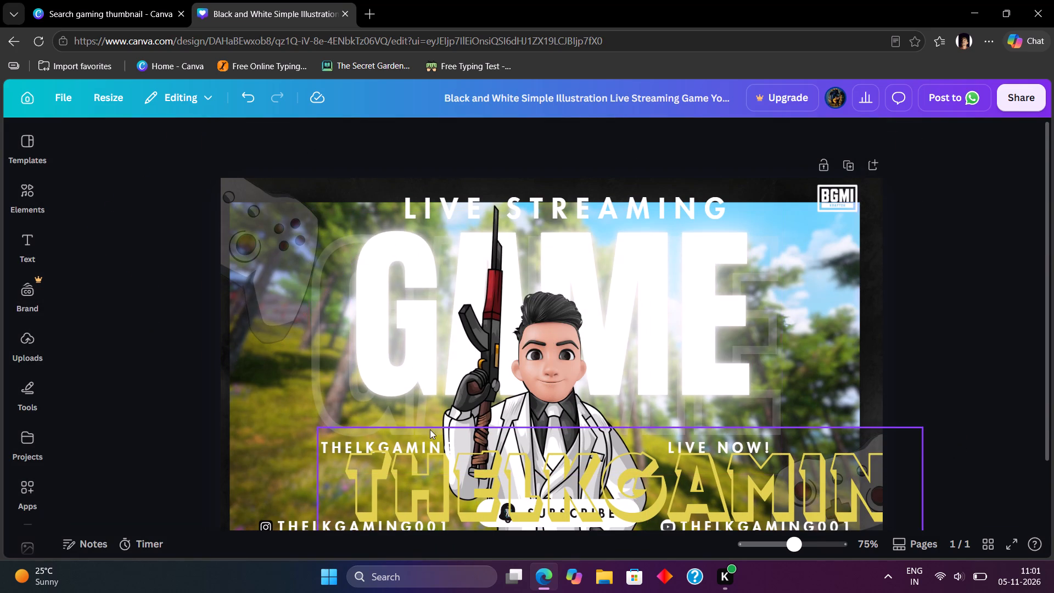
Move the yellow THELKGAMING text up over the GAME title and widen its box to about 1,333 so it fits on one line.
click(401, 485)
drag(397, 485, 293, 397)
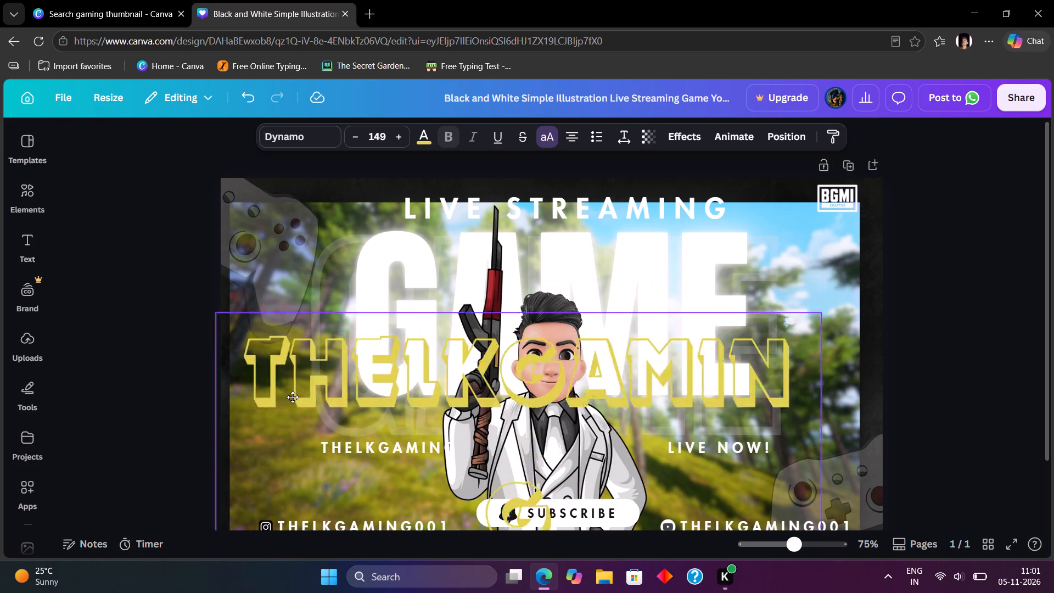
drag(293, 397, 272, 306)
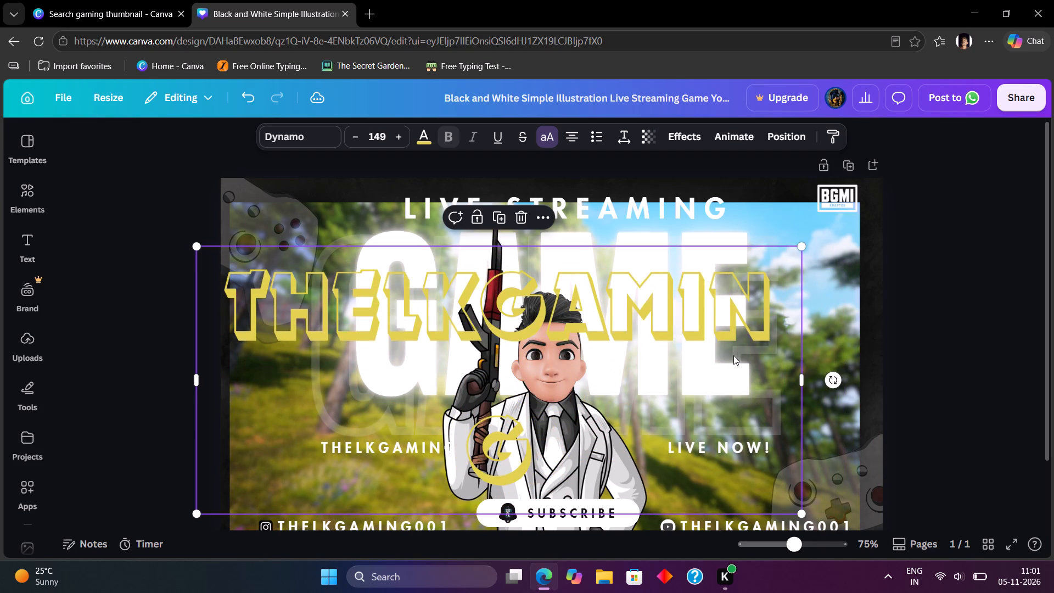
drag(803, 380, 888, 363)
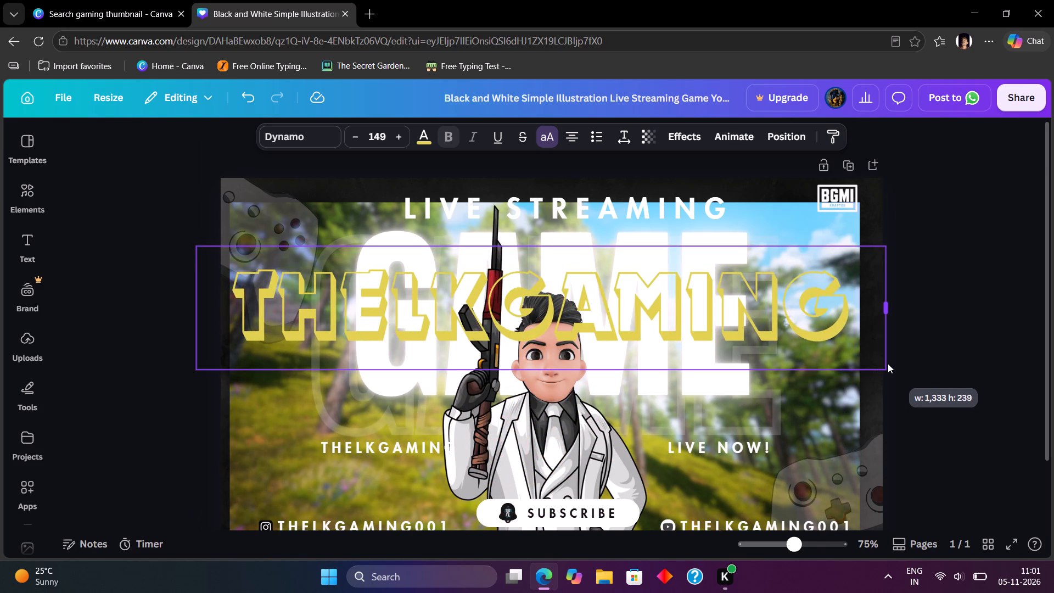
drag(888, 363, 887, 363)
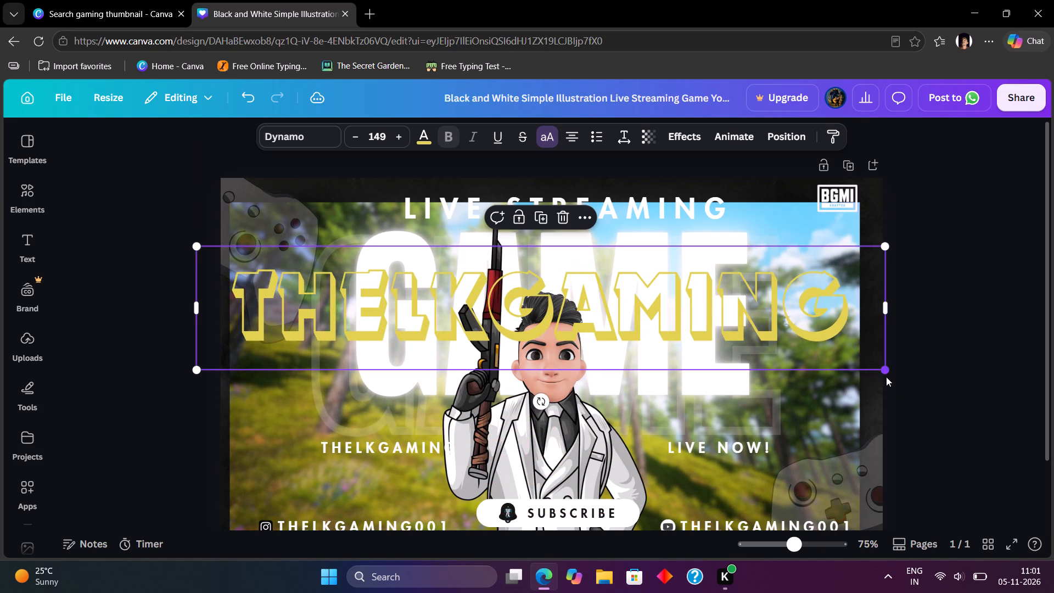
Shrink the one-line THELKGAMING text proportionally to about font size 45.6.
drag(885, 377, 788, 341)
drag(885, 368, 798, 350)
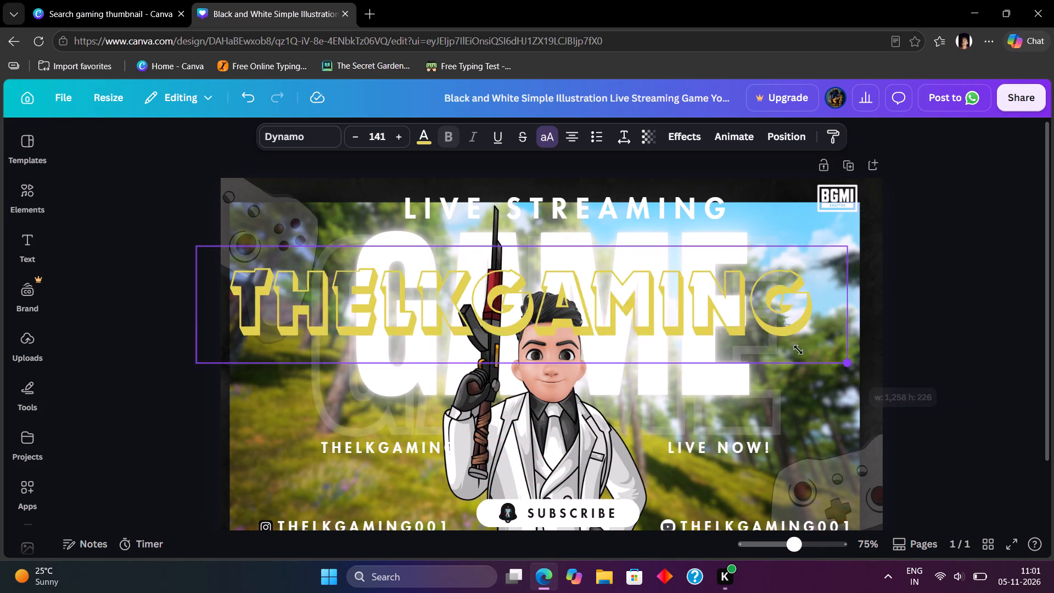
drag(798, 350, 408, 271)
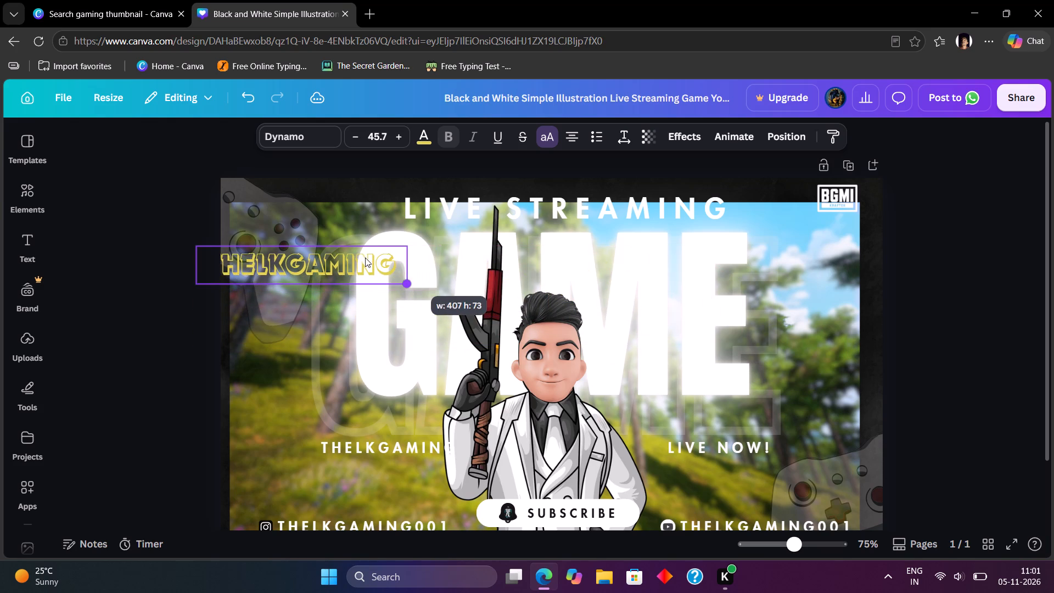
Move the small THELKGAMING text to the thumbnail's top edge, centred over the character and just above LIVE STREAMING.
drag(357, 264, 734, 326)
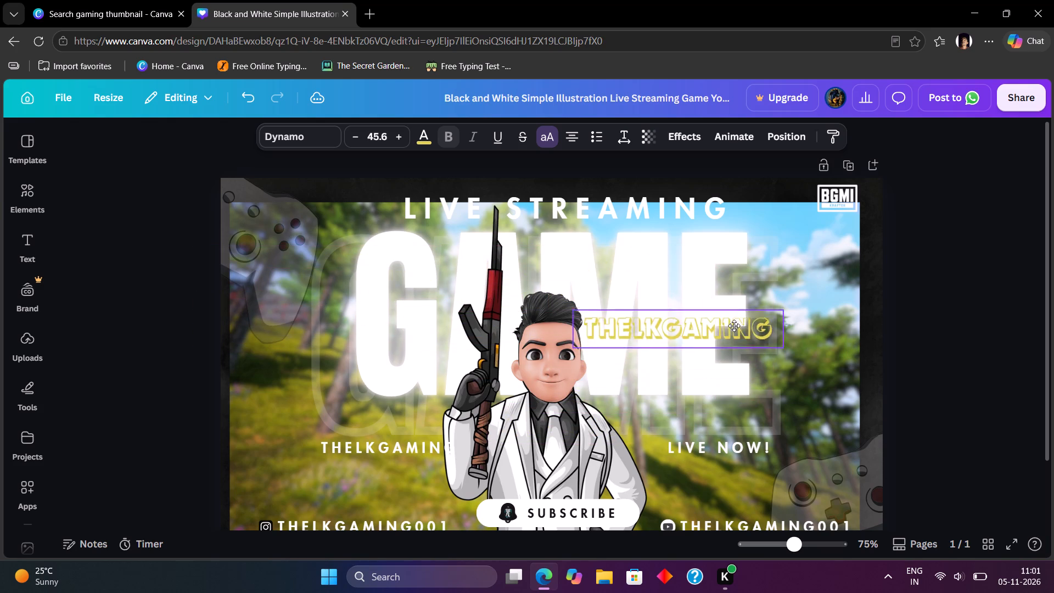
drag(734, 326, 598, 271)
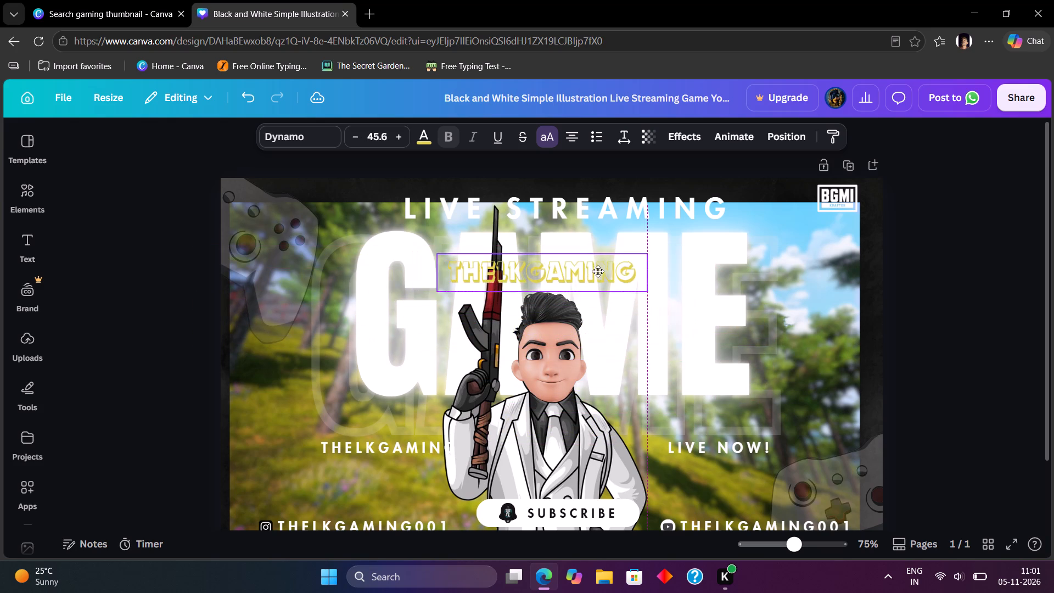
drag(598, 271, 603, 237)
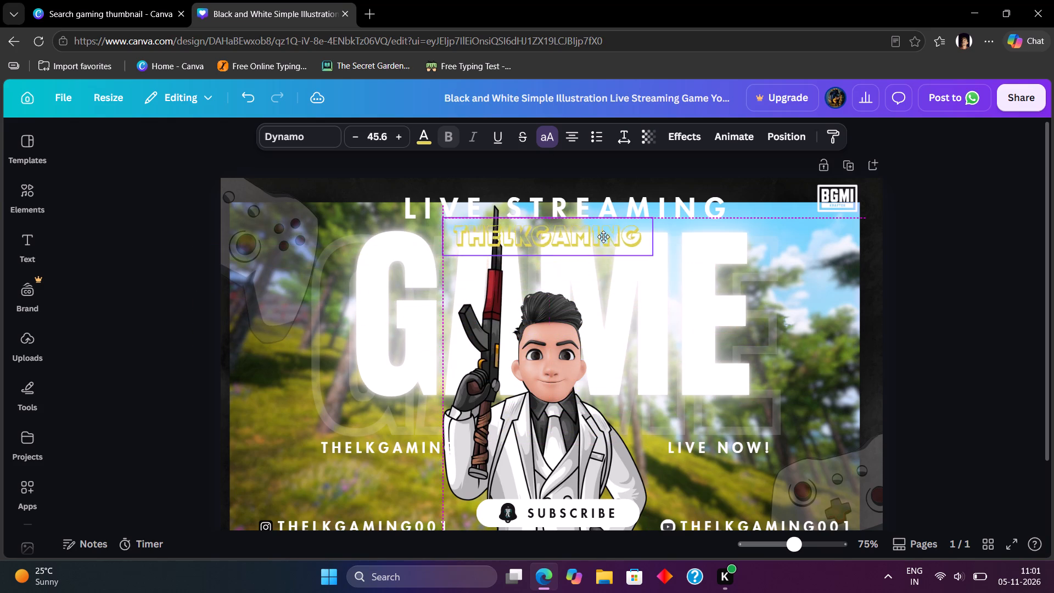
drag(603, 237, 803, 506)
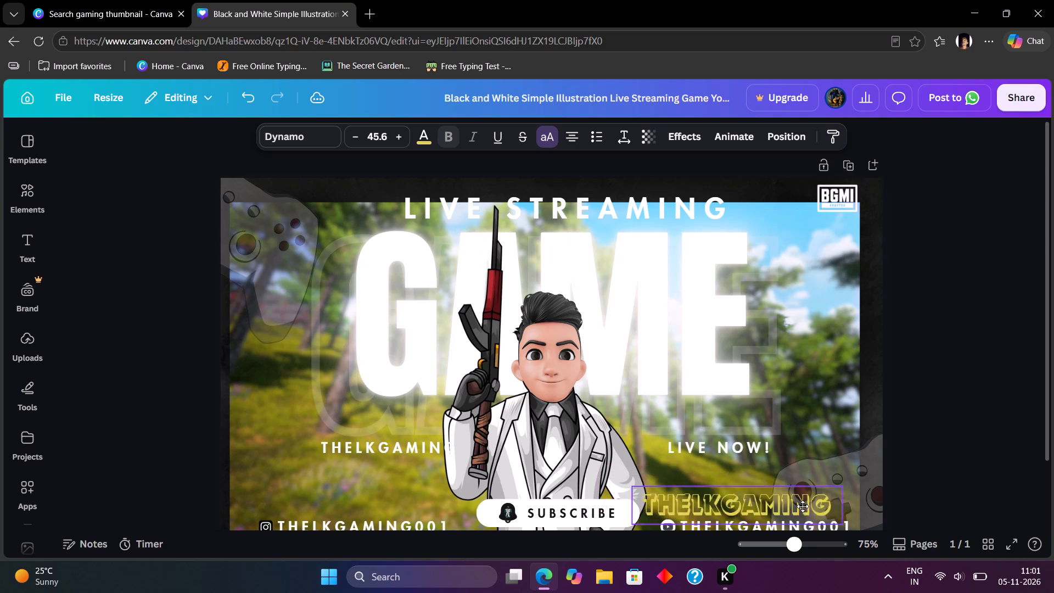
drag(803, 506, 425, 180)
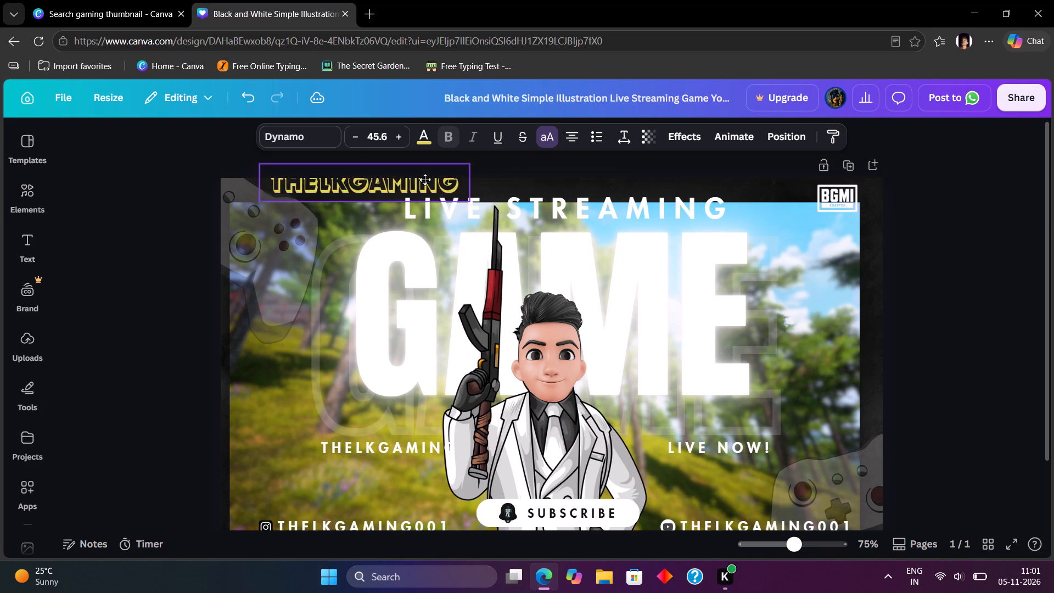
drag(425, 180, 591, 188)
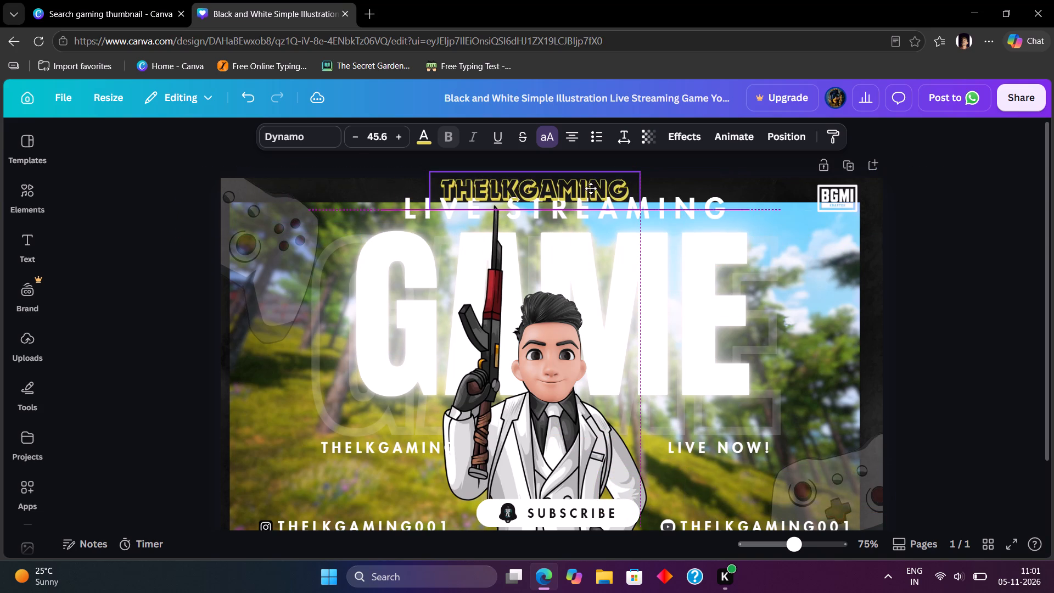
drag(591, 188, 598, 191)
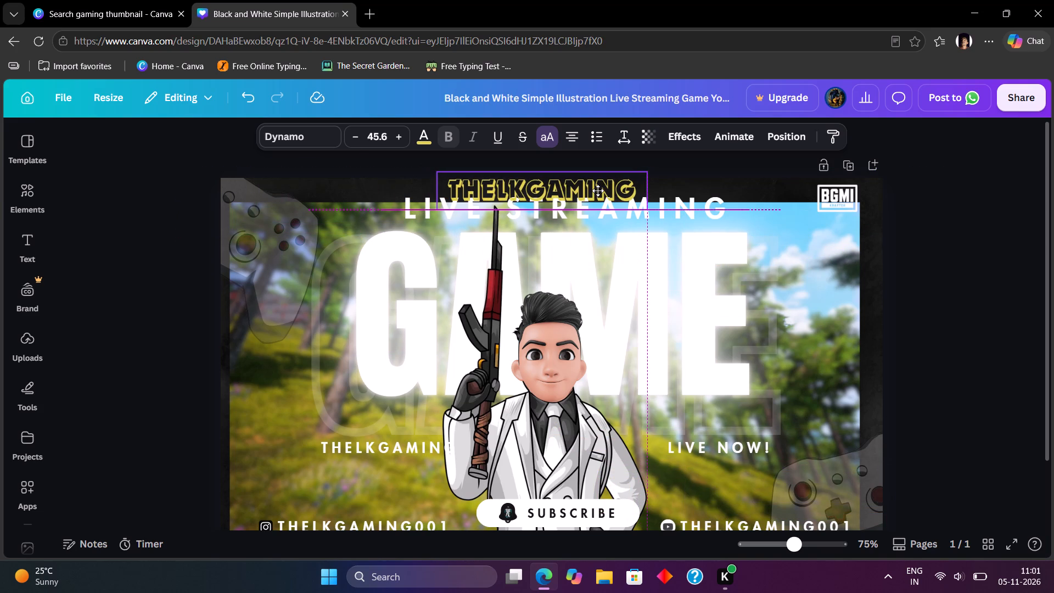
drag(598, 191, 587, 191)
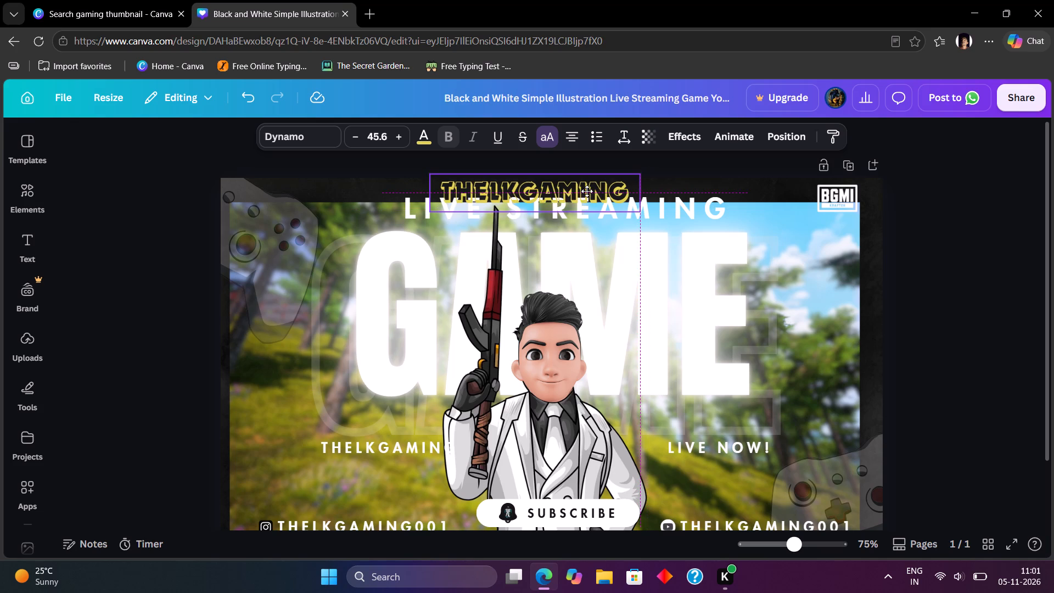
drag(587, 191, 596, 192)
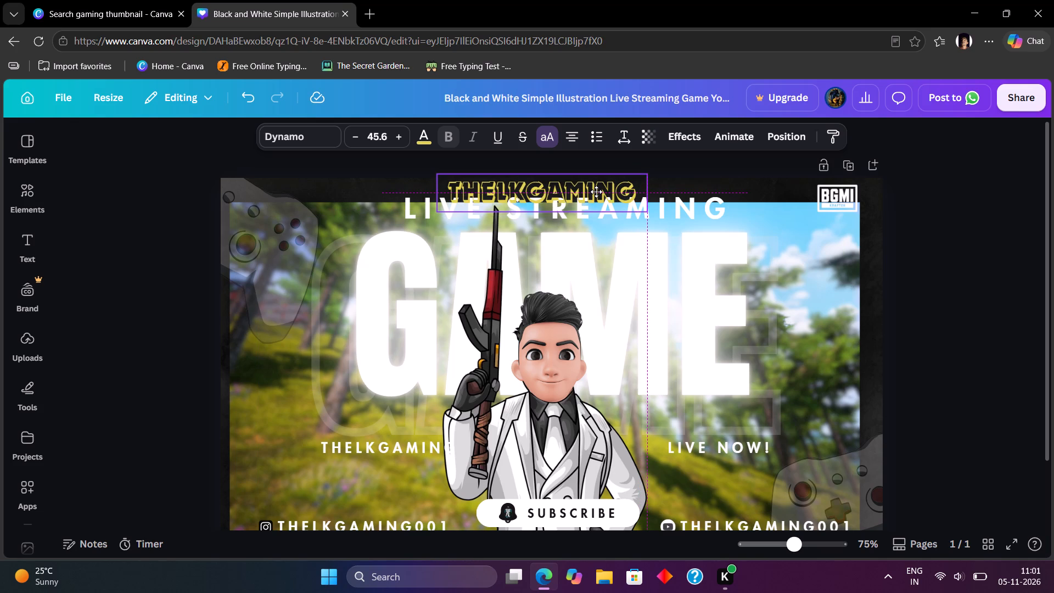
drag(596, 192, 596, 202)
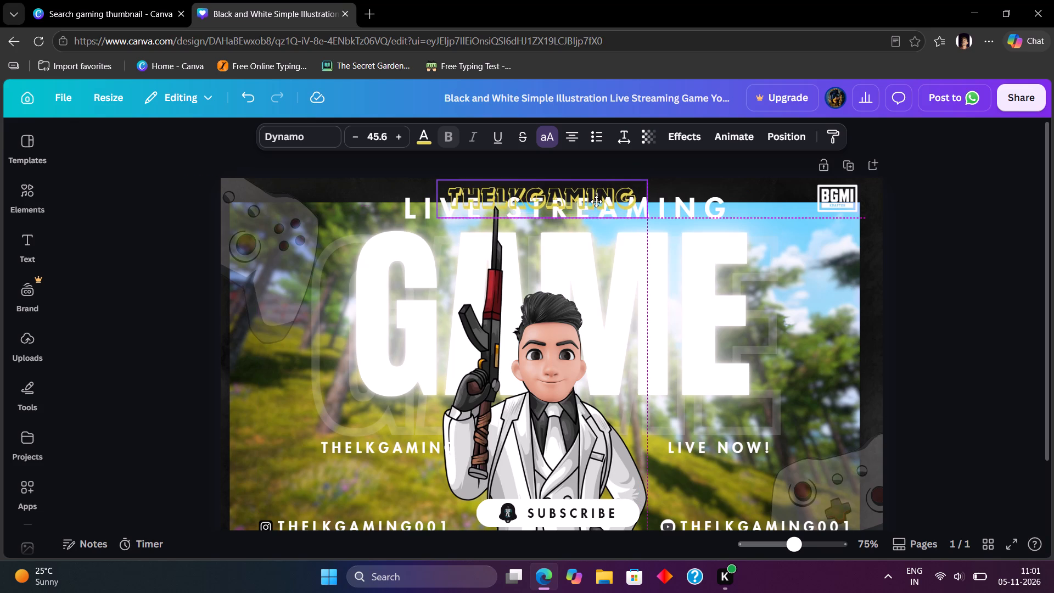
drag(596, 202, 592, 188)
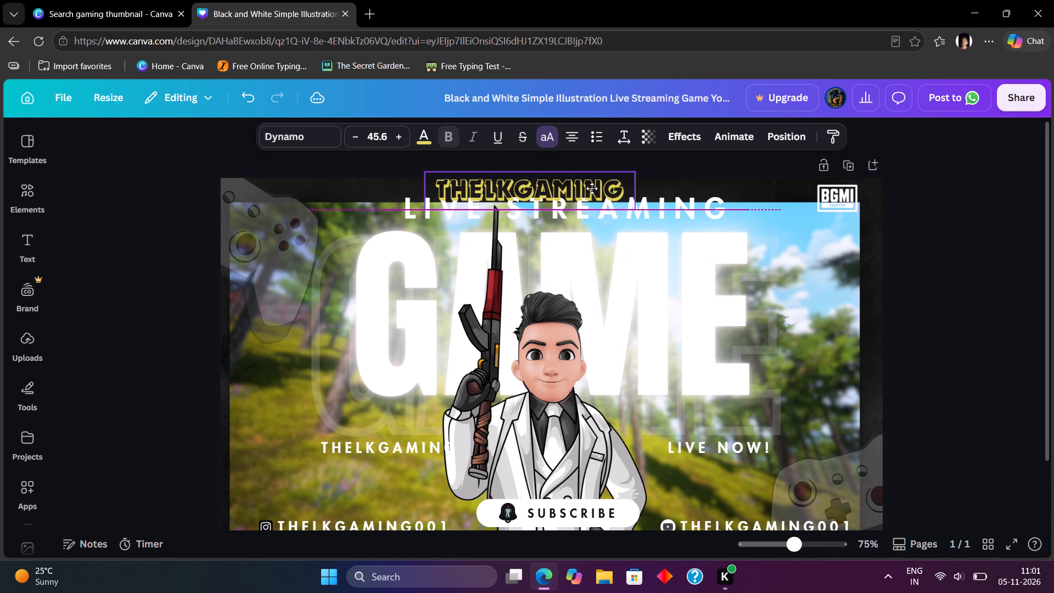
drag(592, 188, 597, 188)
Nudge the THELKGAMING text slightly down at the thumbnail's top edge and deselect it.
click(592, 189)
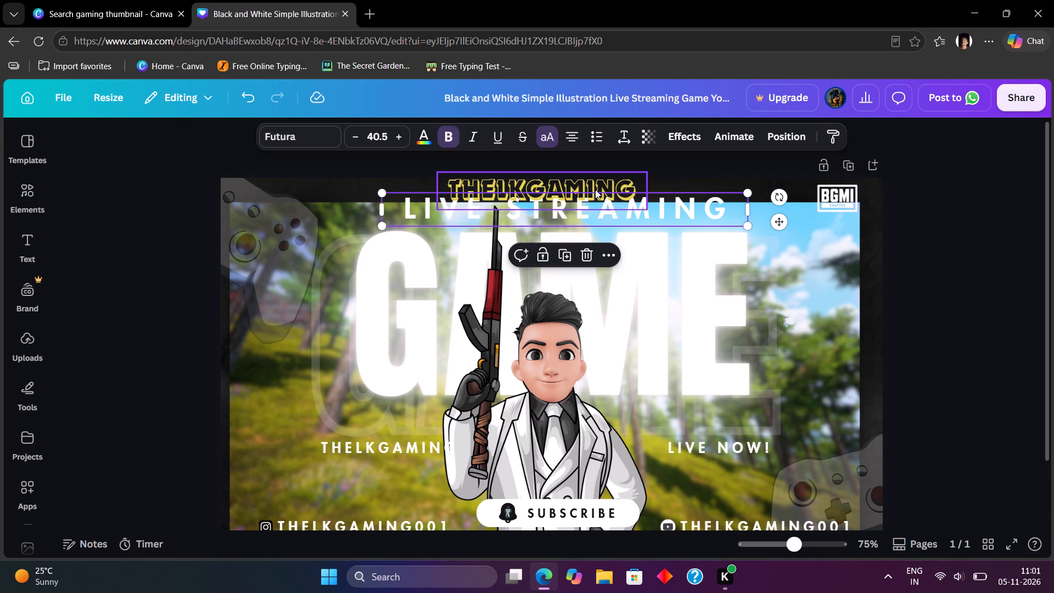
click(595, 189)
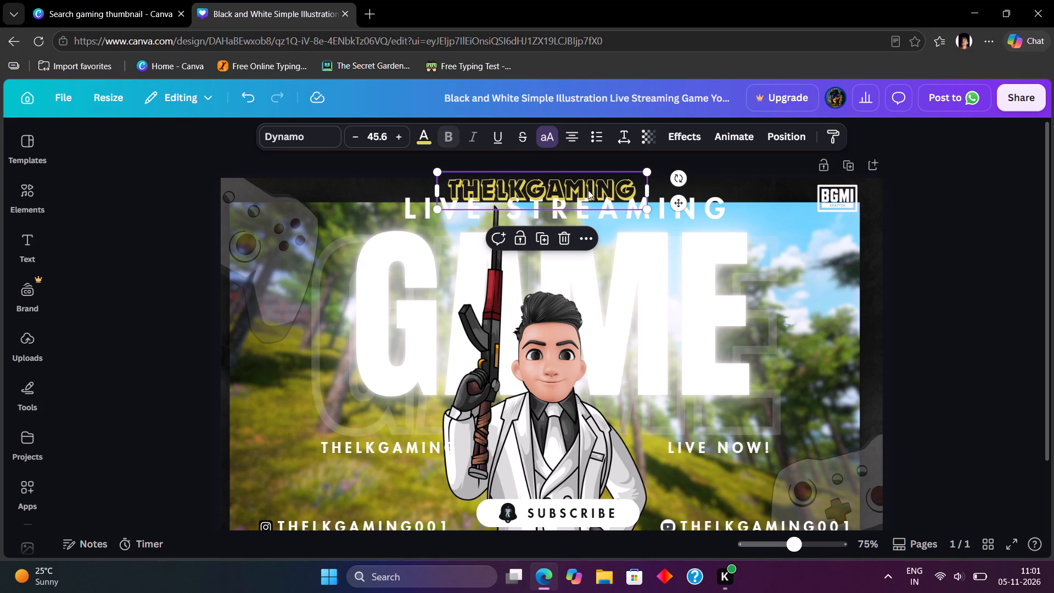
click(583, 191)
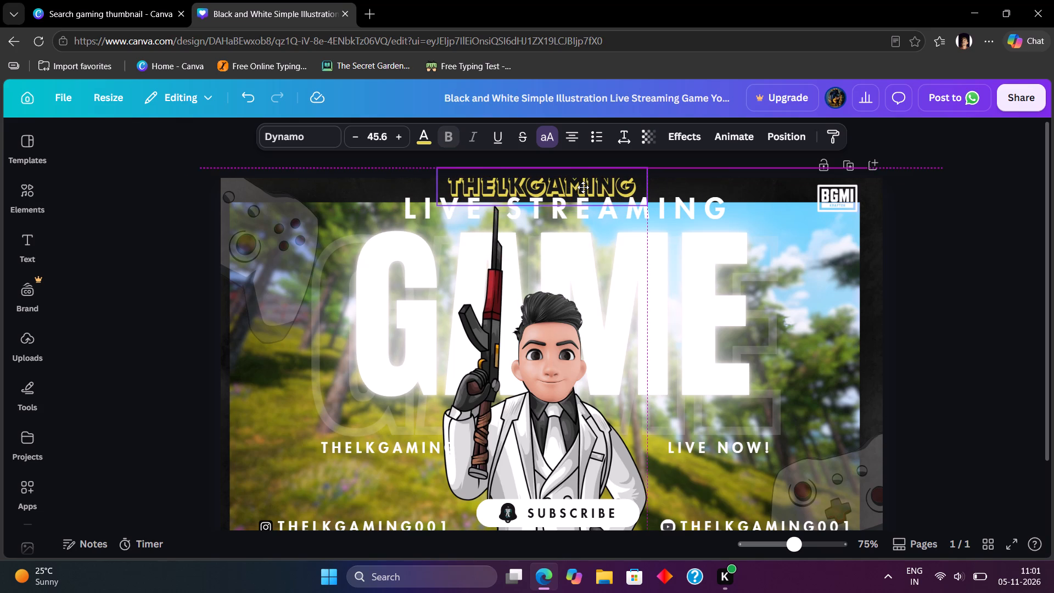
click(584, 192)
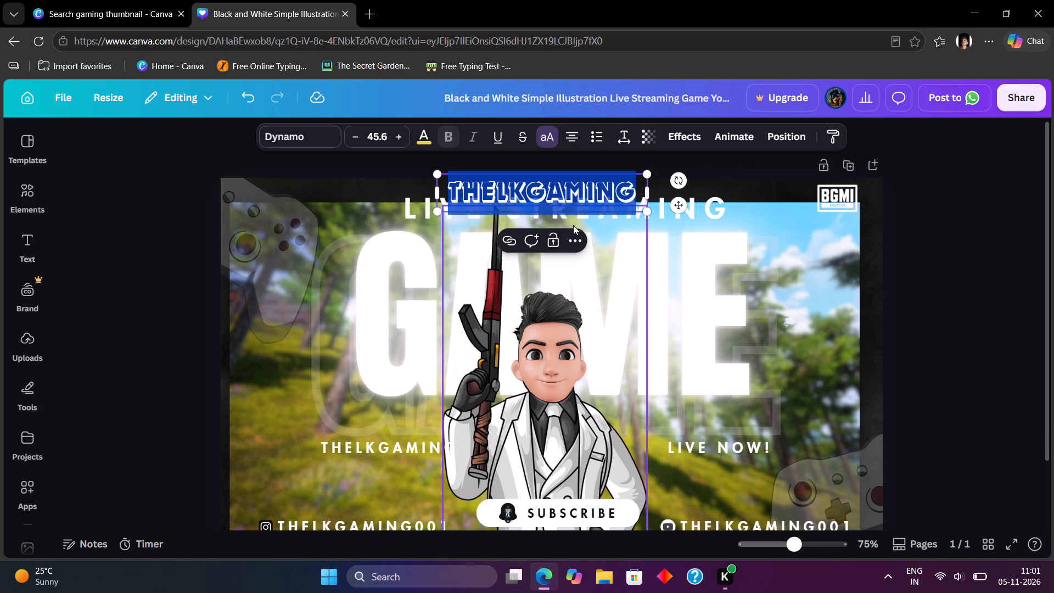
click(606, 251)
Duplicate the top THELKGAMING text twice, lining the copies up end to end toward and past the thumbnail's left edge.
click(560, 192)
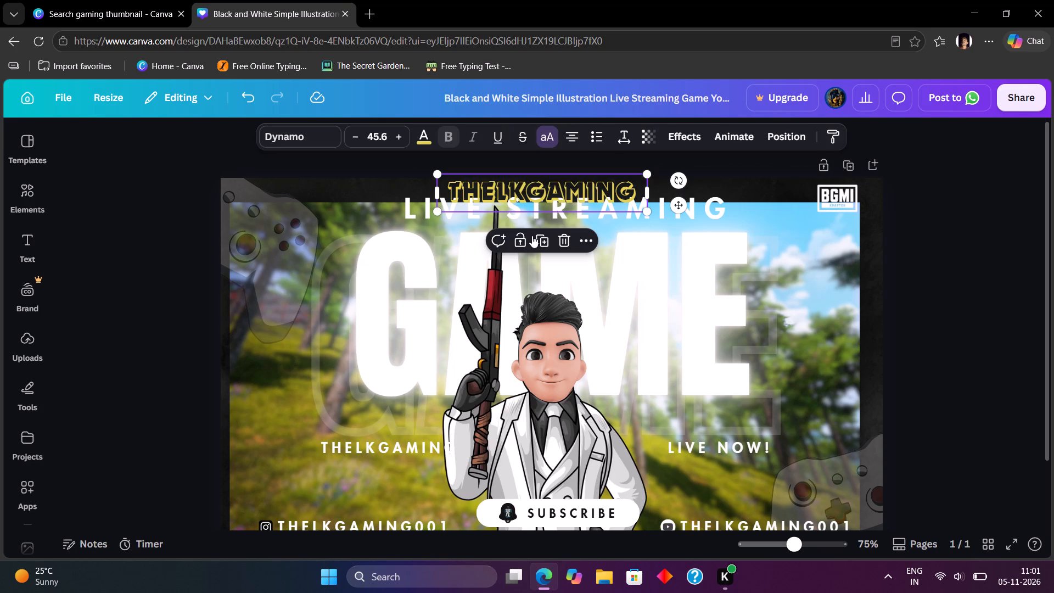
click(536, 236)
drag(551, 197, 369, 186)
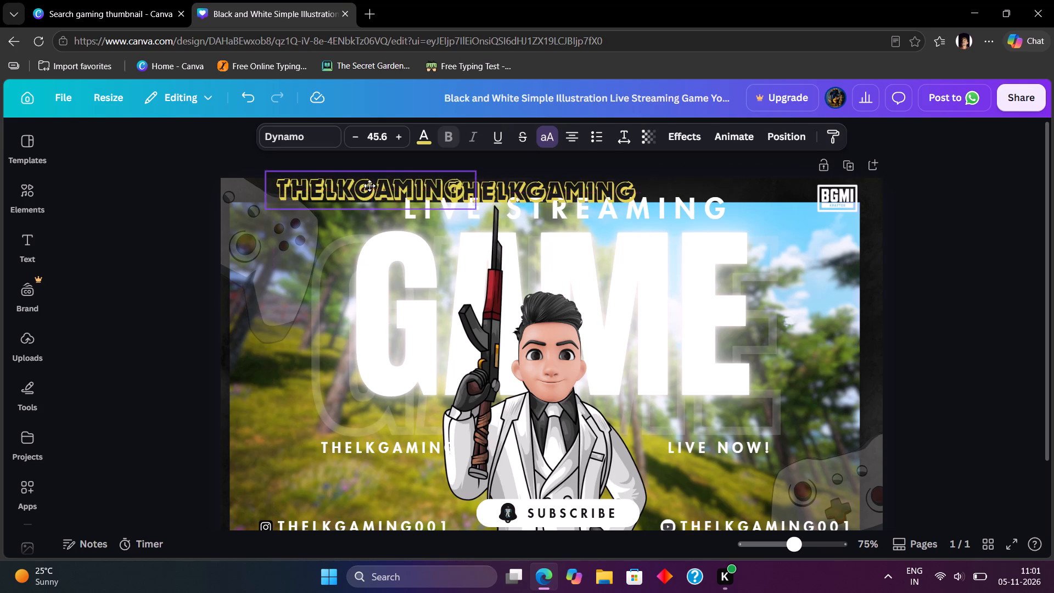
drag(369, 186, 351, 189)
click(352, 239)
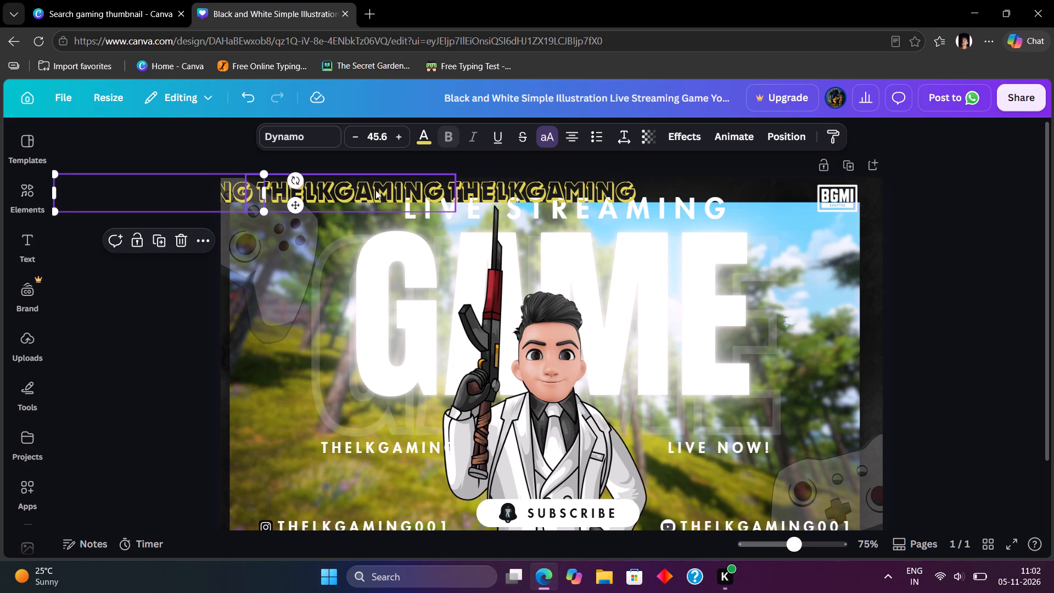
Duplicate the centre THELKGAMING text twice, continuing the row end to end past the thumbnail's right edge.
click(486, 189)
click(545, 244)
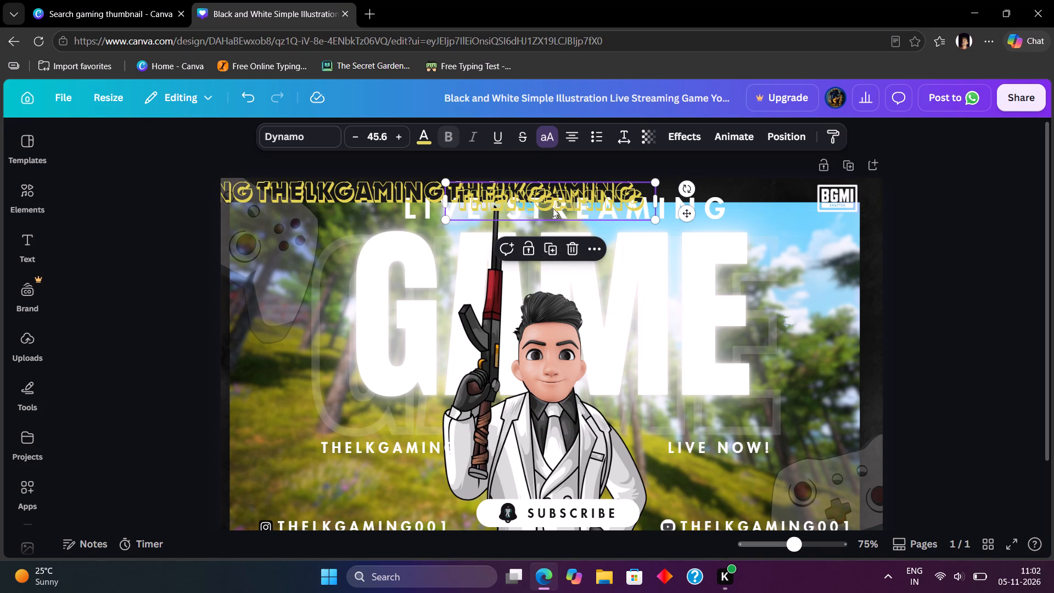
drag(545, 202, 723, 194)
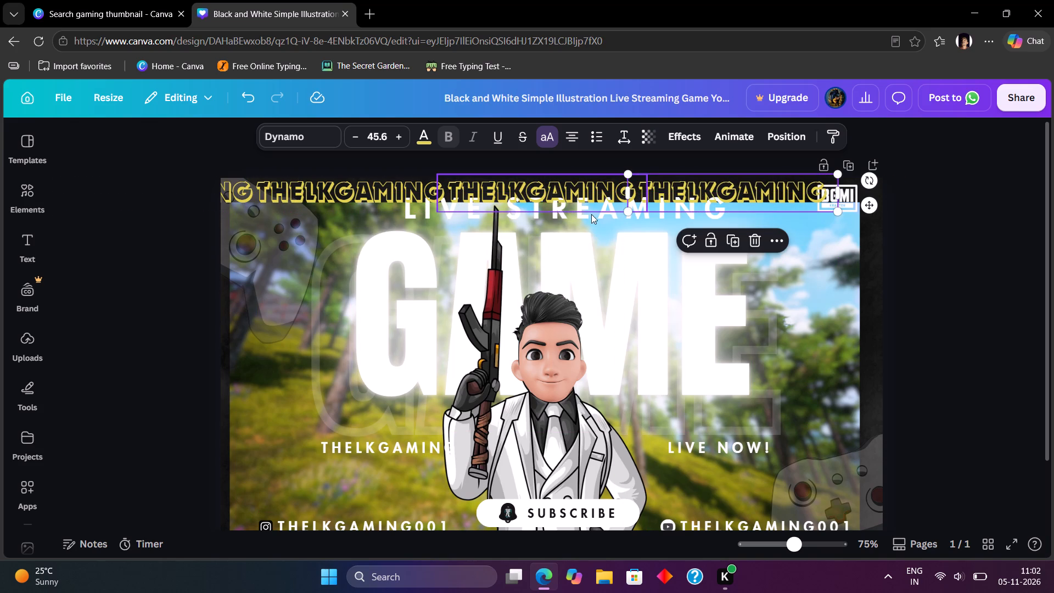
click(734, 240)
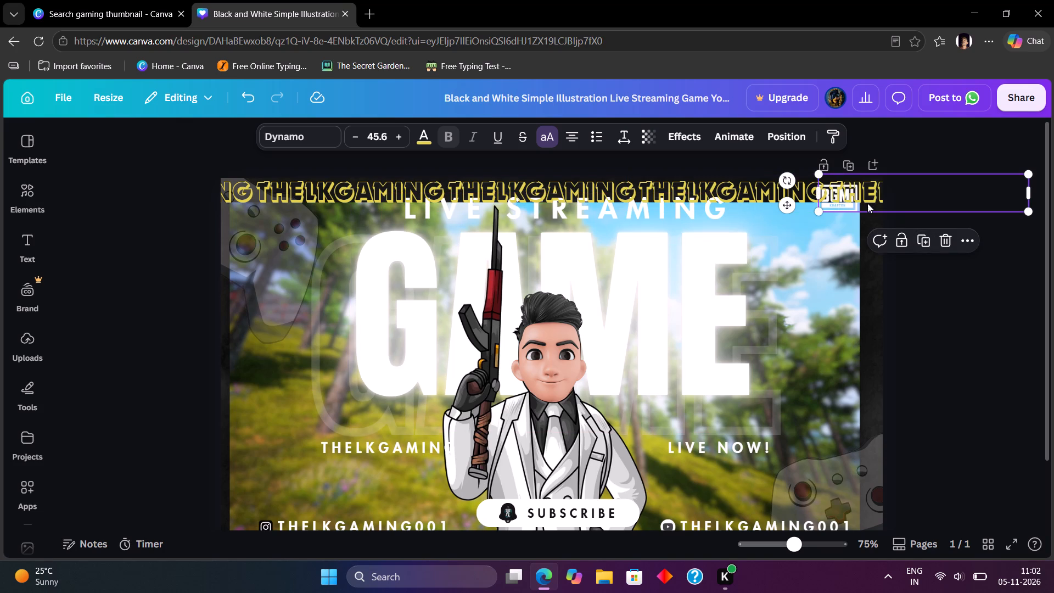
click(865, 192)
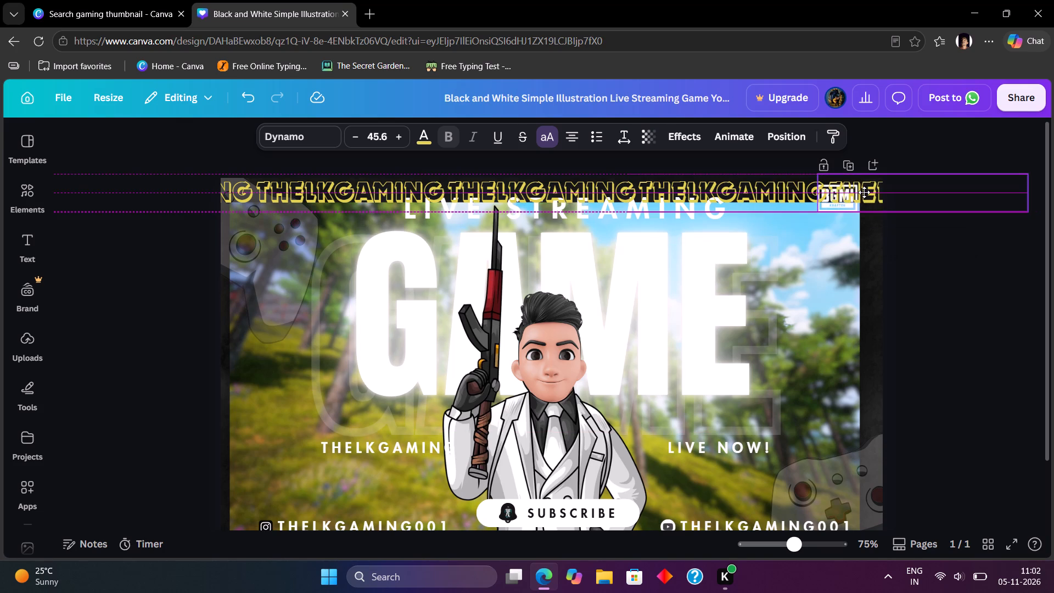
Duplicate the THELKGAMING text near the top edge's right part and offset the copy slightly above the row at the right end.
click(743, 191)
click(739, 236)
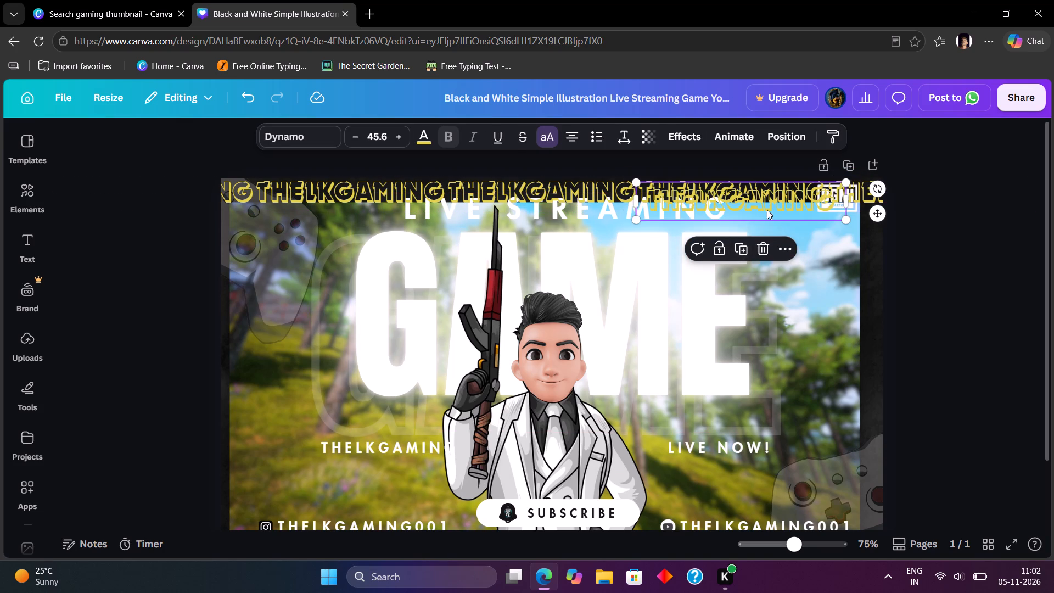
drag(776, 202, 831, 170)
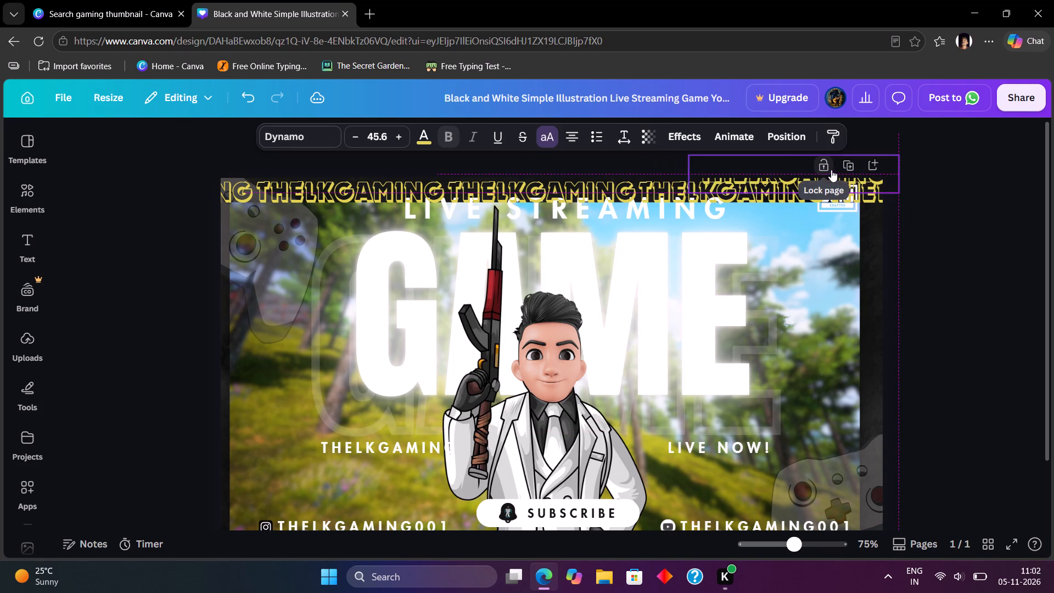
drag(831, 170, 819, 176)
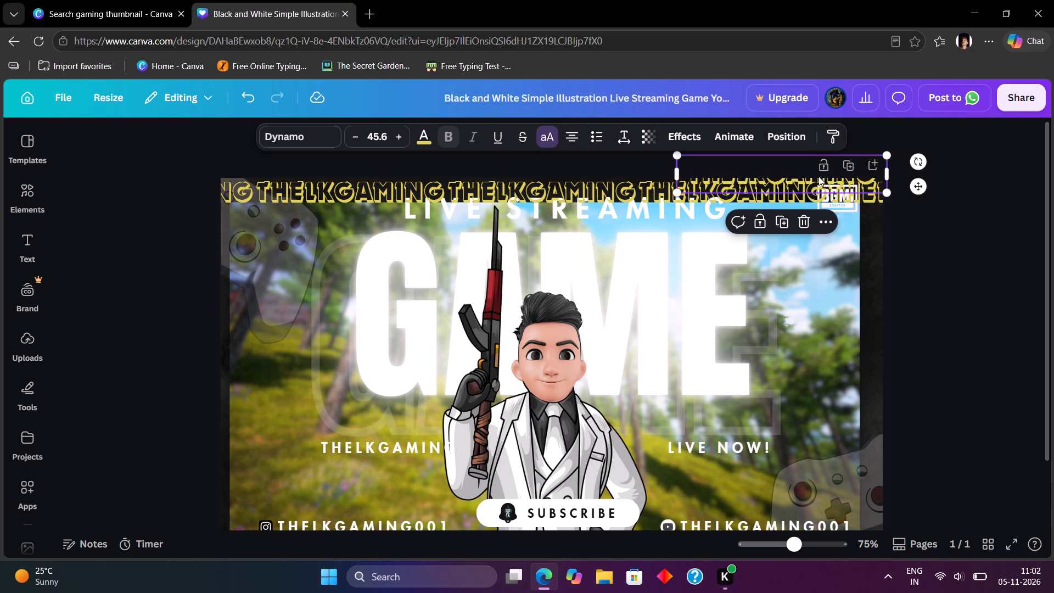
Duplicate the raised THELKGAMING text three times, spacing the copies leftward into a second row past the thumbnail's left edge, and deselect.
click(781, 211)
drag(756, 189, 593, 167)
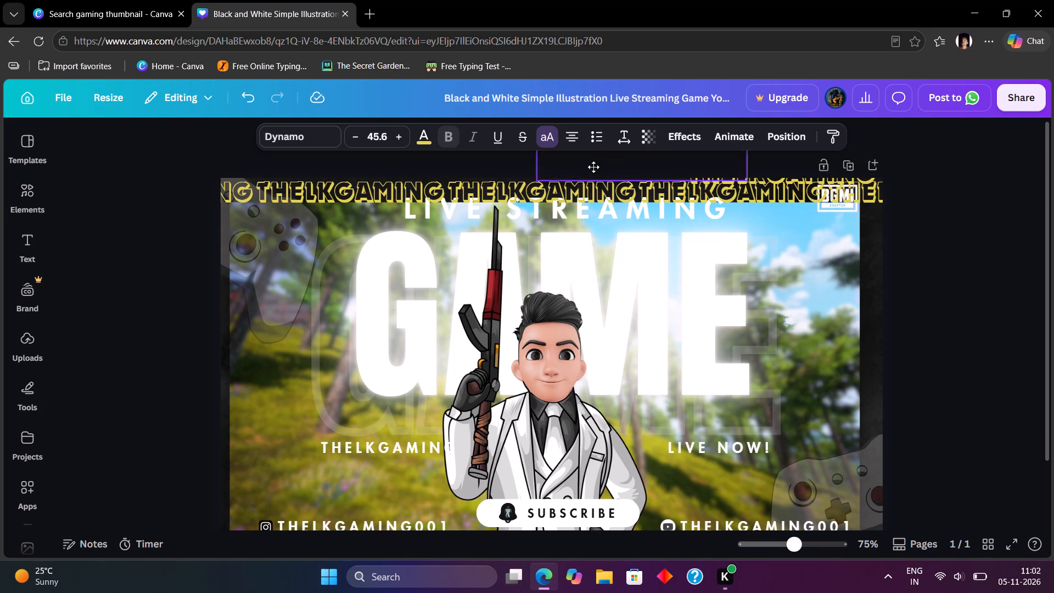
drag(593, 167, 570, 183)
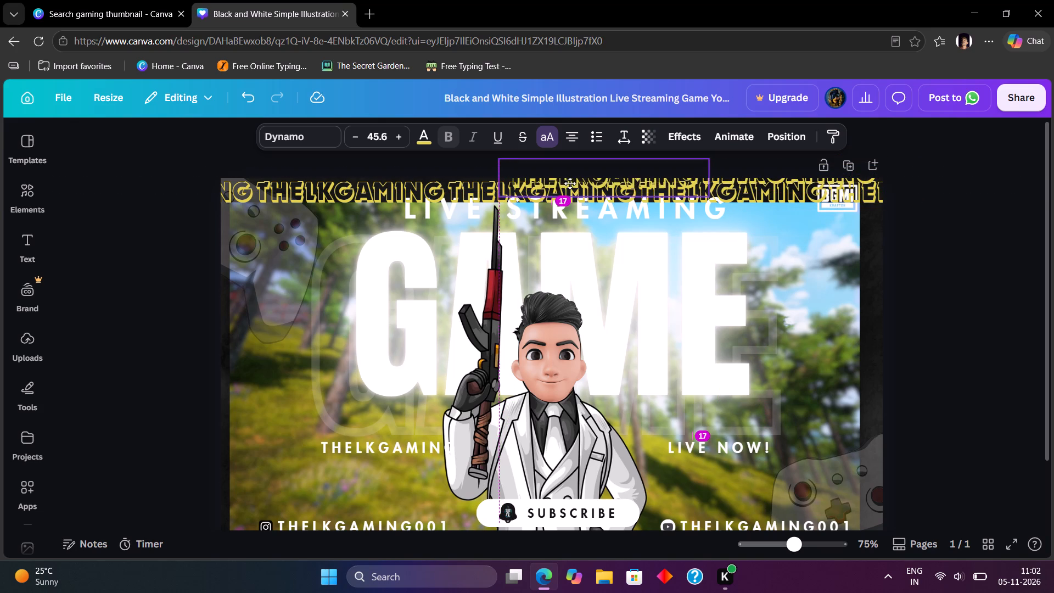
drag(570, 183, 570, 180)
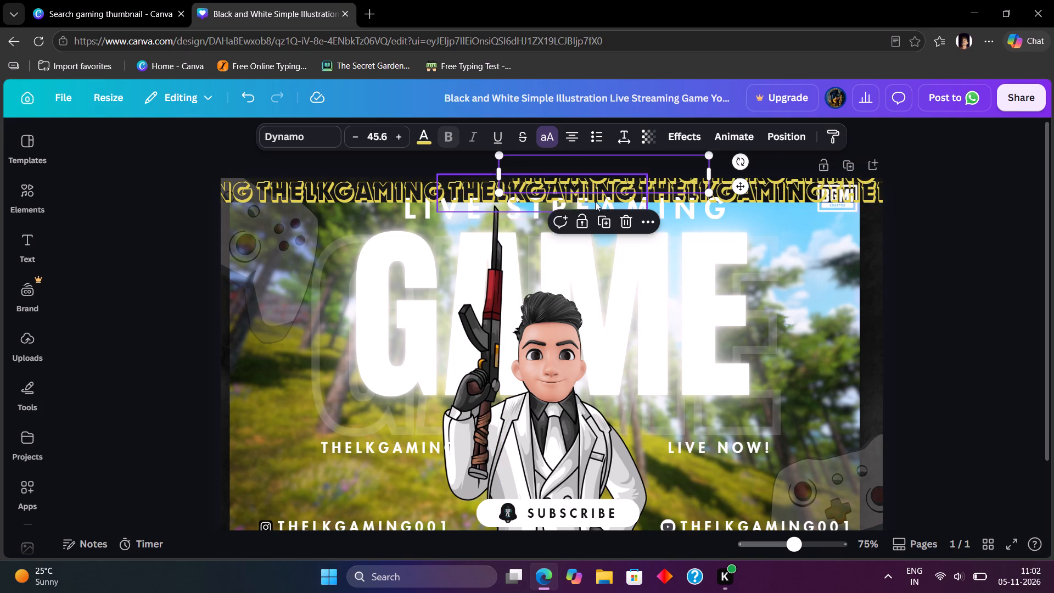
click(607, 212)
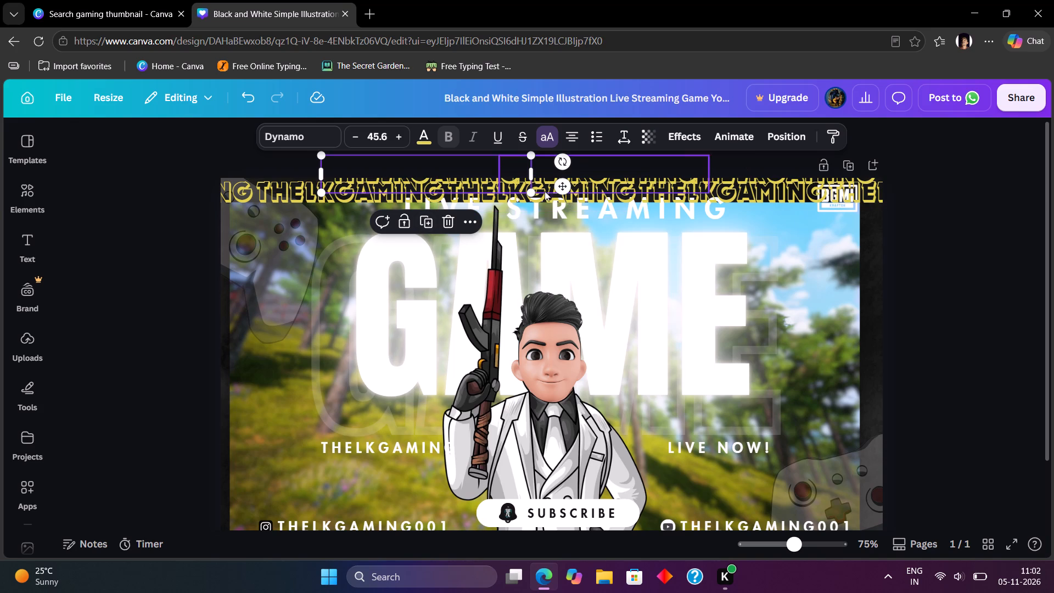
click(425, 226)
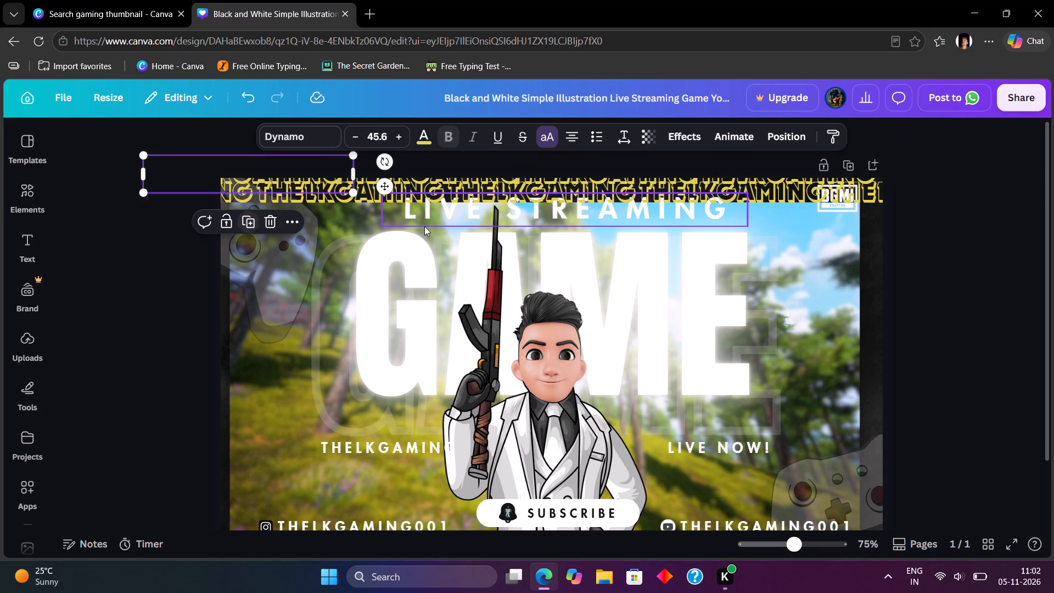
click(169, 295)
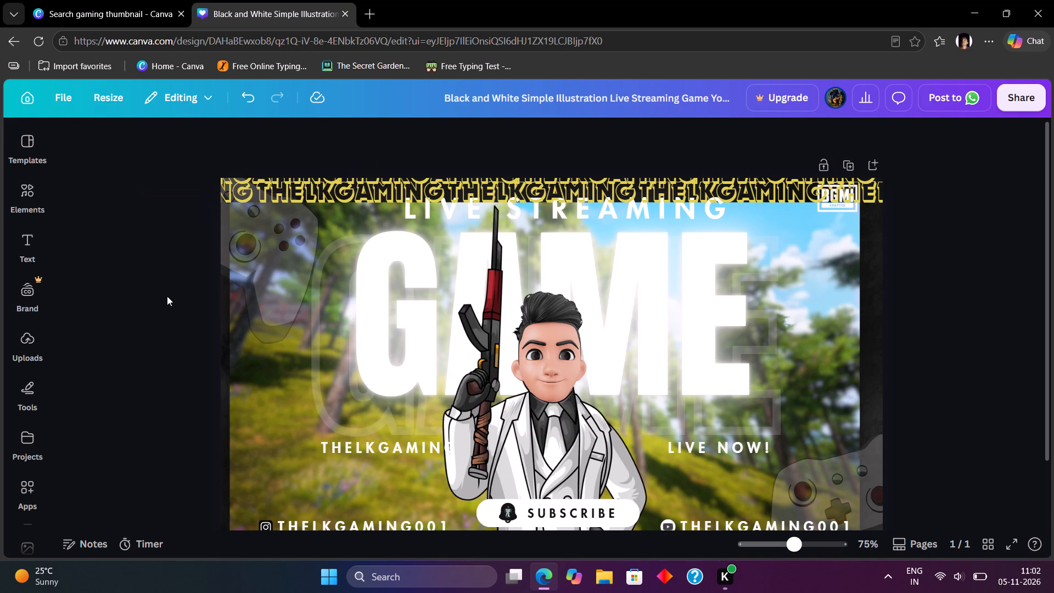
Return from the abstract shapes to the main elements library with its recommended graphics.
scroll(451, 300, down, 1)
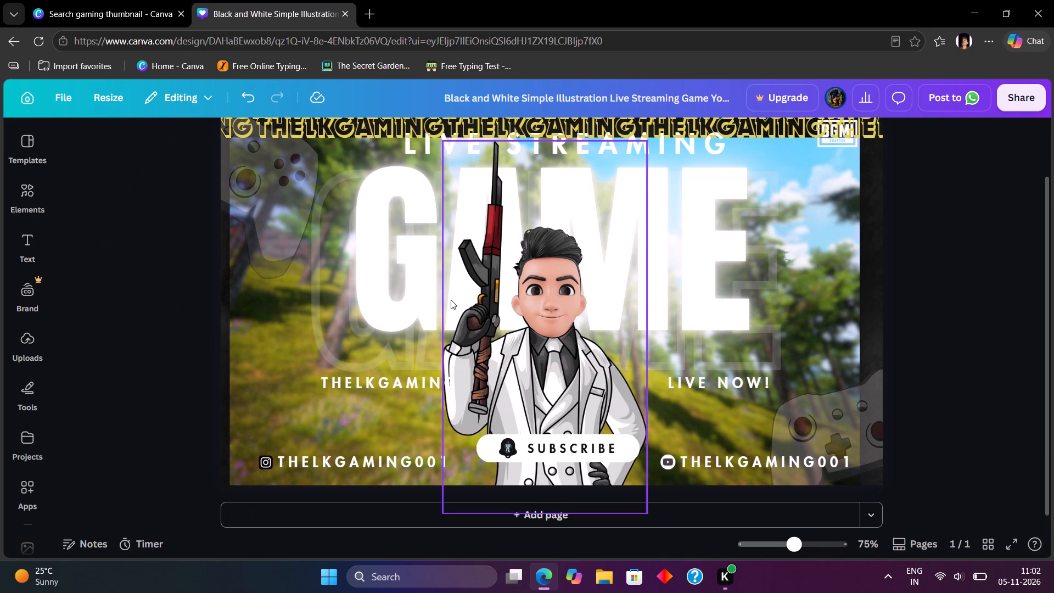
scroll(442, 305, up, 1)
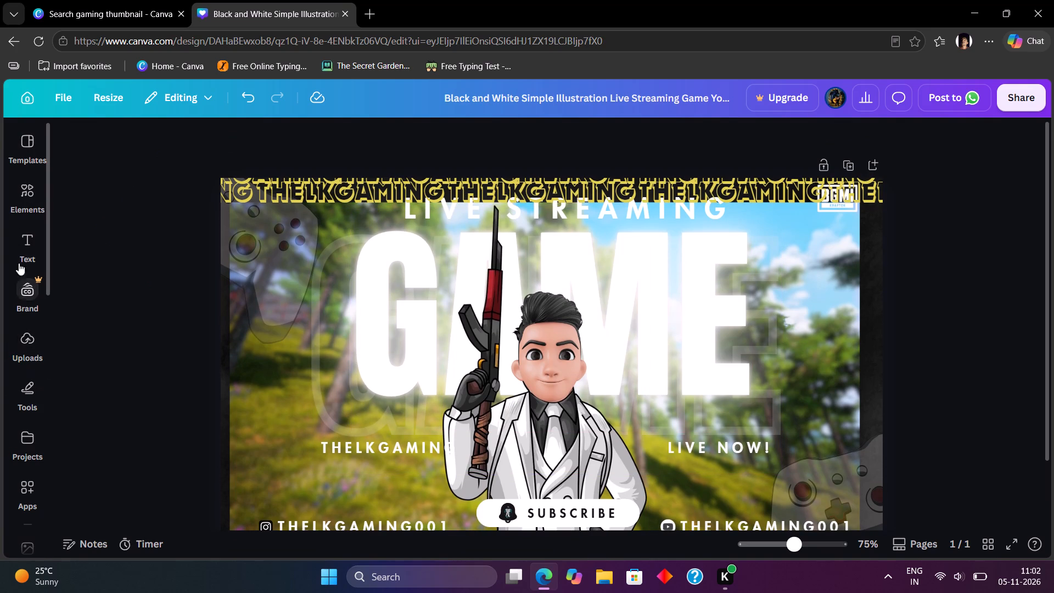
click(16, 192)
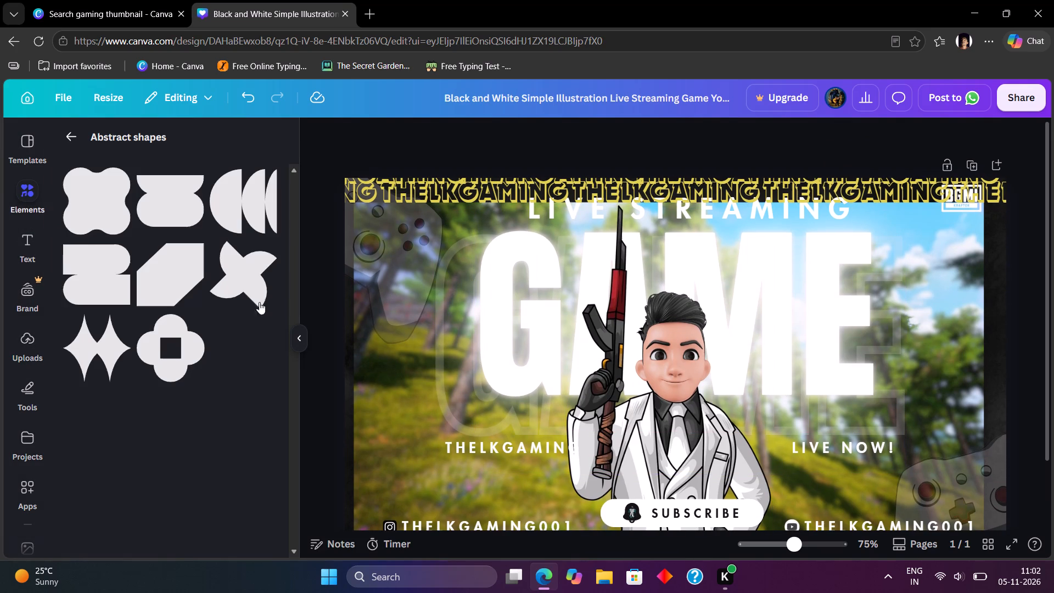
click(64, 133)
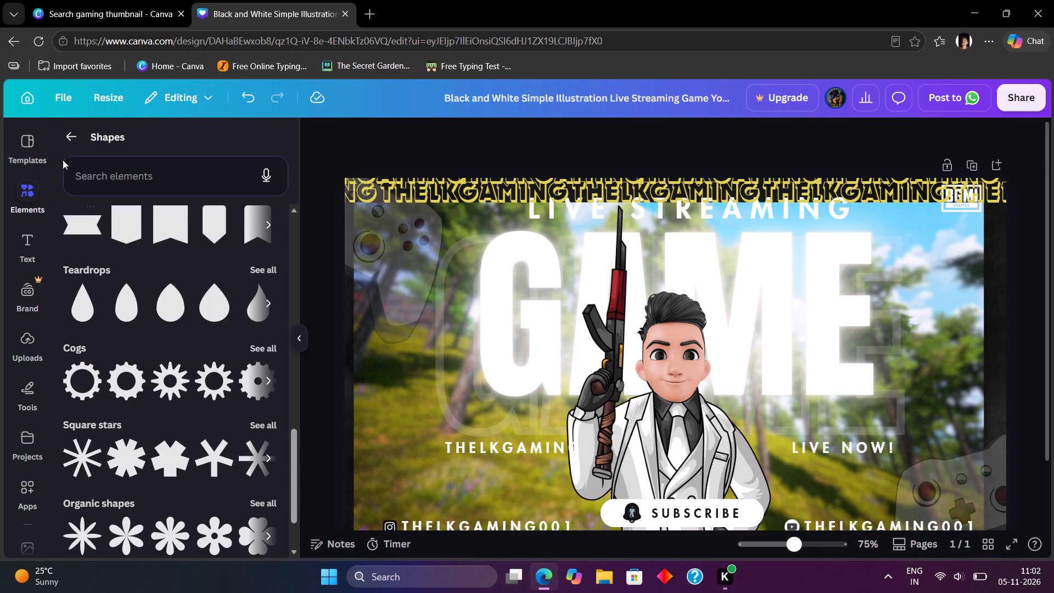
scroll(160, 342, up, 15)
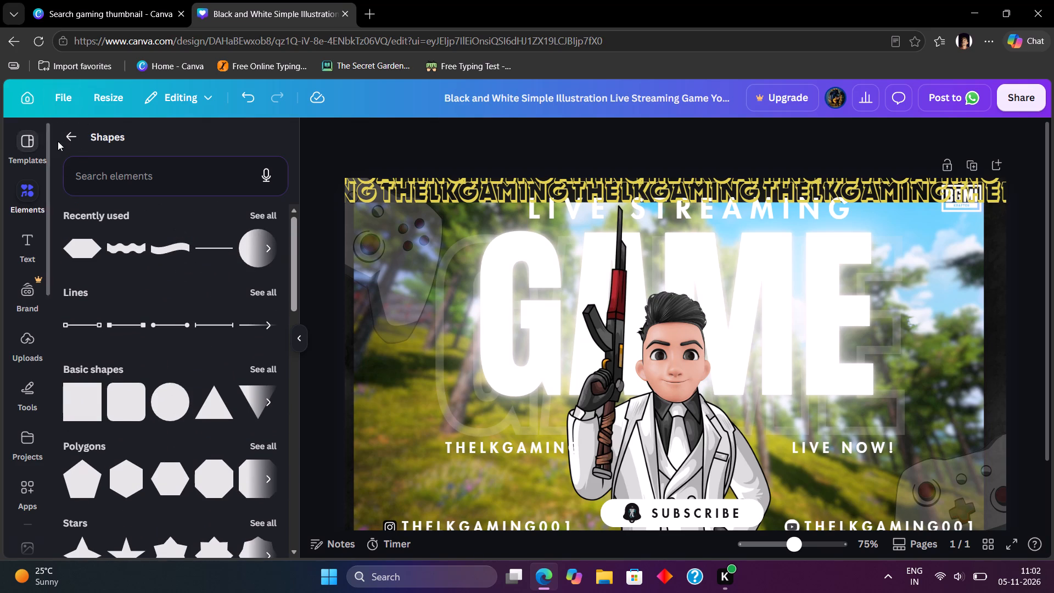
click(77, 139)
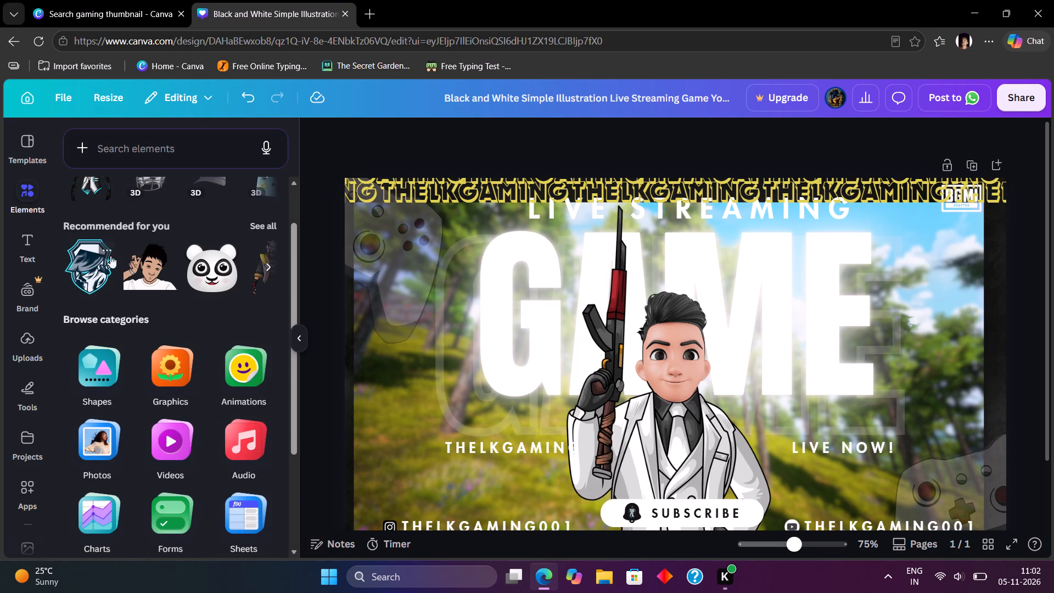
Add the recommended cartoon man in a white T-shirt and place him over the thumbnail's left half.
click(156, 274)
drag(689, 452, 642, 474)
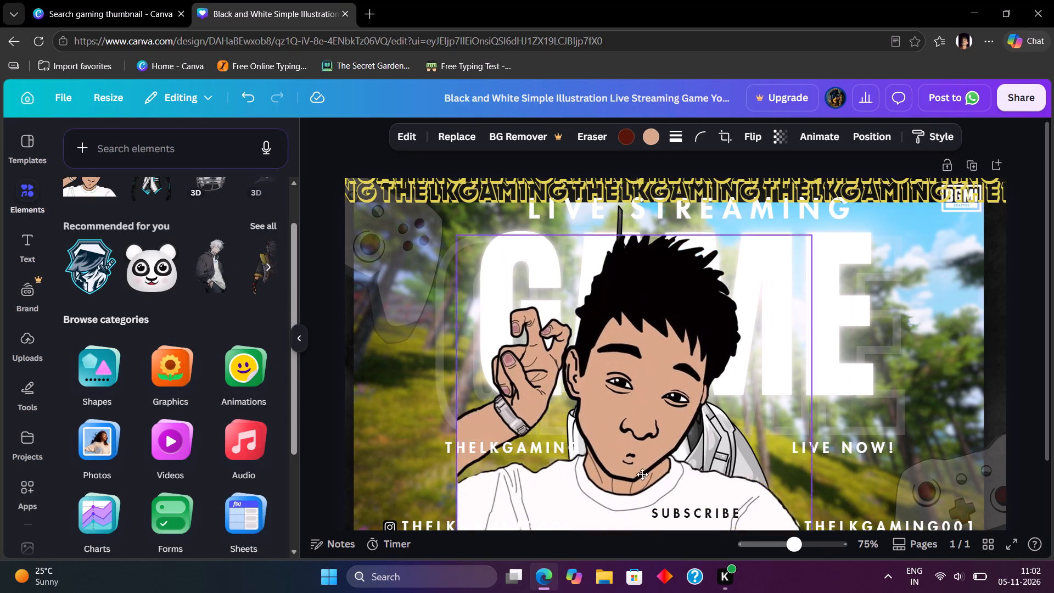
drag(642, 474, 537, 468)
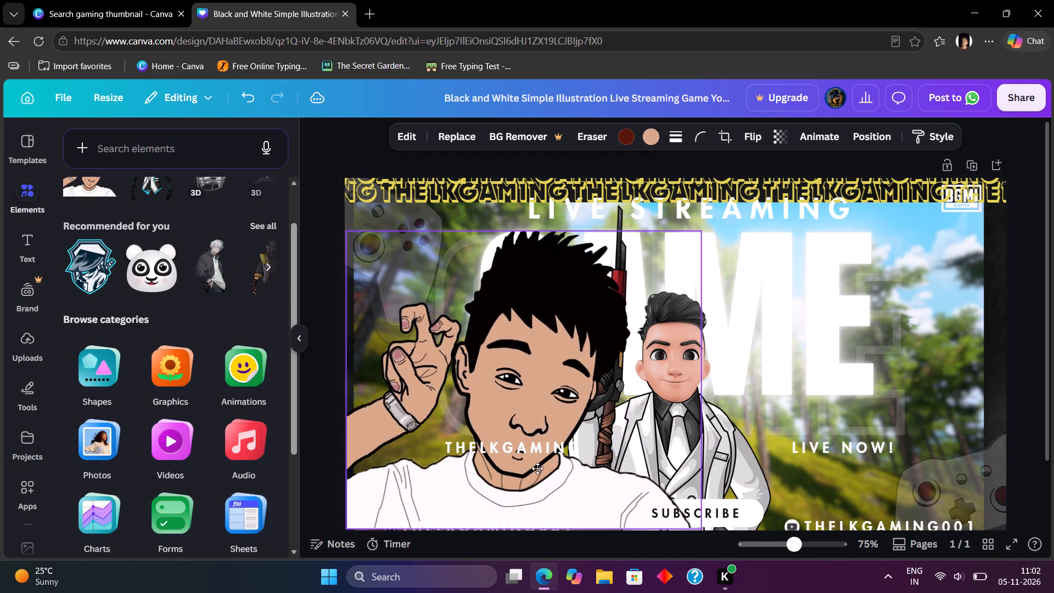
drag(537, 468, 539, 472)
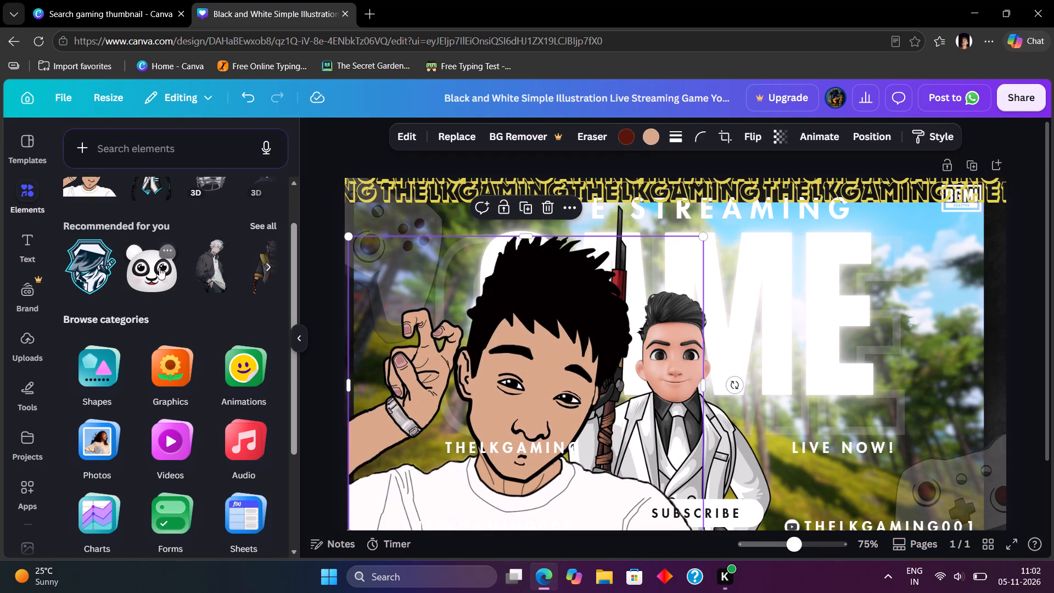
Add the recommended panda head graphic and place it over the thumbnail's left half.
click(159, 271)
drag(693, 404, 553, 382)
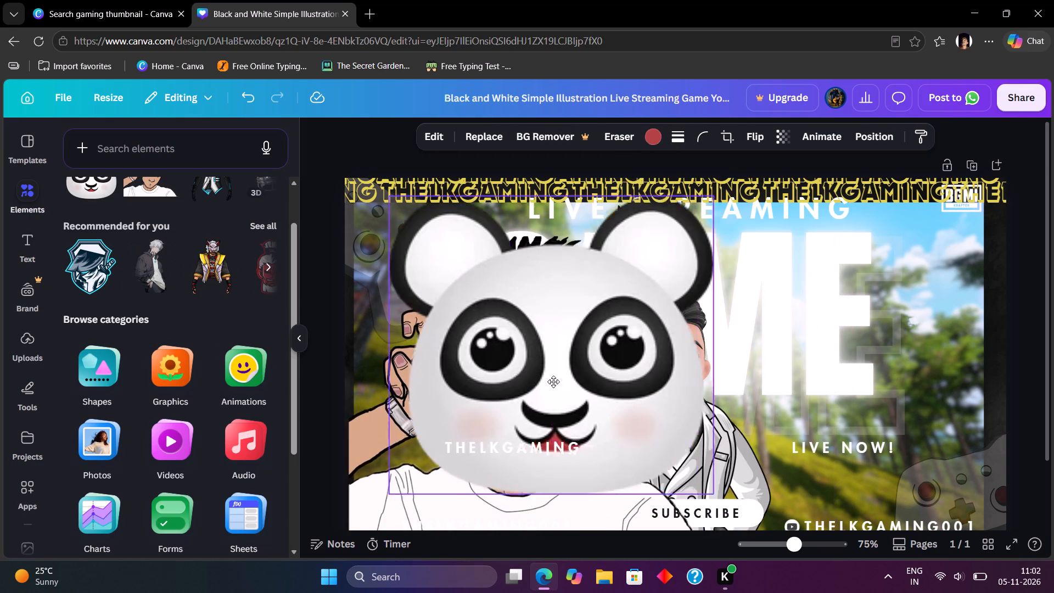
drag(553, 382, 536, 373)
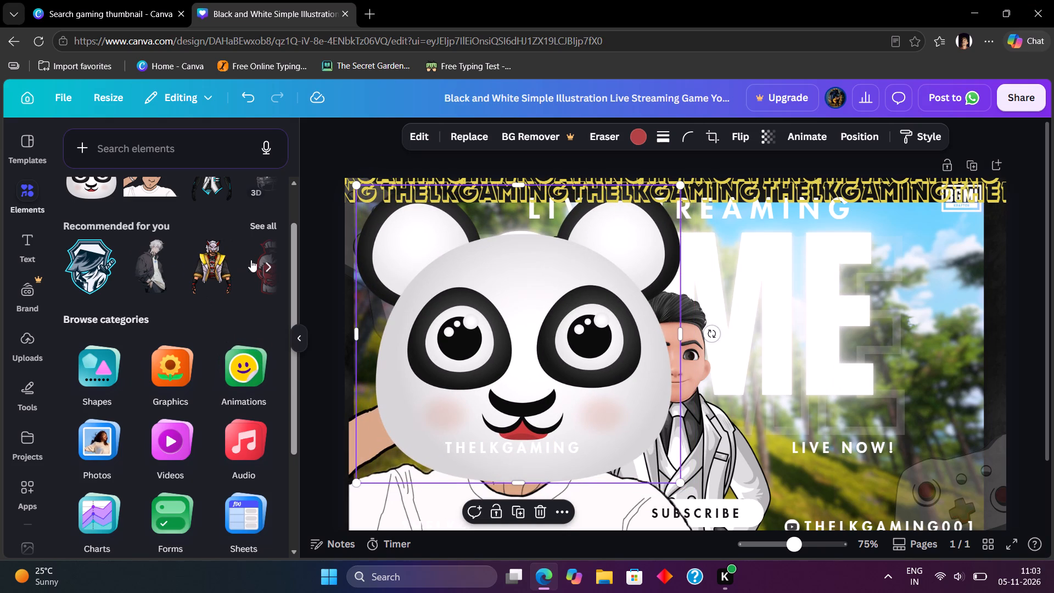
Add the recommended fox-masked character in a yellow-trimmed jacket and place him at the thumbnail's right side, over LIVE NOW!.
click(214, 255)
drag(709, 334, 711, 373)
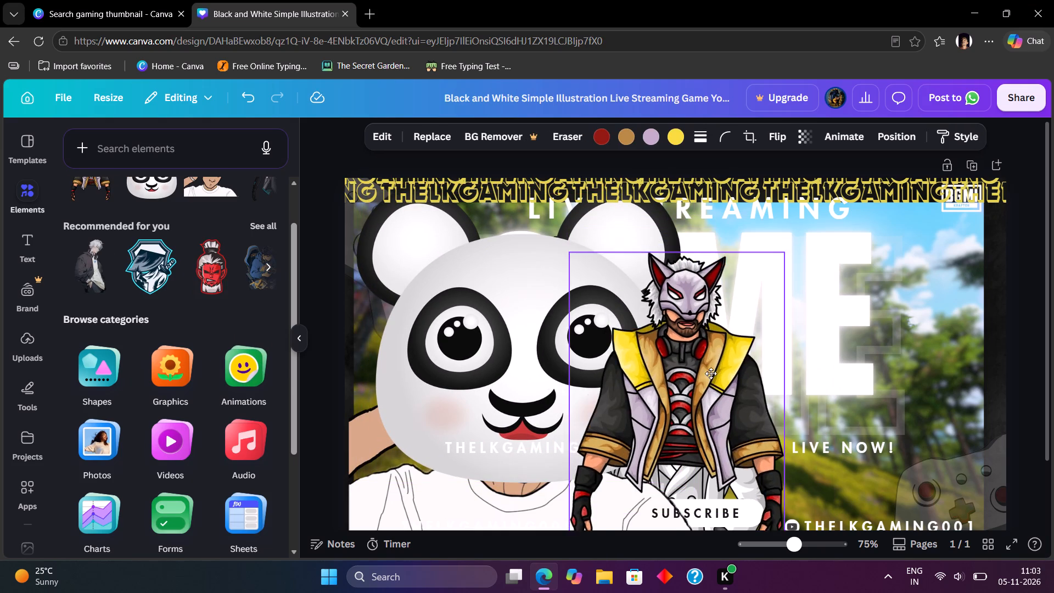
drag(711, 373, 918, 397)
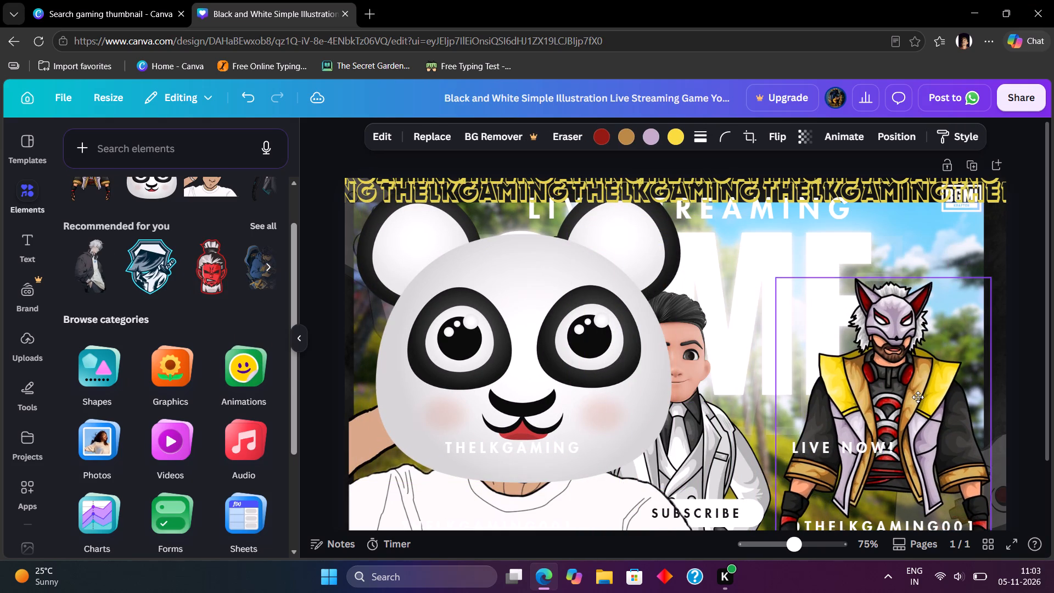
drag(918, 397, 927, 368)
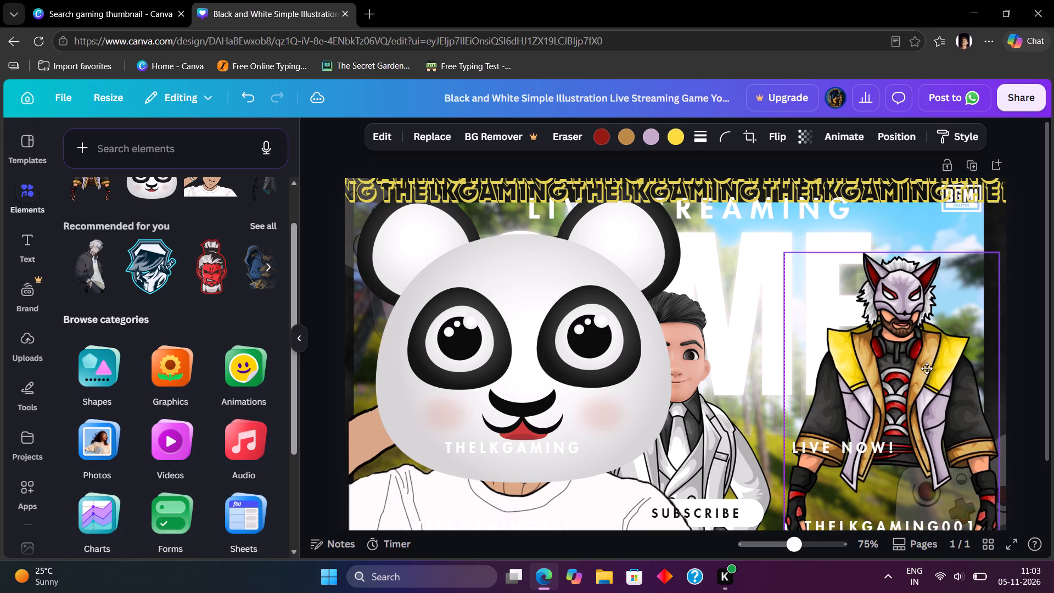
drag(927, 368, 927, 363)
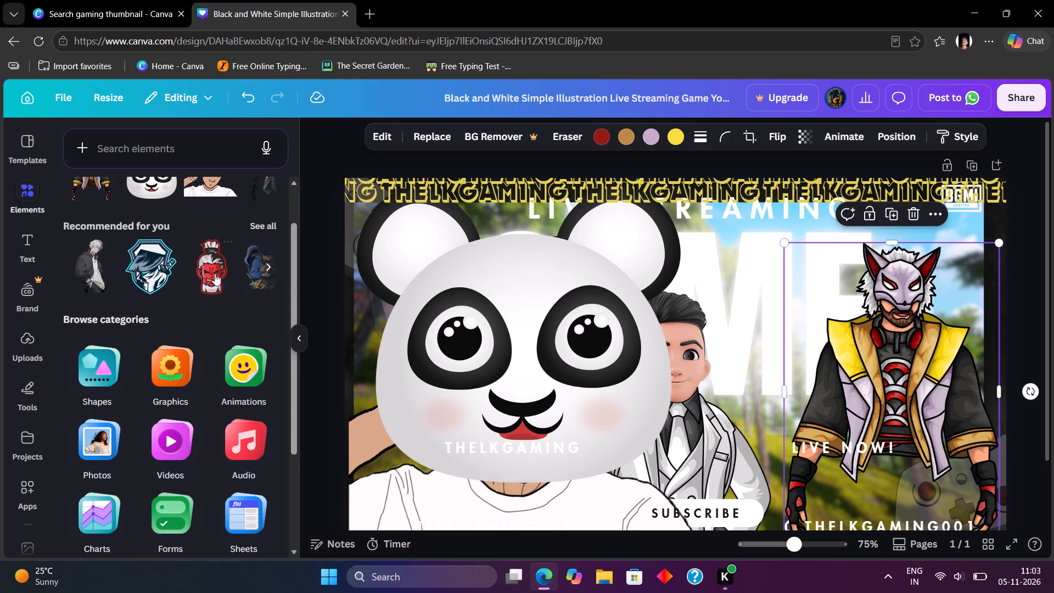
Add the recommended red samurai head graphic and place it over the letter M of GAME, beside the suited character's head.
click(209, 273)
drag(680, 379, 680, 381)
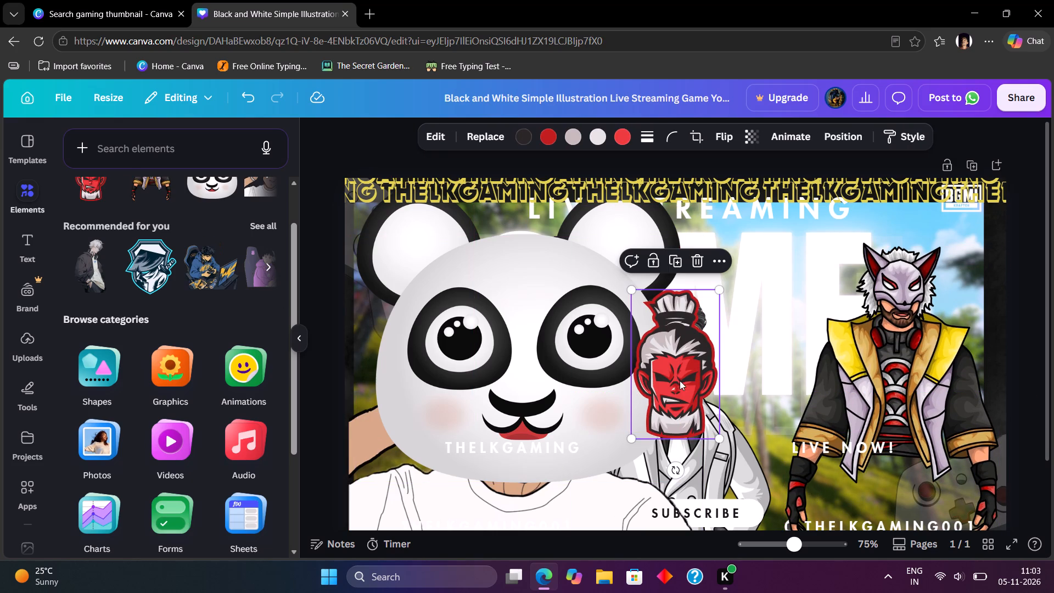
drag(680, 381, 922, 307)
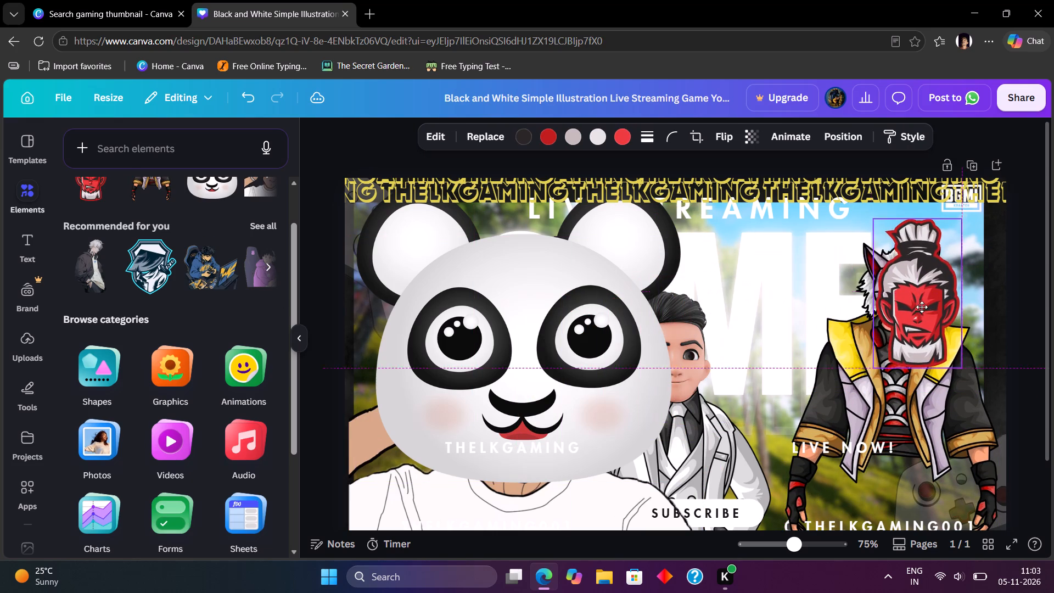
drag(922, 307, 905, 273)
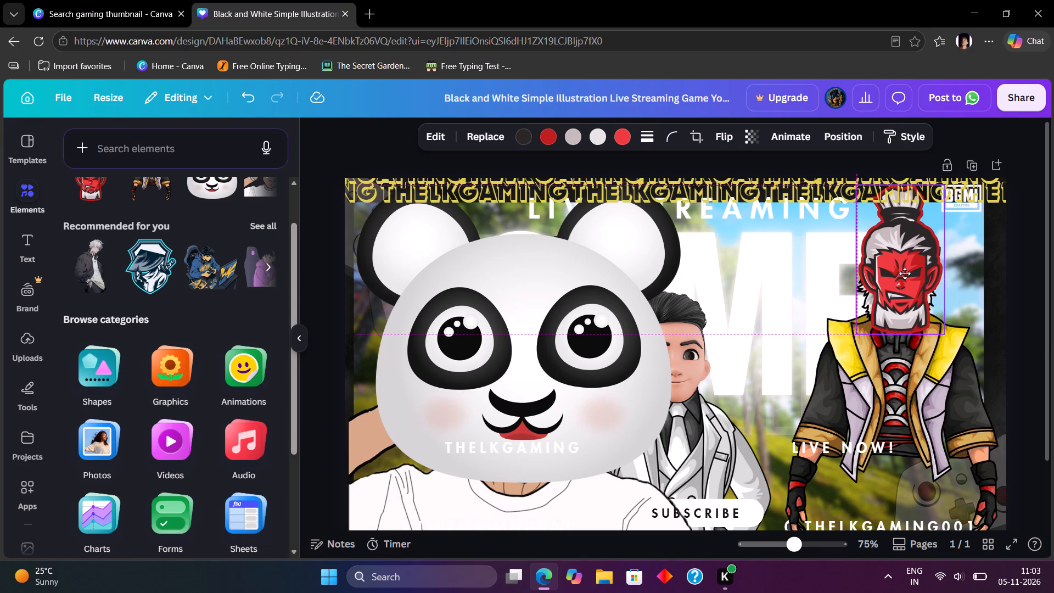
drag(905, 273, 850, 321)
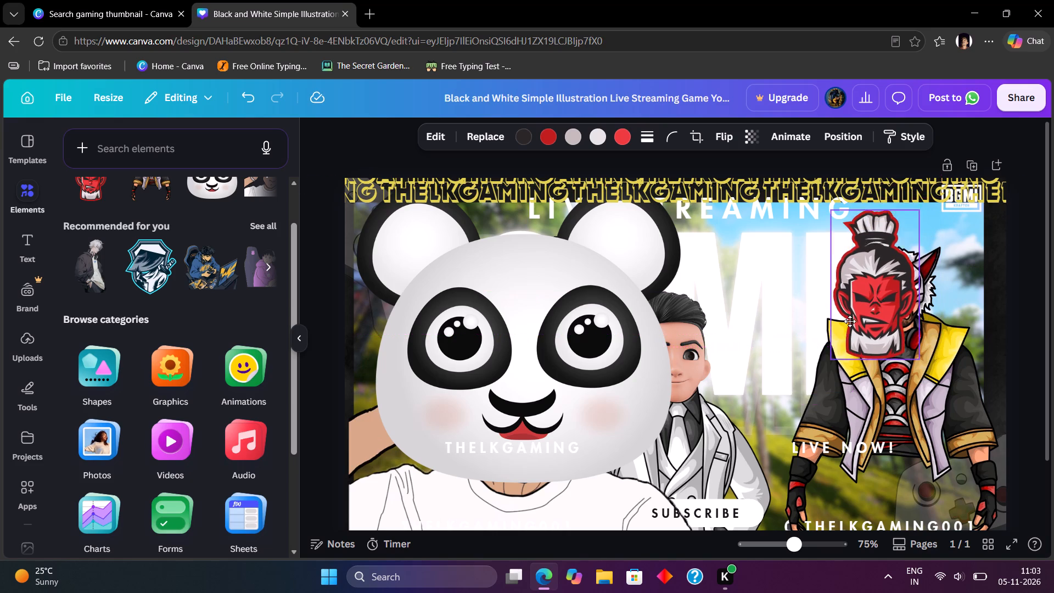
drag(850, 321, 678, 360)
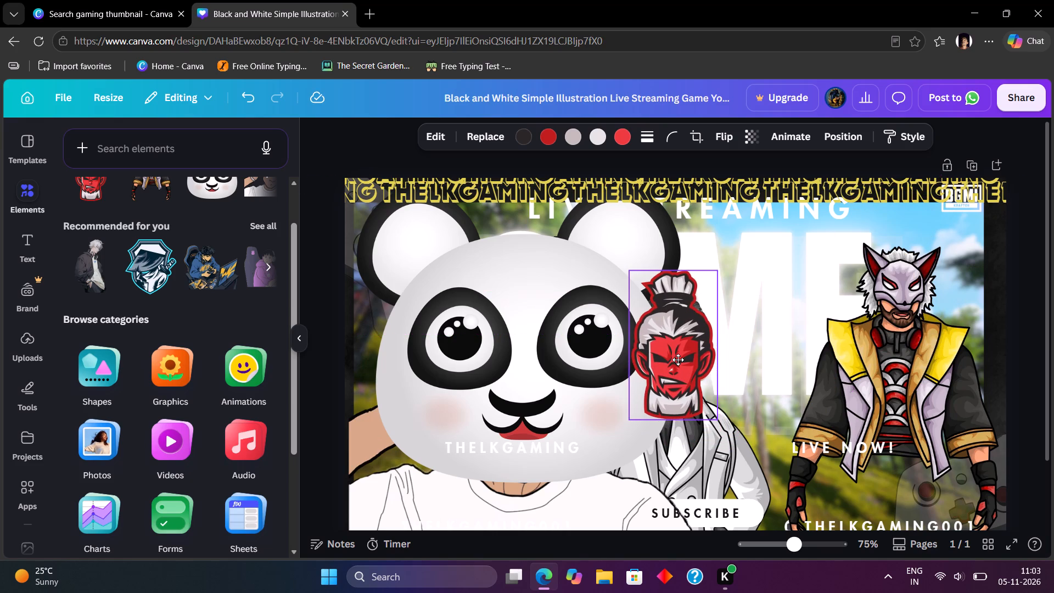
drag(678, 360, 755, 329)
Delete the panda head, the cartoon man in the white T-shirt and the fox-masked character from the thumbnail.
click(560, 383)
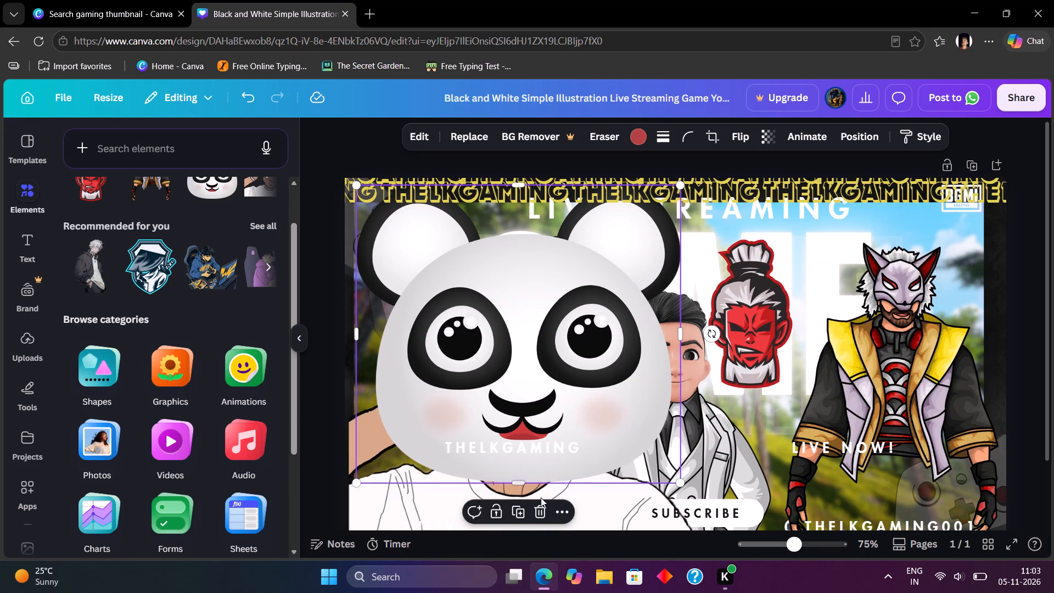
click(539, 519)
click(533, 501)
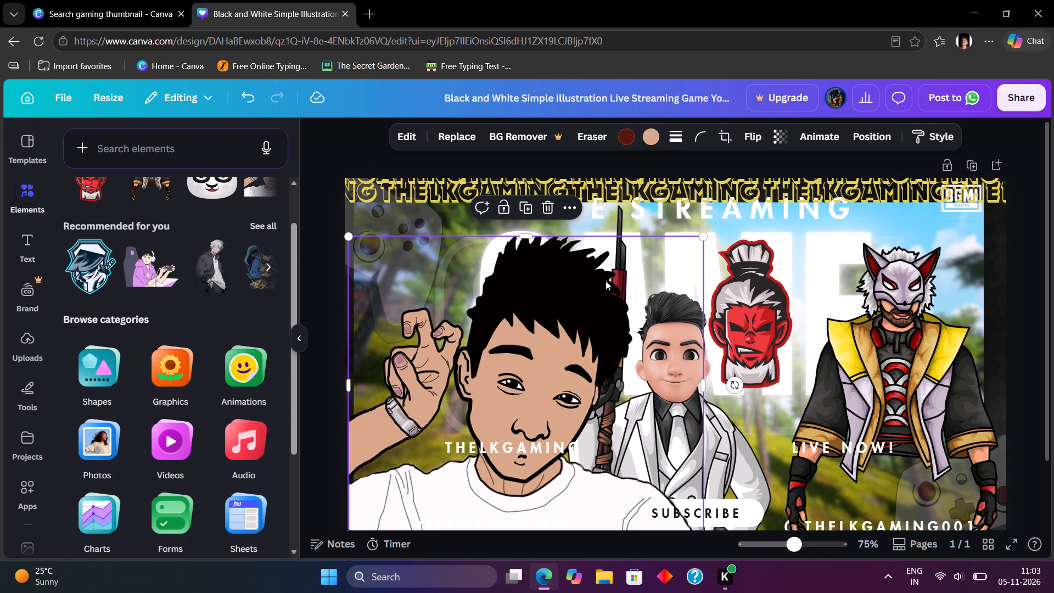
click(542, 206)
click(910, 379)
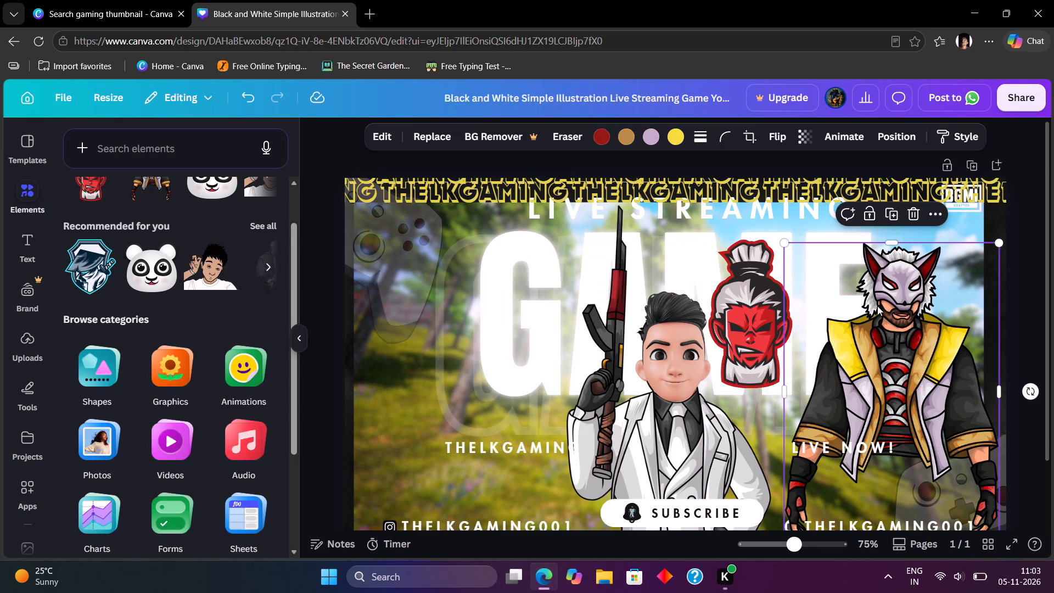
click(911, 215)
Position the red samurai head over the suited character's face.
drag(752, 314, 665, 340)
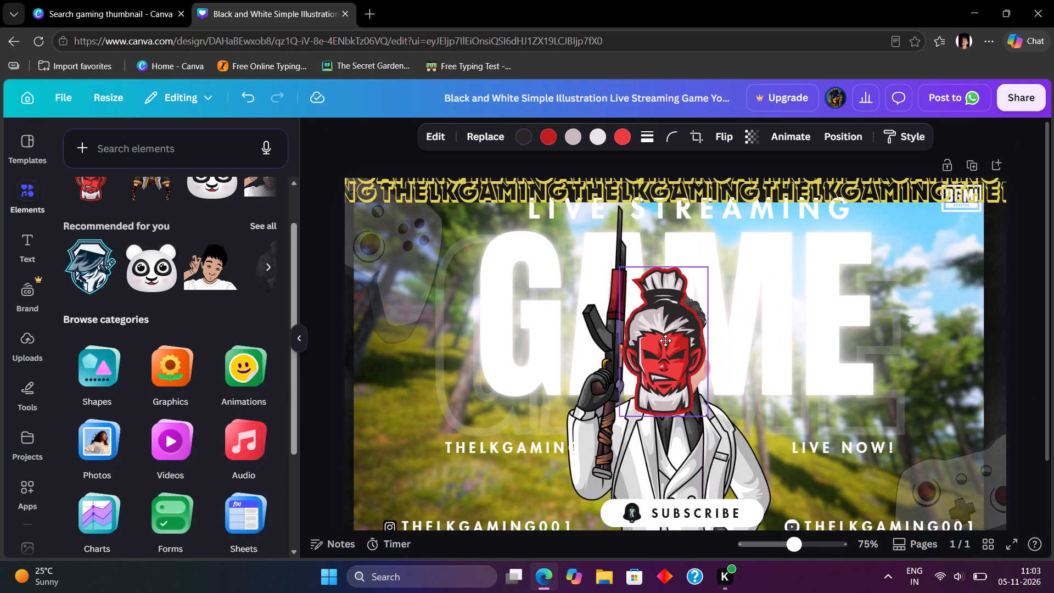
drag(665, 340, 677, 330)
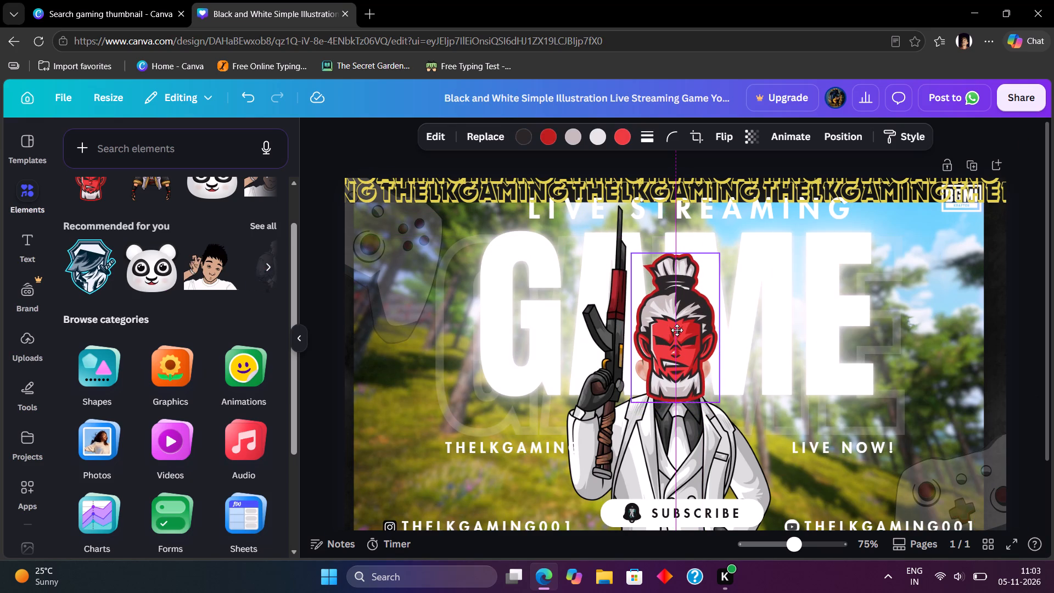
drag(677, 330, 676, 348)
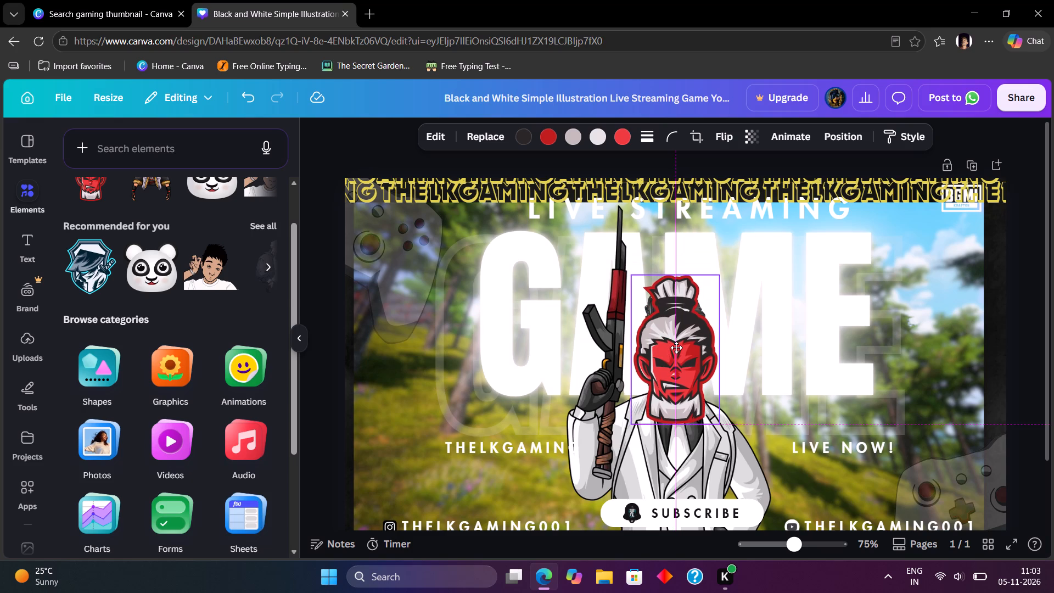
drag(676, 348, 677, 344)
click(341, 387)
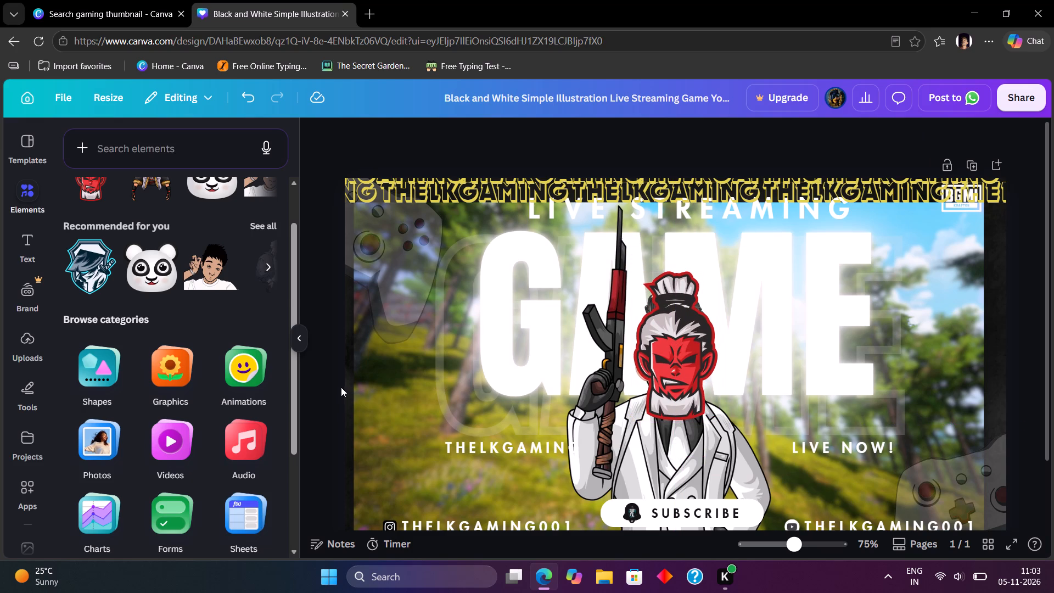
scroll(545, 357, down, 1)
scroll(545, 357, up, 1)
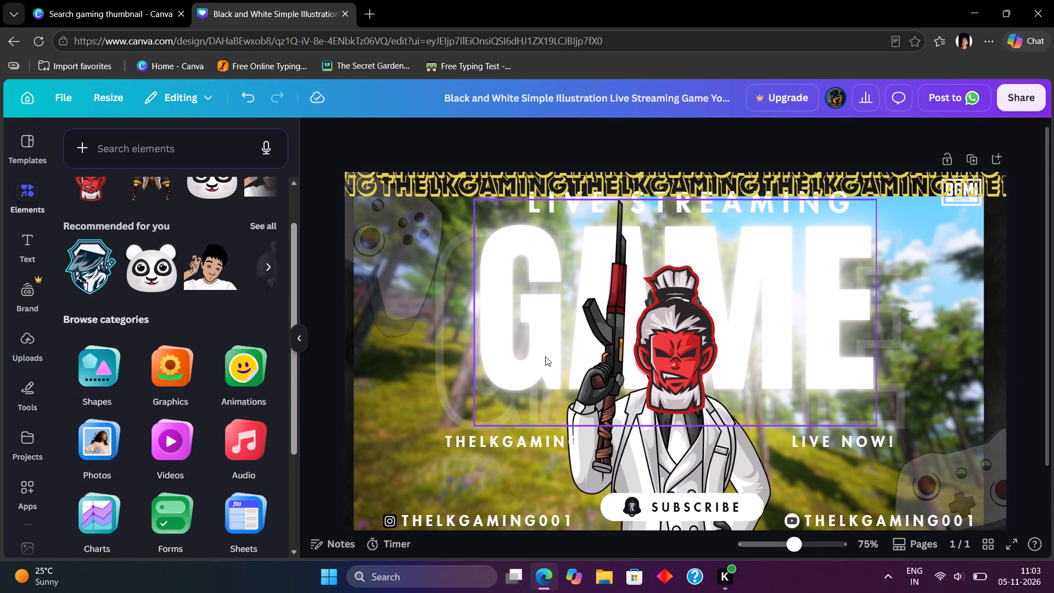
Delete the red samurai head from the thumbnail.
click(657, 355)
click(700, 239)
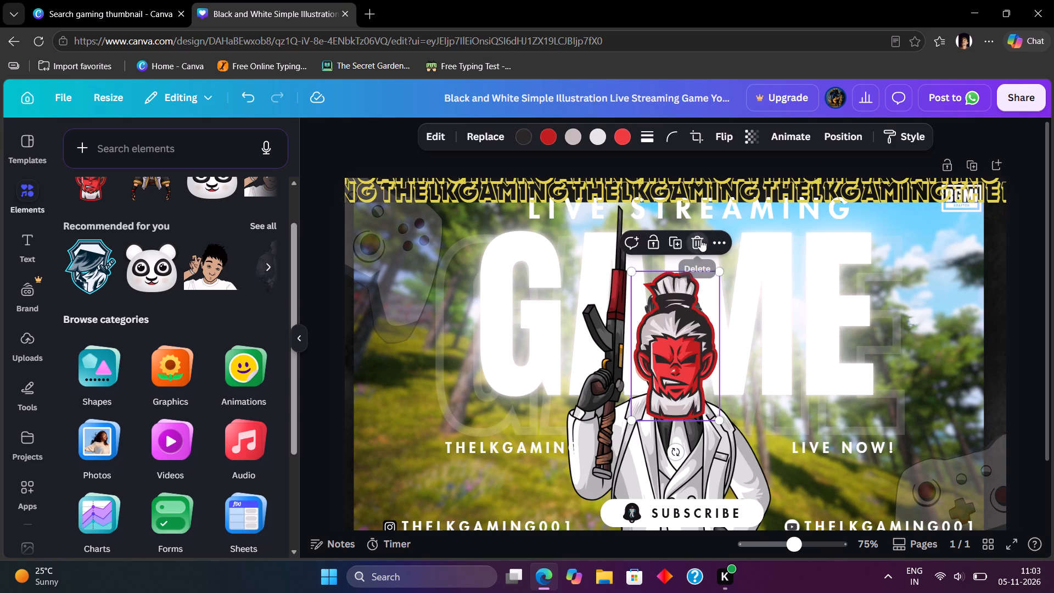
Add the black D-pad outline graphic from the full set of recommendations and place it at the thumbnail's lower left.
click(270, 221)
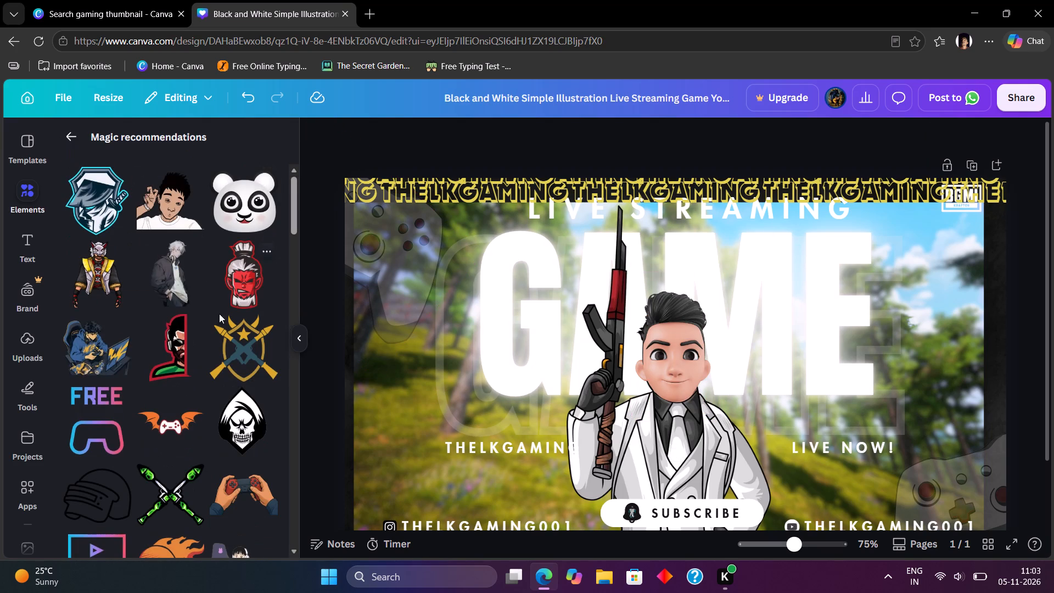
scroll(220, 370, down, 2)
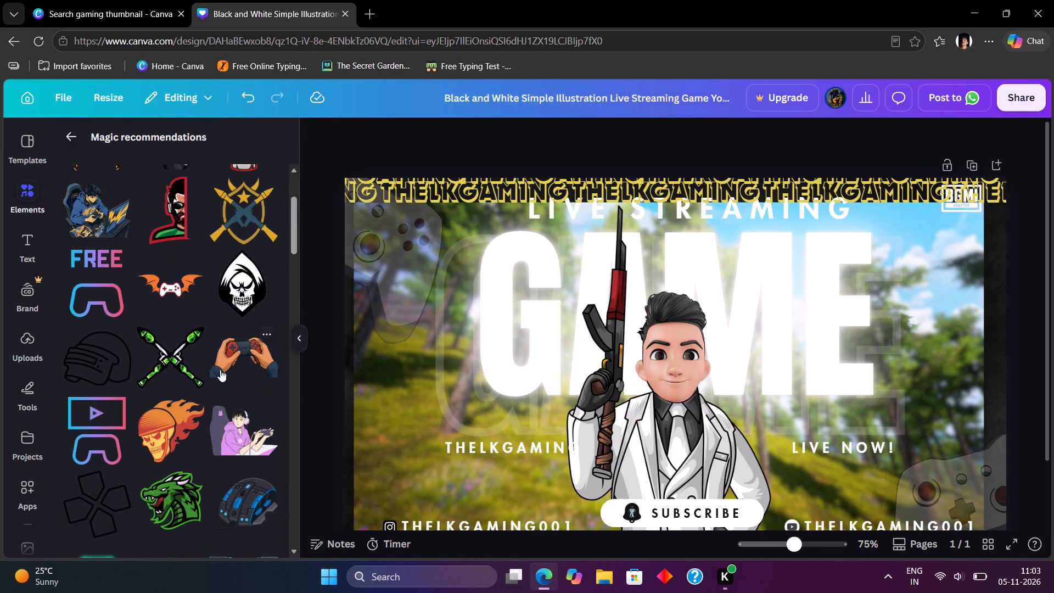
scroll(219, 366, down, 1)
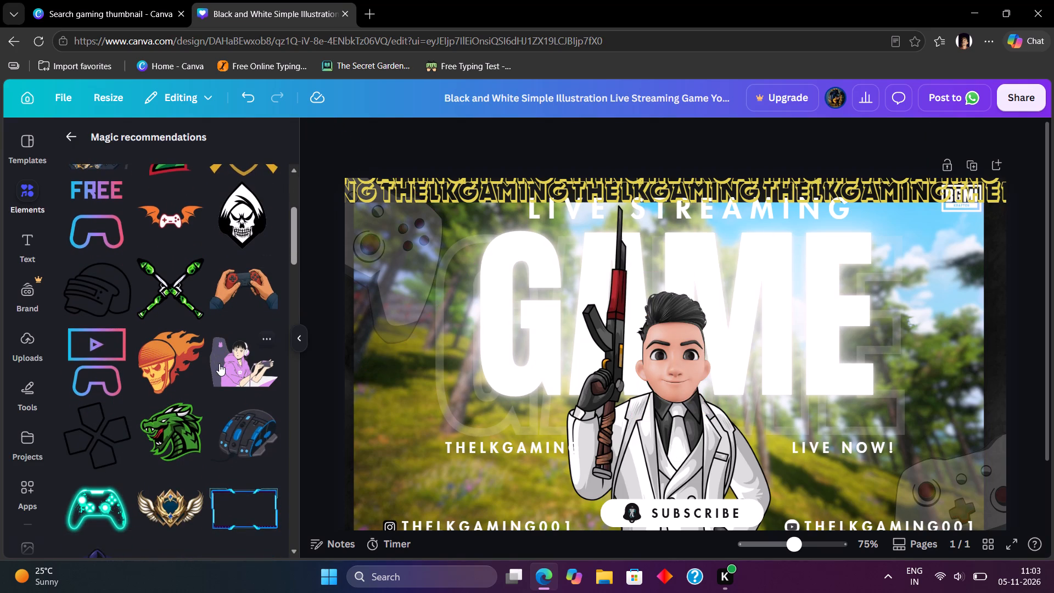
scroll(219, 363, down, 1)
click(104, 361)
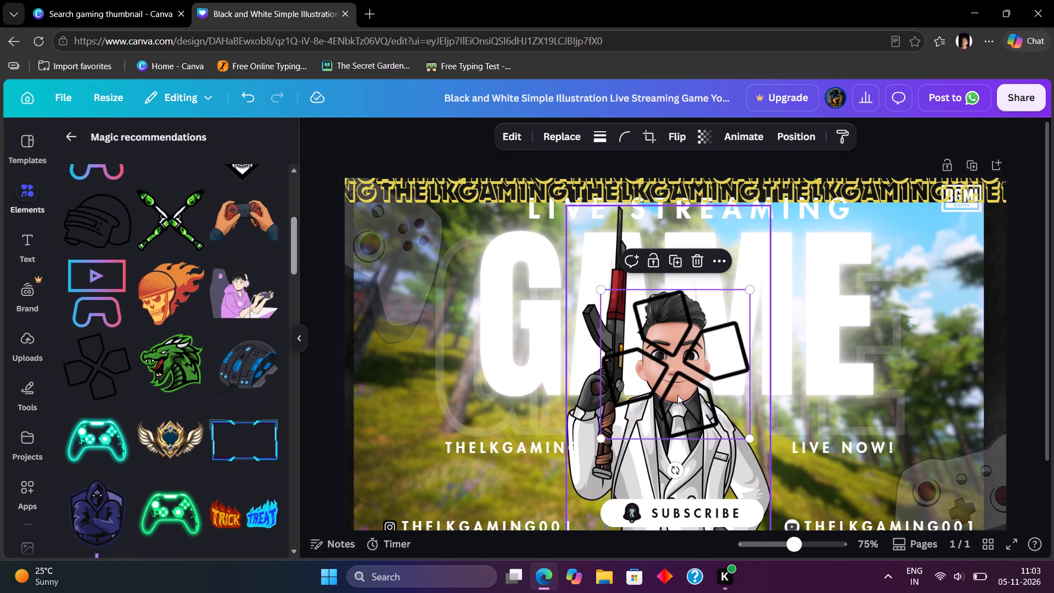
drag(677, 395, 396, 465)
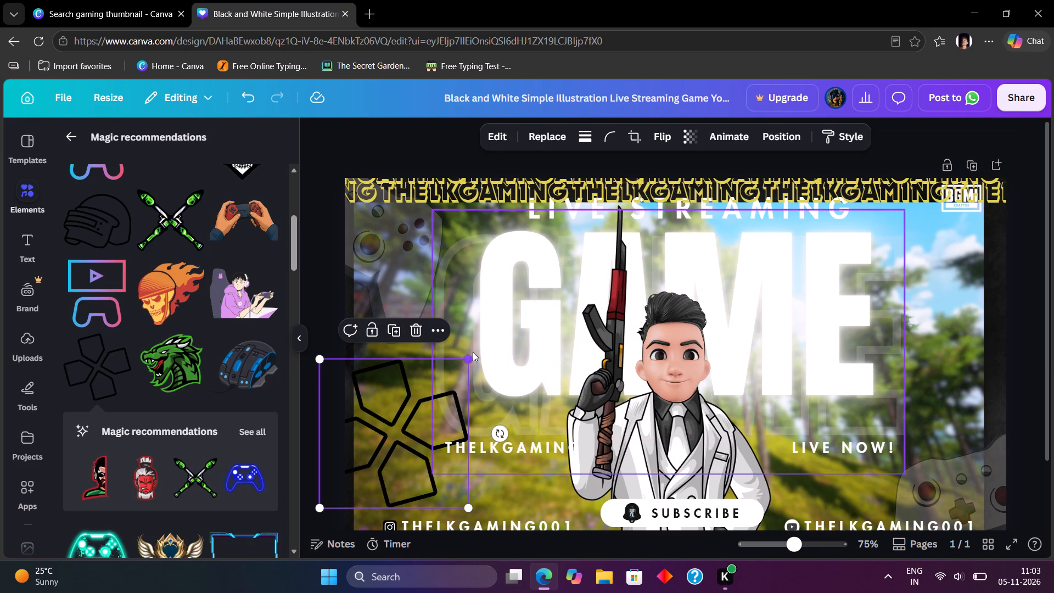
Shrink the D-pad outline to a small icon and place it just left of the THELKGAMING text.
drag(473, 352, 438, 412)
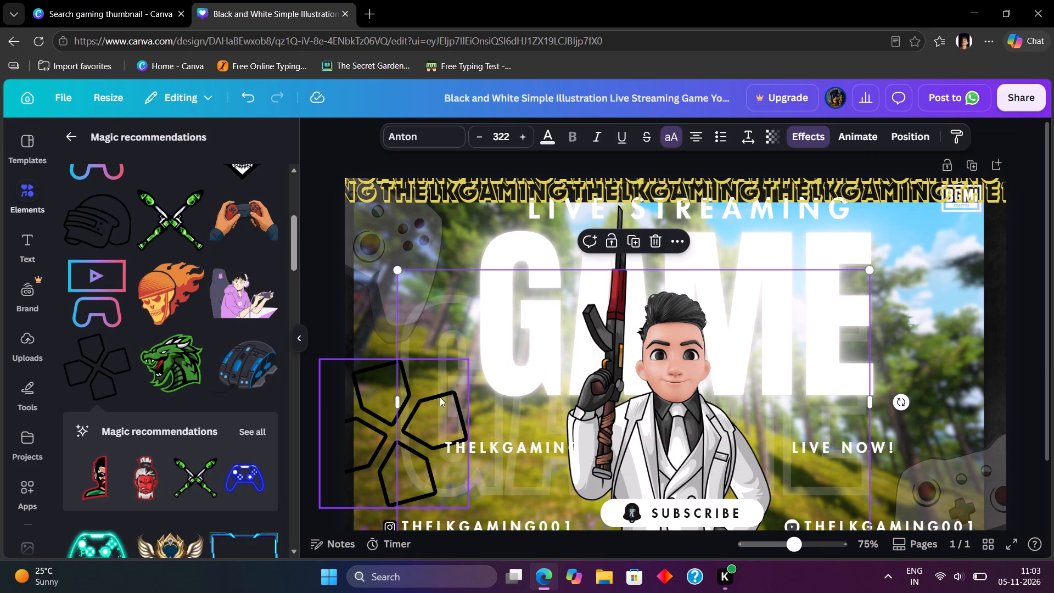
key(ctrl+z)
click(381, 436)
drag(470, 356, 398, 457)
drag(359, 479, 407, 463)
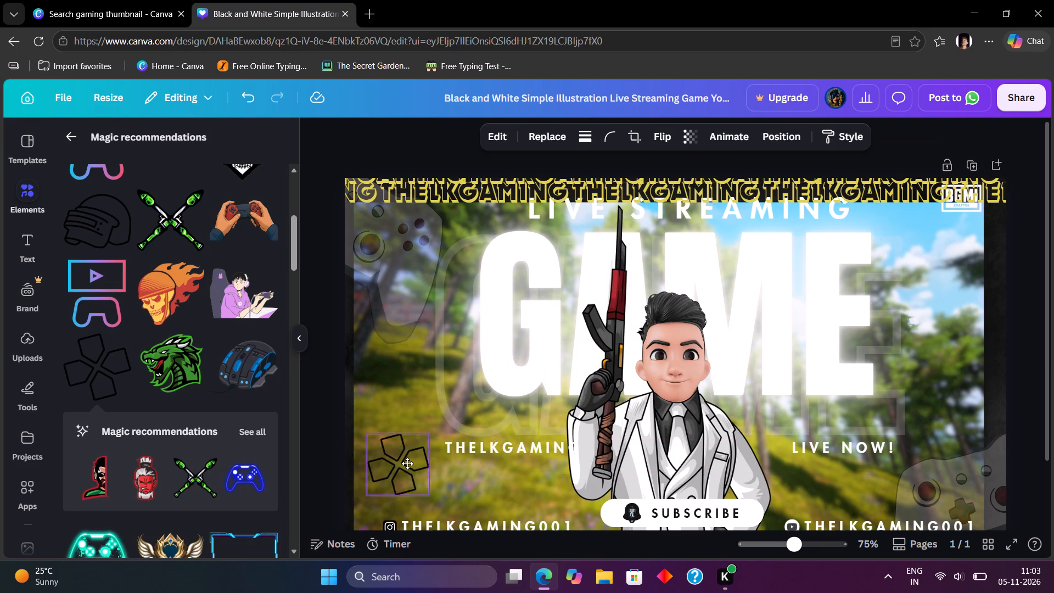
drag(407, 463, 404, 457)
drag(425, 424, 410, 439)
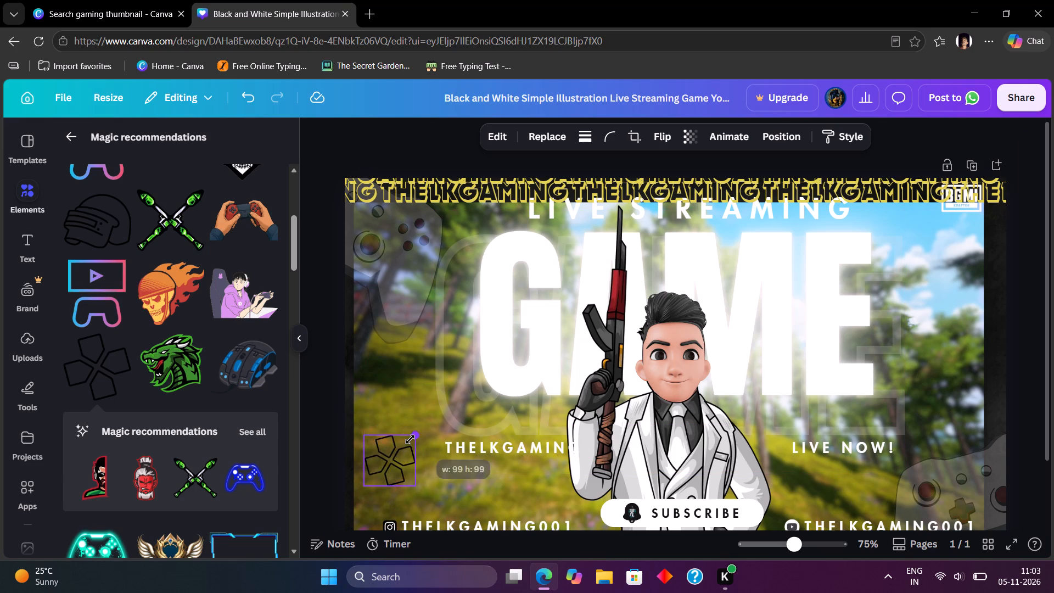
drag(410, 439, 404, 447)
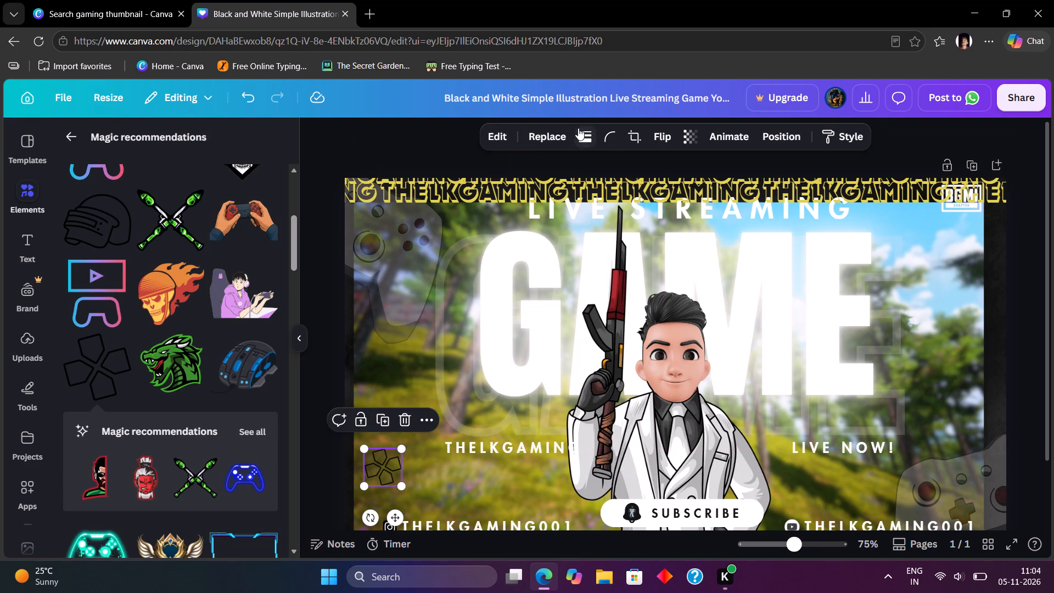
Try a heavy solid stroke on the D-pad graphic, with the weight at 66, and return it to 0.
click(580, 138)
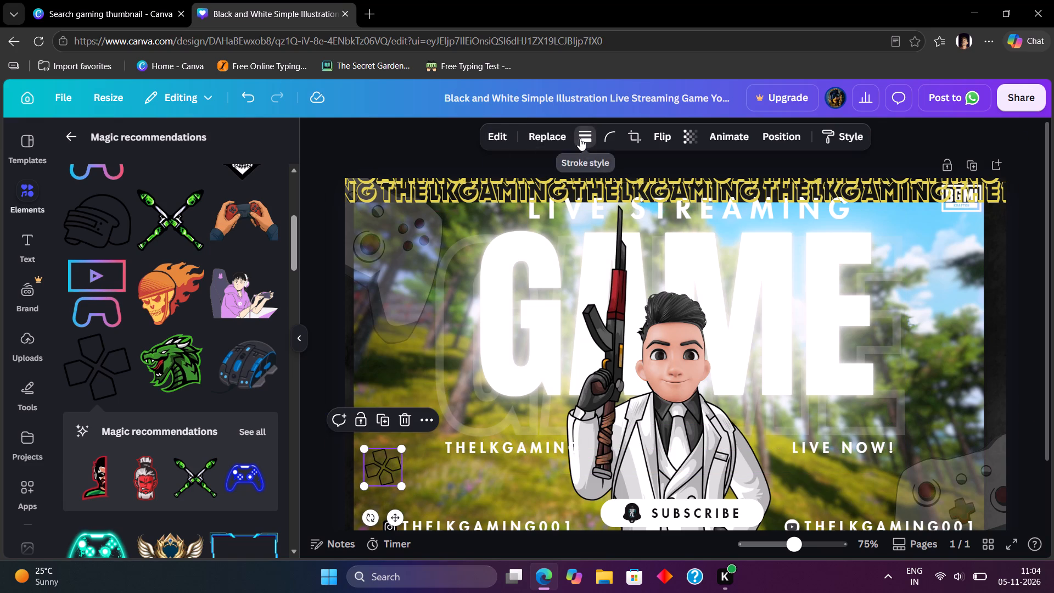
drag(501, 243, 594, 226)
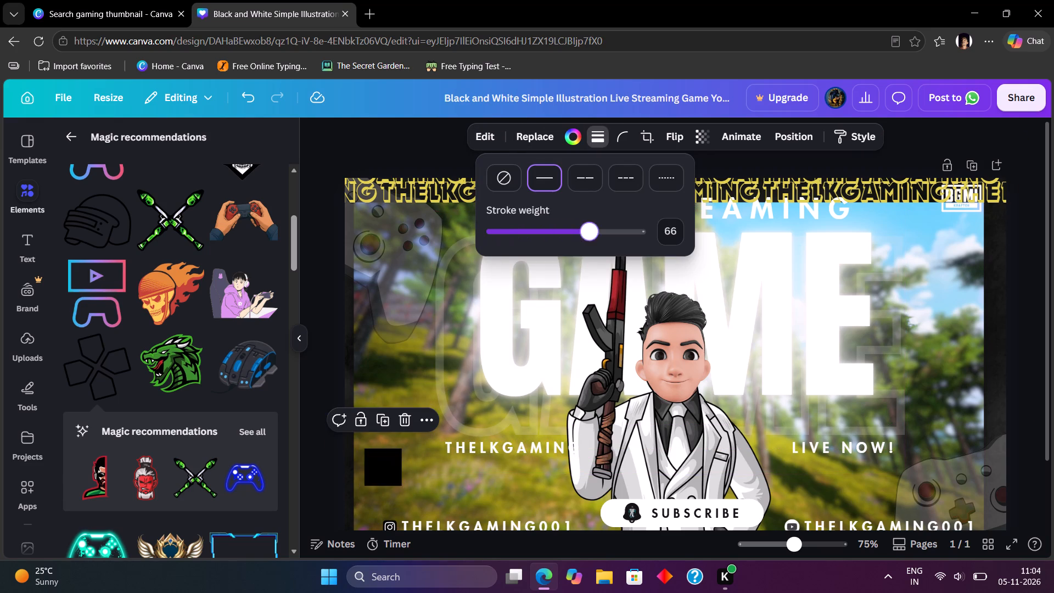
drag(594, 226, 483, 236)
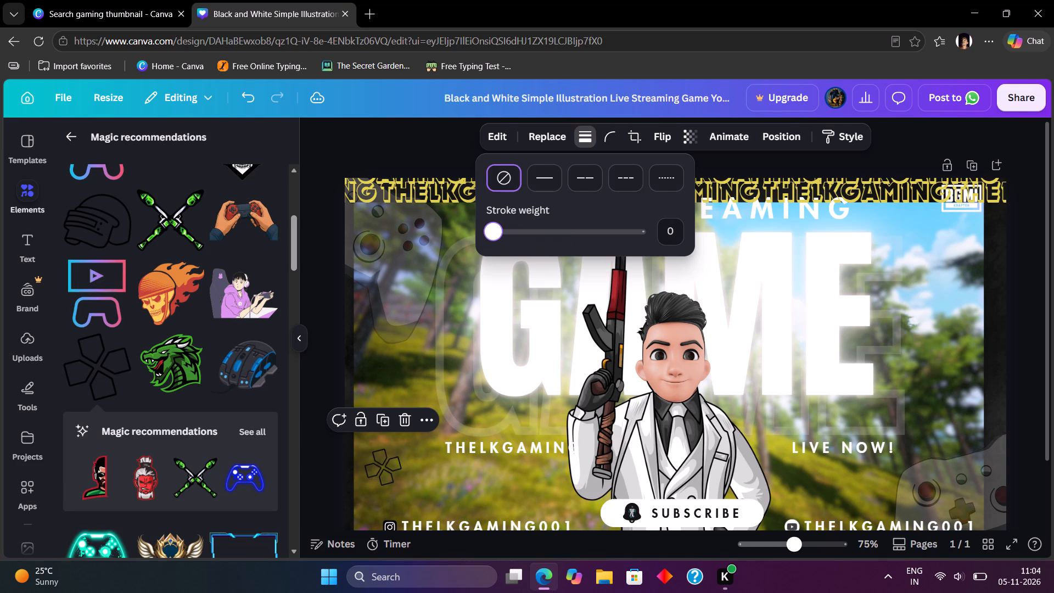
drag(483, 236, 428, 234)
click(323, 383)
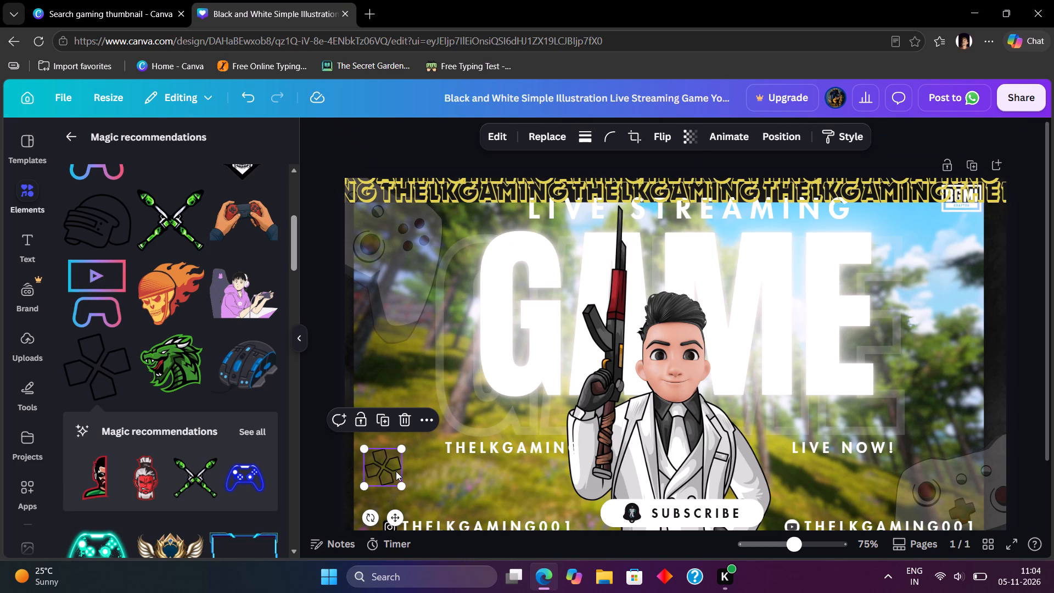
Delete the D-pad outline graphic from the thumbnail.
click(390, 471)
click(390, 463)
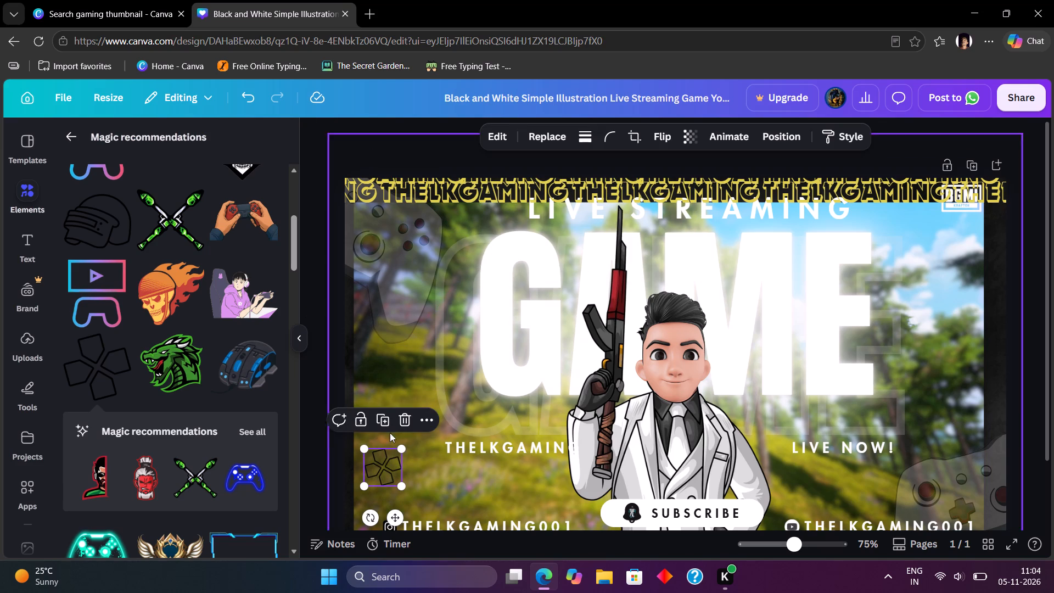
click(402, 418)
Add the recommended graphic of four round controller buttons (square, triangle, cross, circle) and place it at the thumbnail's lower left.
scroll(214, 376, down, 3)
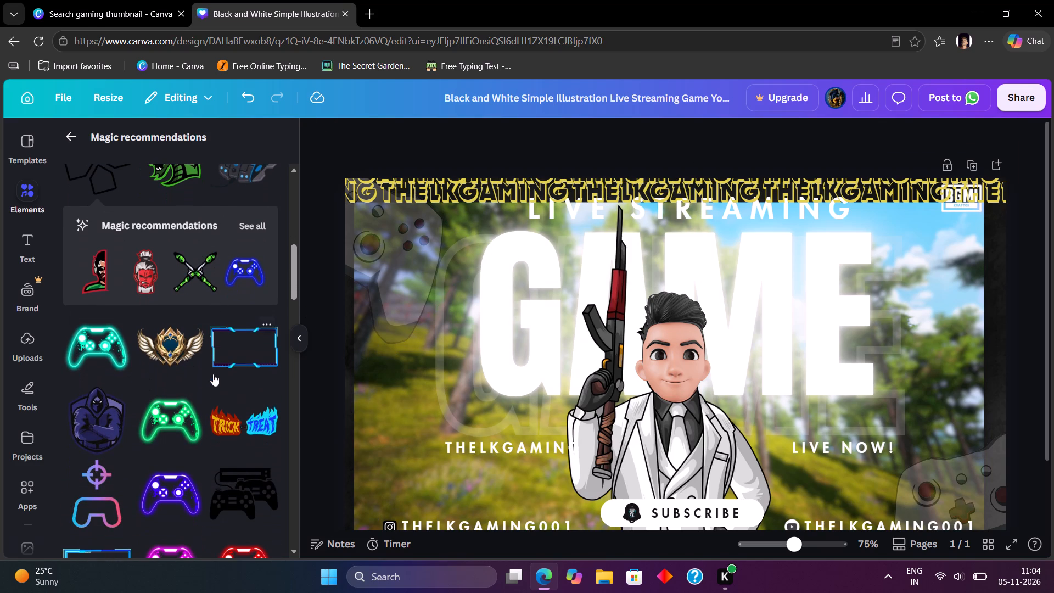
scroll(215, 360, down, 2)
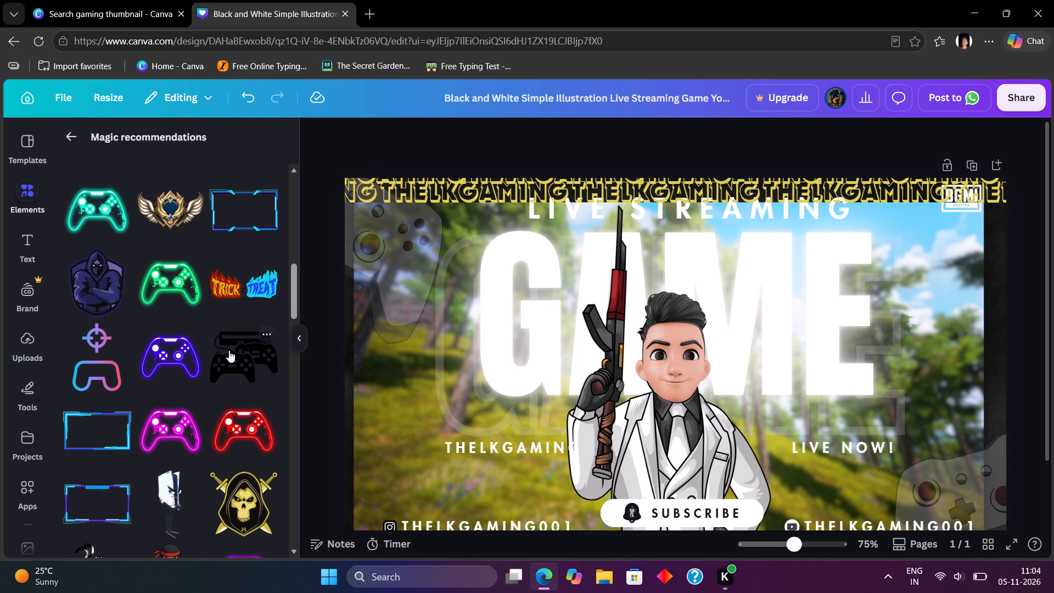
scroll(229, 350, down, 4)
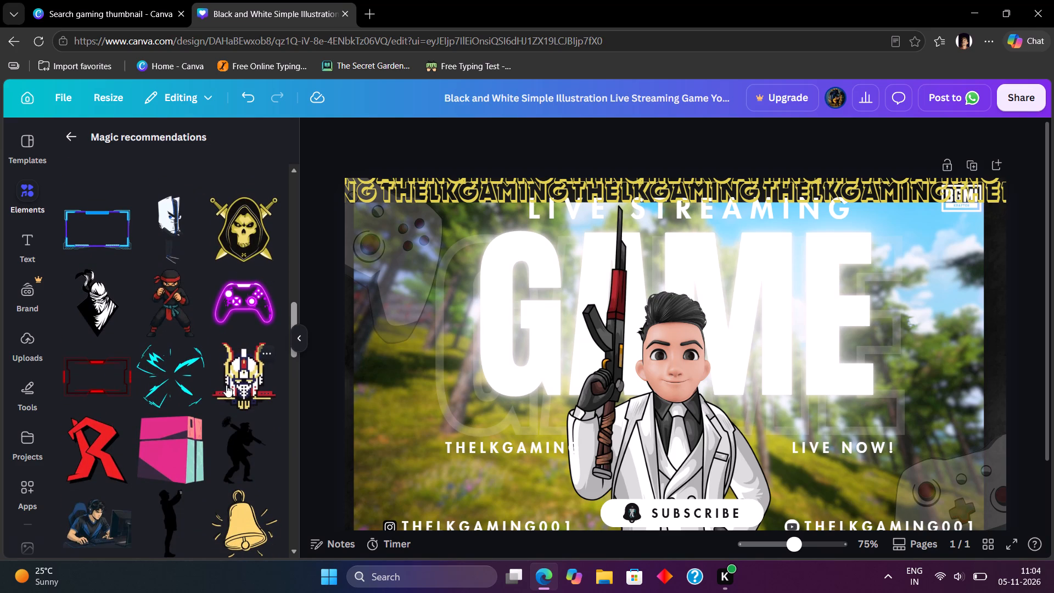
scroll(226, 385, down, 2)
scroll(189, 321, down, 3)
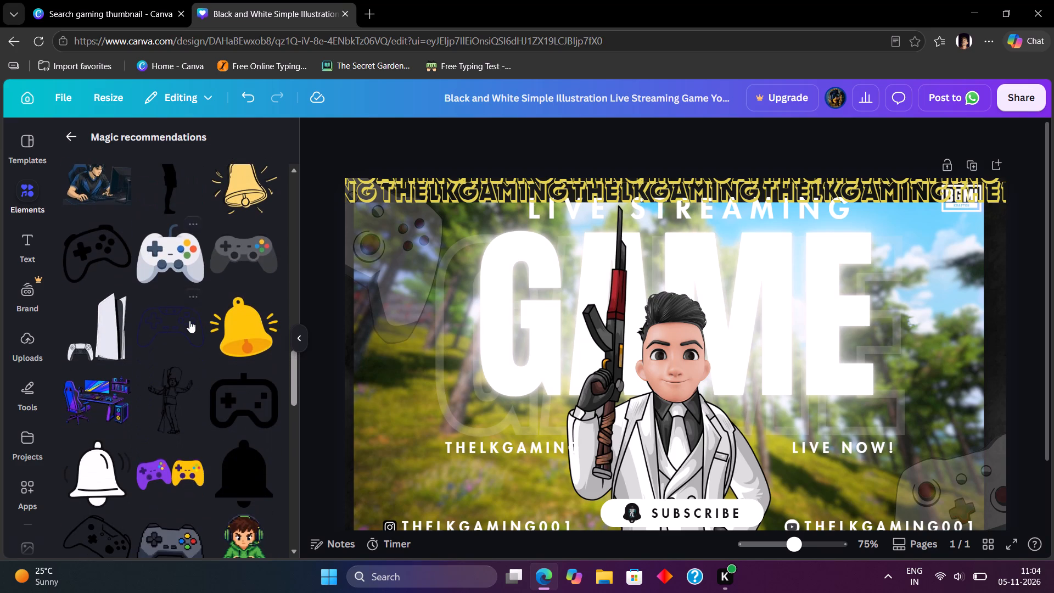
scroll(233, 355, down, 1)
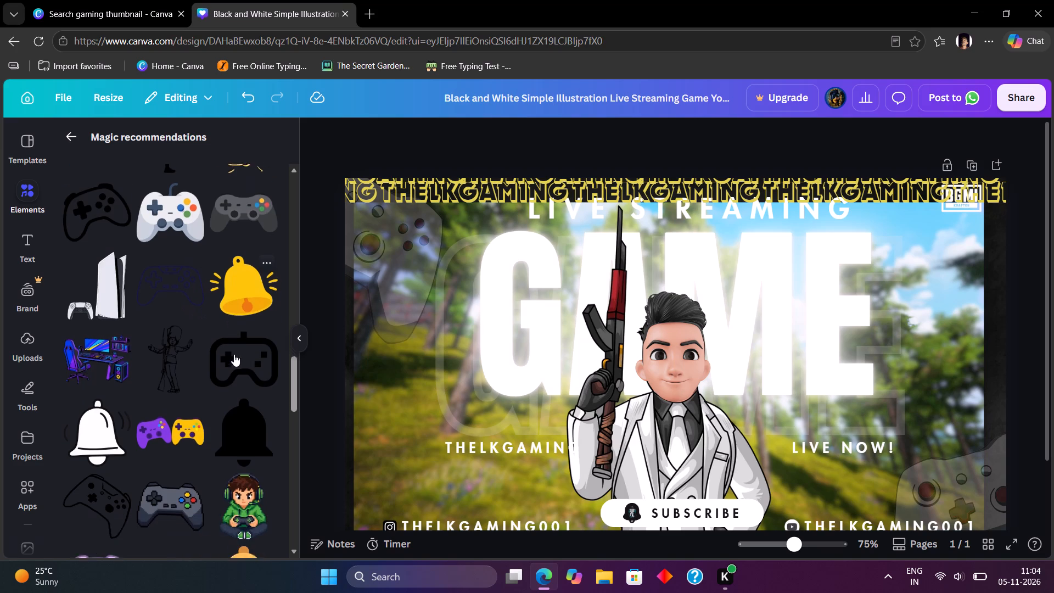
scroll(234, 354, down, 4)
click(165, 351)
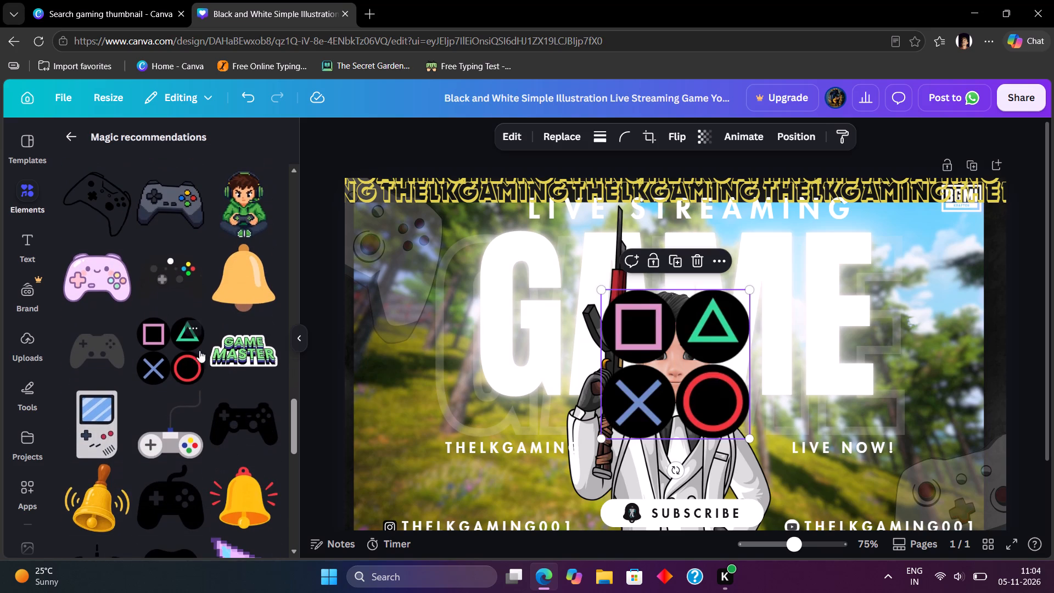
drag(719, 356, 480, 426)
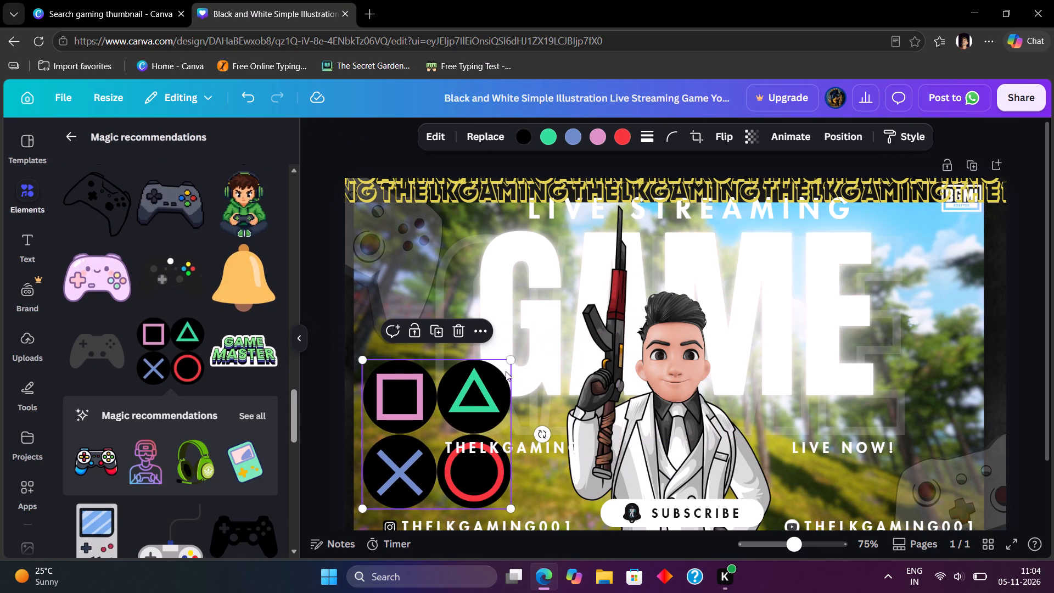
Shrink the controller-buttons graphic to a small icon, tilt it slightly, and place it just left of the THELKGAMING text.
drag(512, 361, 401, 458)
drag(387, 493, 396, 452)
drag(397, 499, 426, 500)
drag(405, 447, 396, 453)
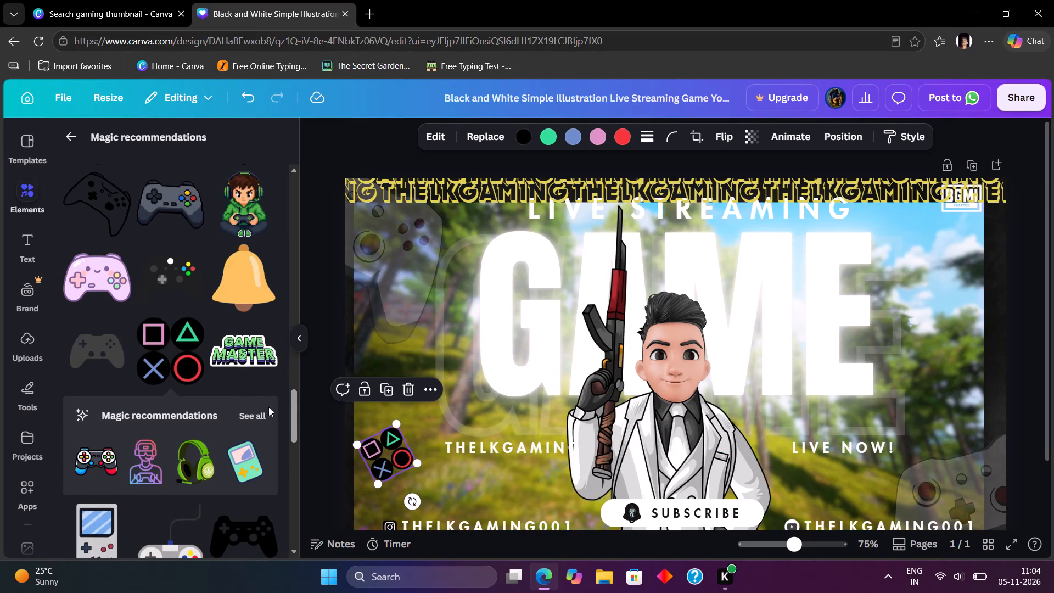
Add the red biohazard symbol from the recommended graphics to the thumbnail and shrink it to a small icon.
scroll(237, 398, down, 5)
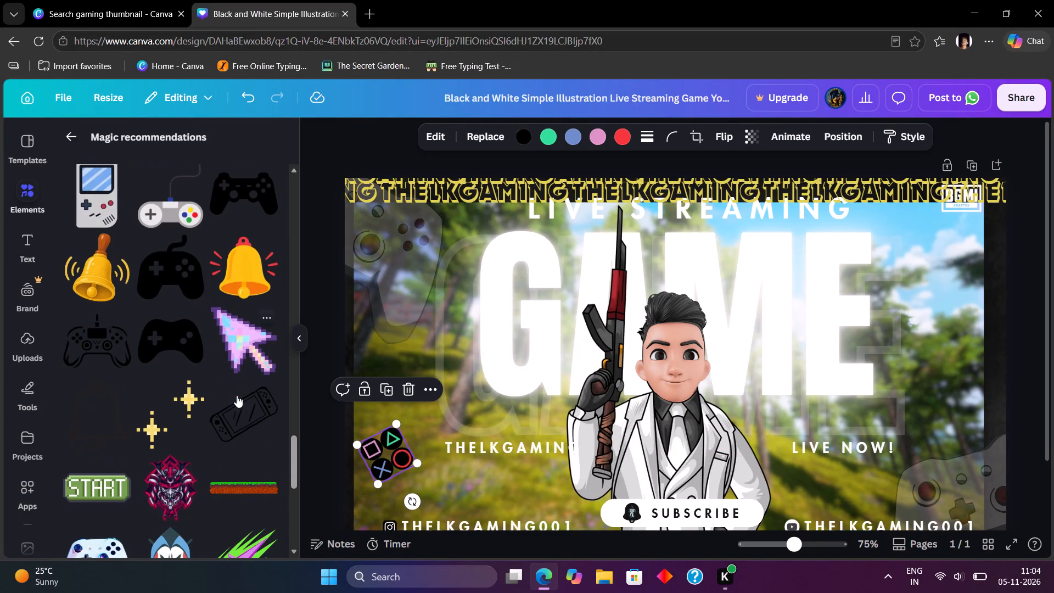
scroll(237, 395, down, 2)
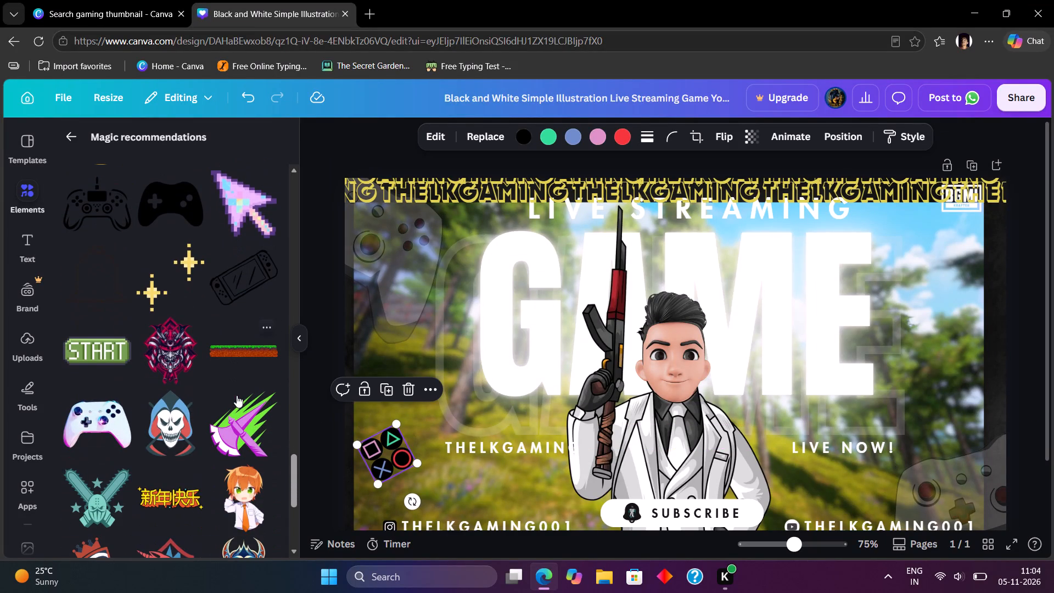
scroll(237, 395, down, 3)
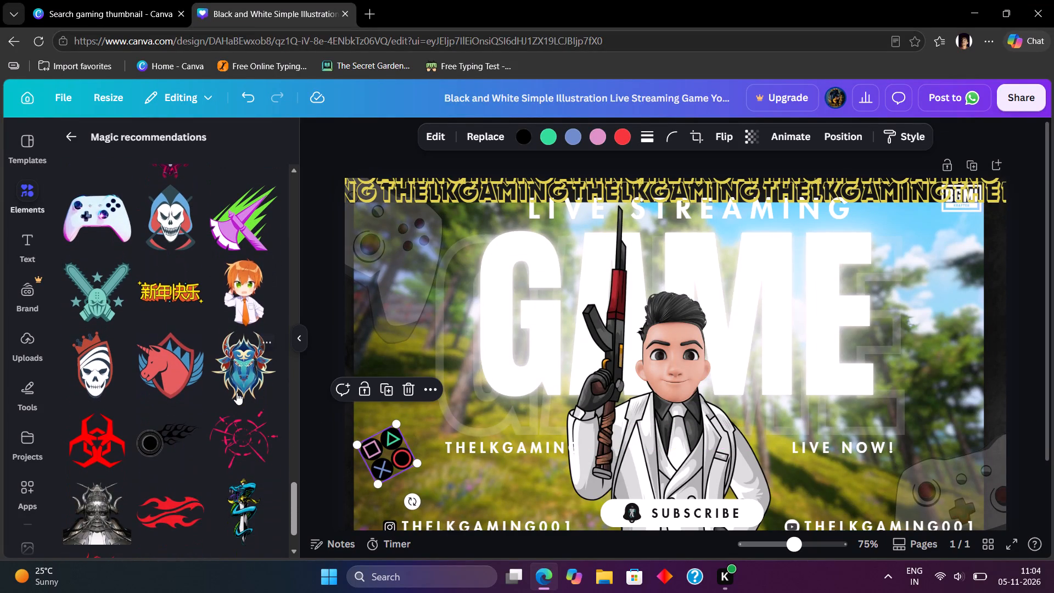
click(100, 442)
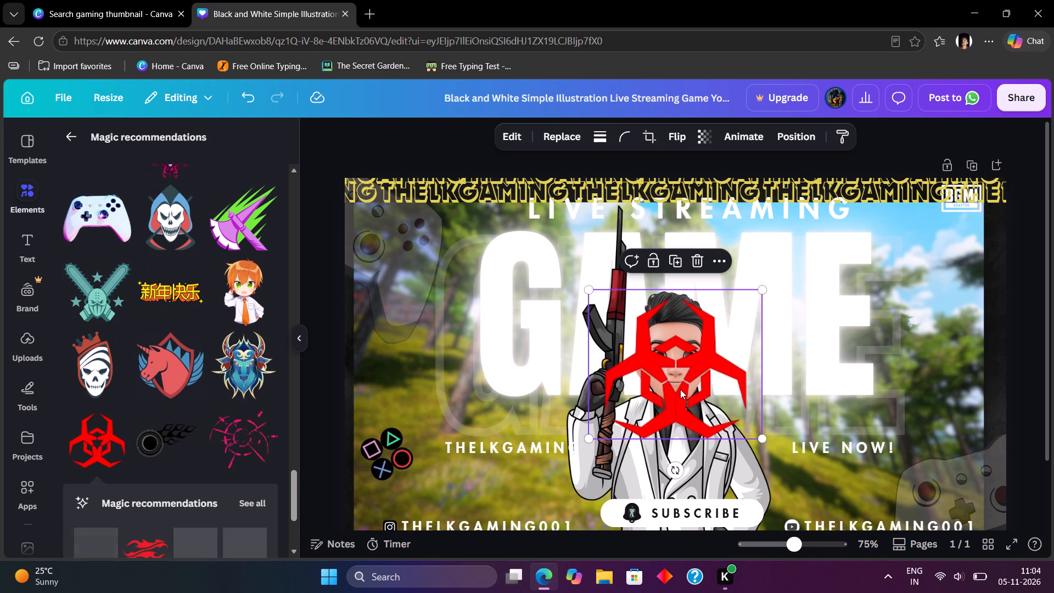
drag(680, 389, 384, 297)
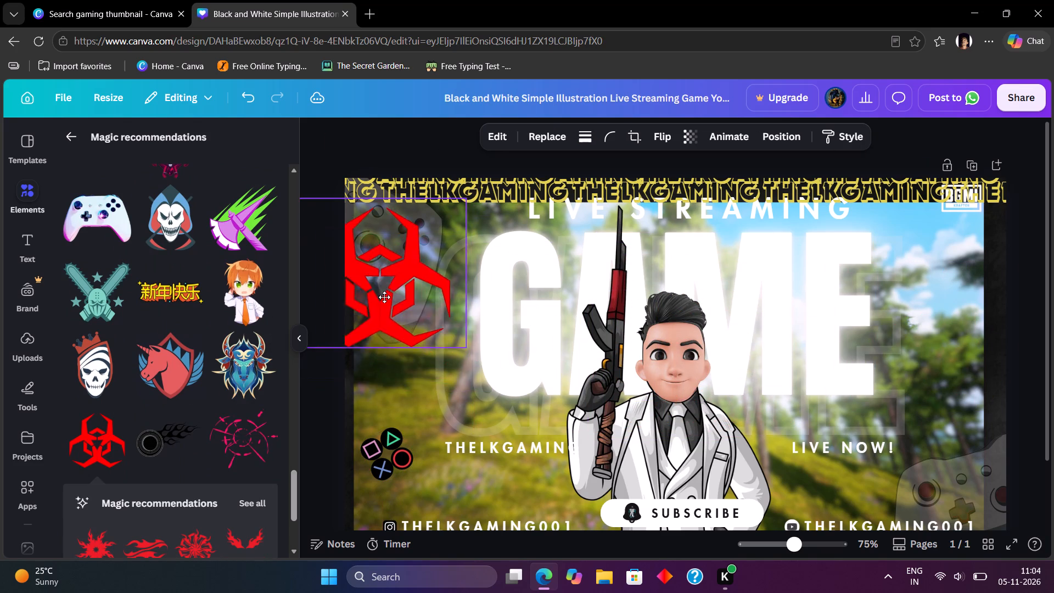
drag(384, 297, 744, 453)
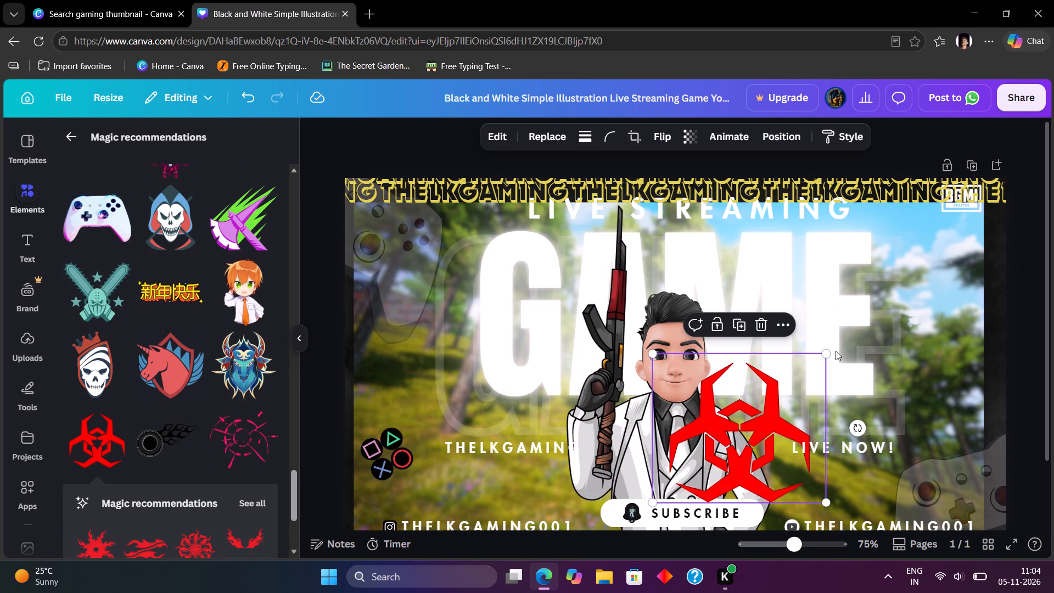
drag(826, 352, 714, 521)
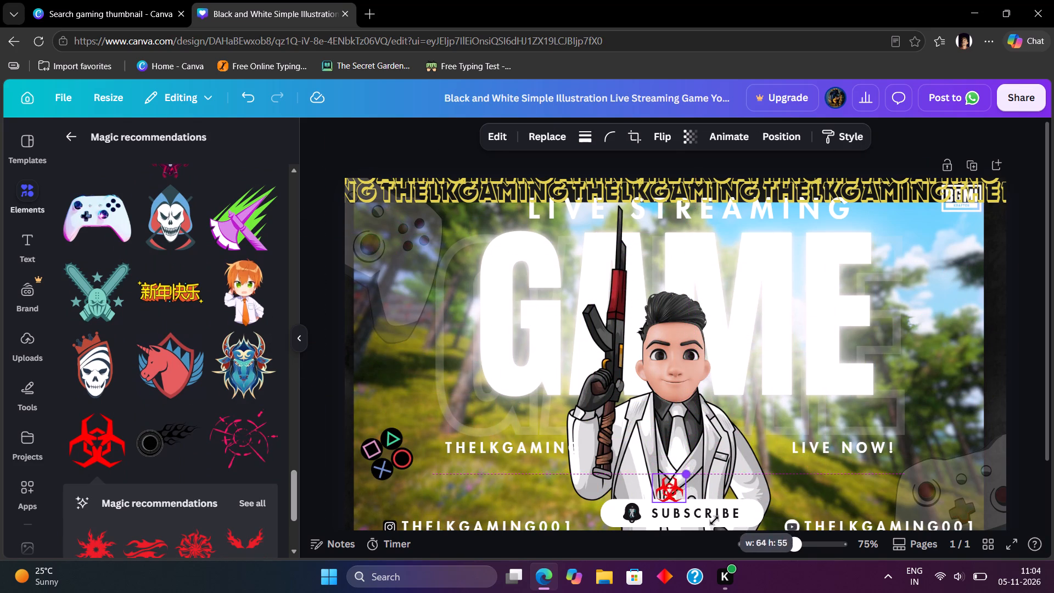
drag(714, 521, 713, 523)
Shrink the biohazard symbol slightly more and place it on the white sleeve of the character's arm holding the rifle.
drag(659, 491, 642, 452)
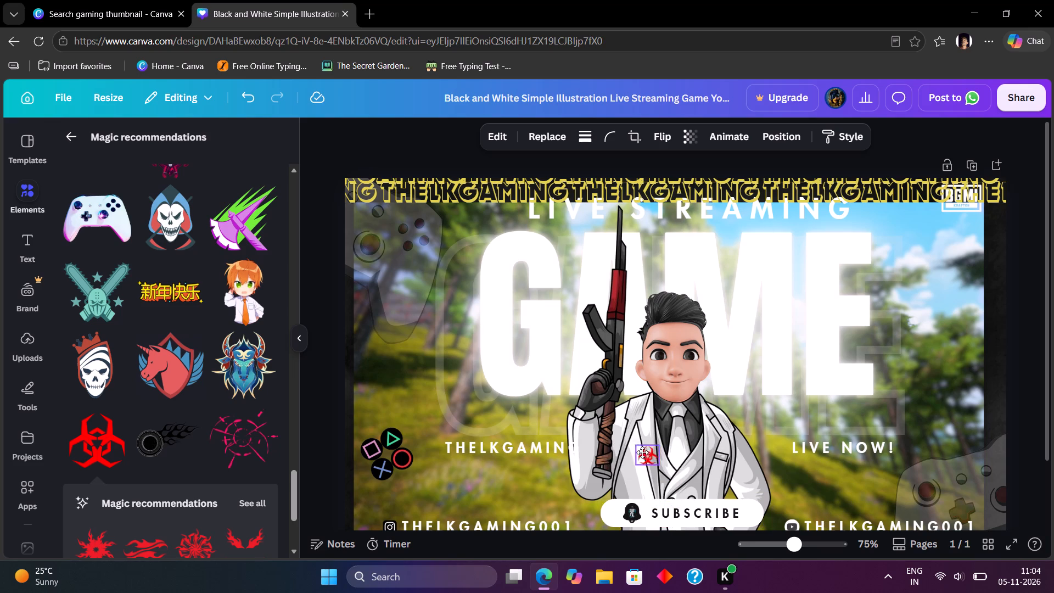
drag(642, 452, 632, 406)
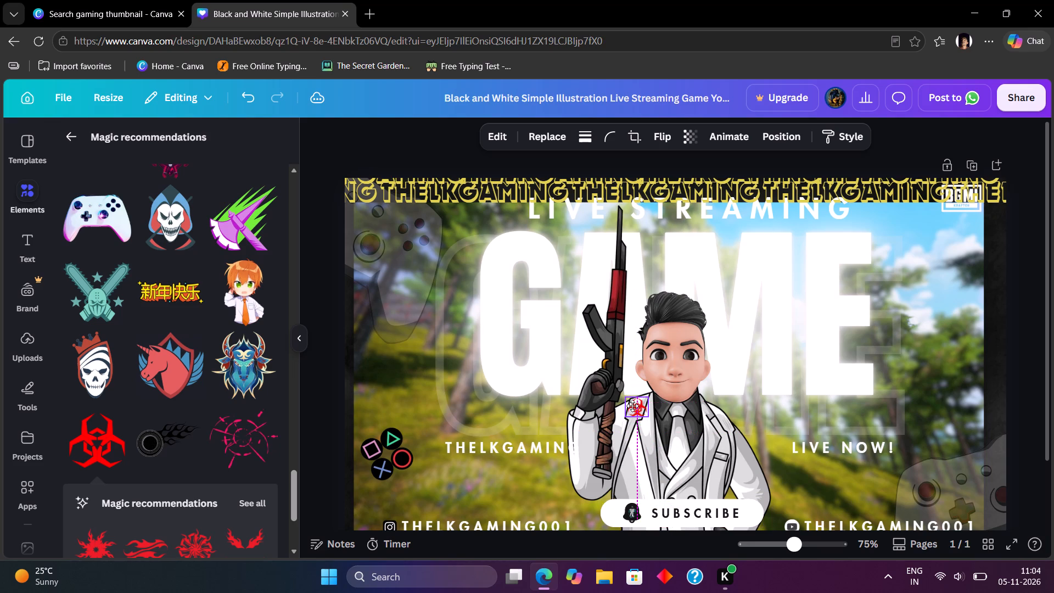
drag(632, 406, 582, 446)
drag(582, 446, 580, 440)
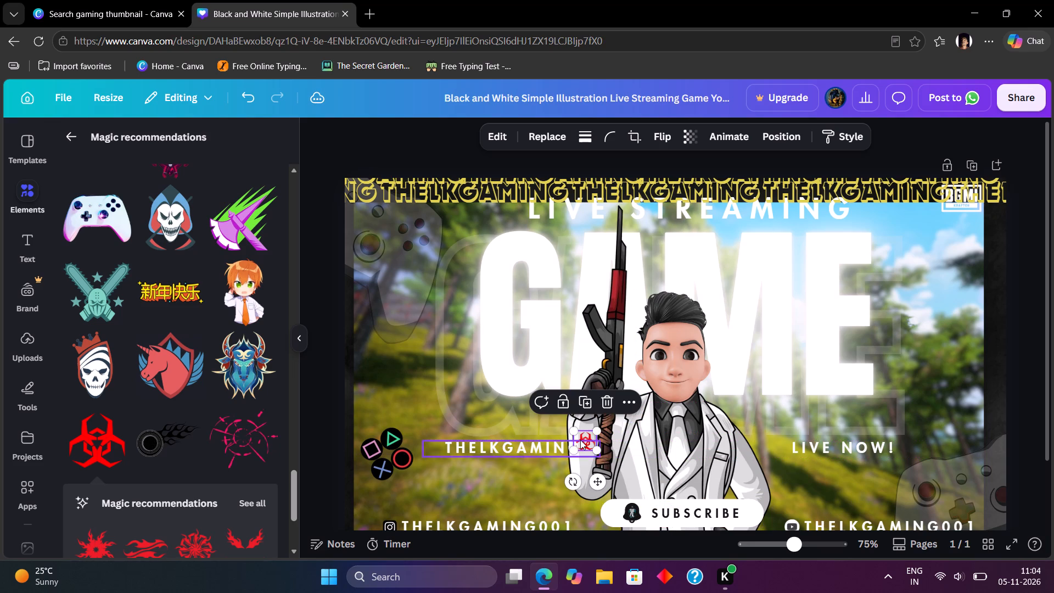
drag(597, 432, 593, 440)
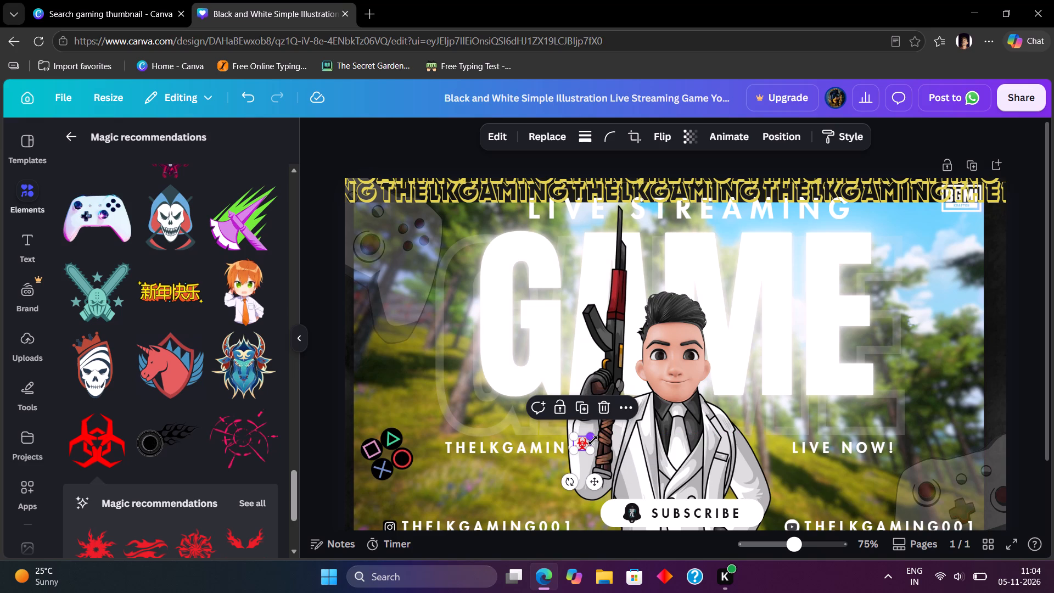
ctrl+scroll(592, 445, up, 9)
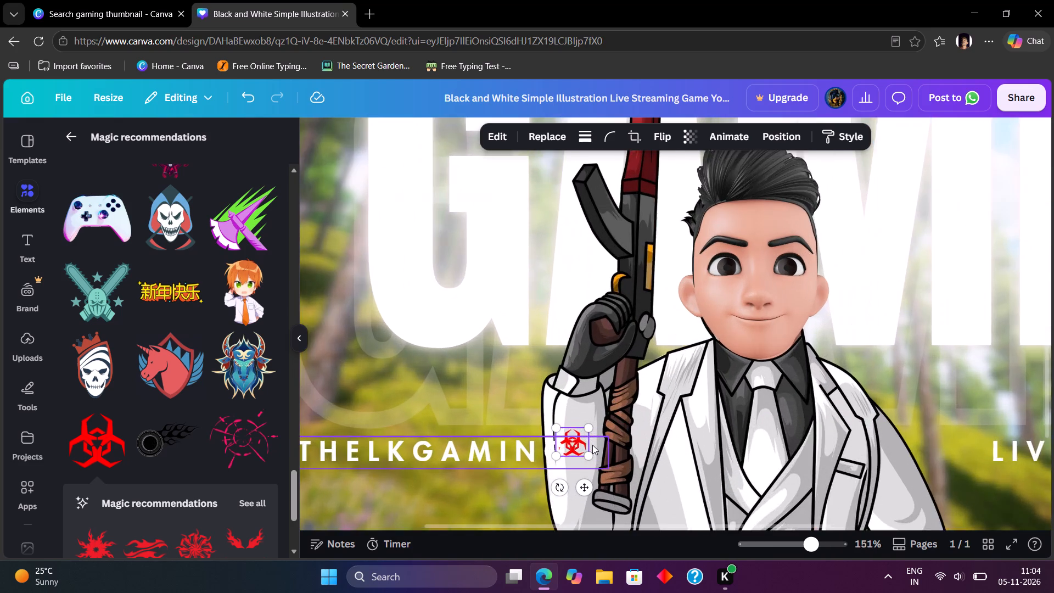
ctrl+scroll(592, 445, up, 3)
drag(548, 441, 562, 399)
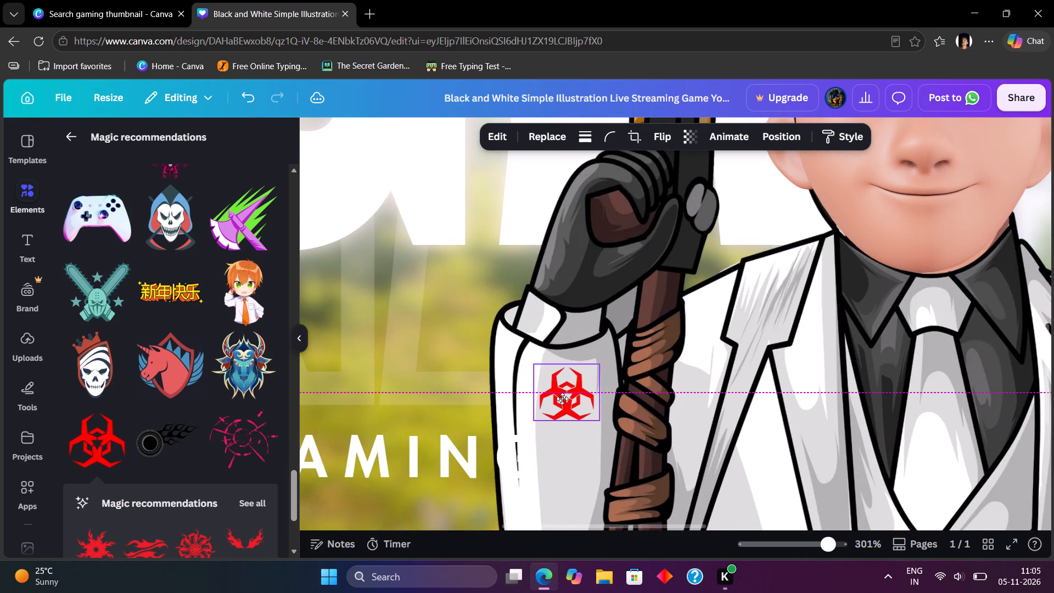
drag(562, 399, 560, 399)
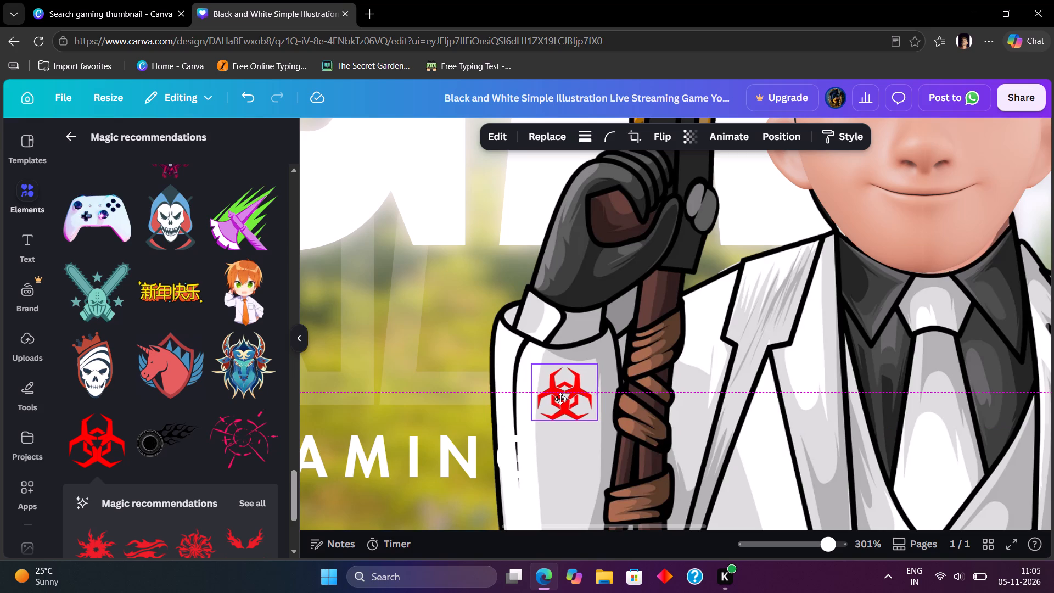
drag(560, 399, 560, 393)
Delete the four-controller-buttons graphic beside the THELKGAMING text.
scroll(251, 485, down, 2)
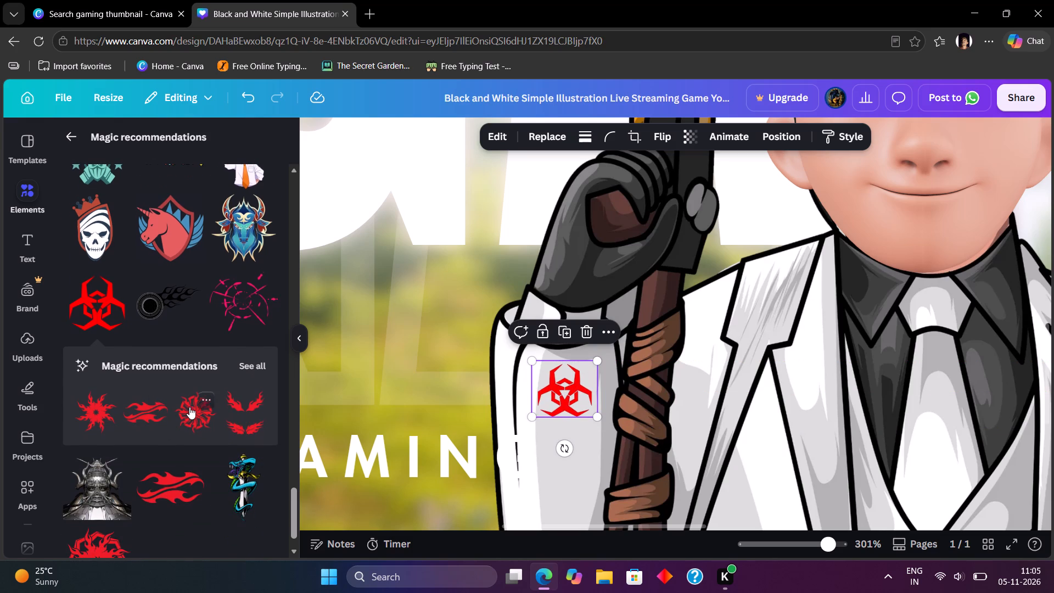
scroll(189, 407, down, 1)
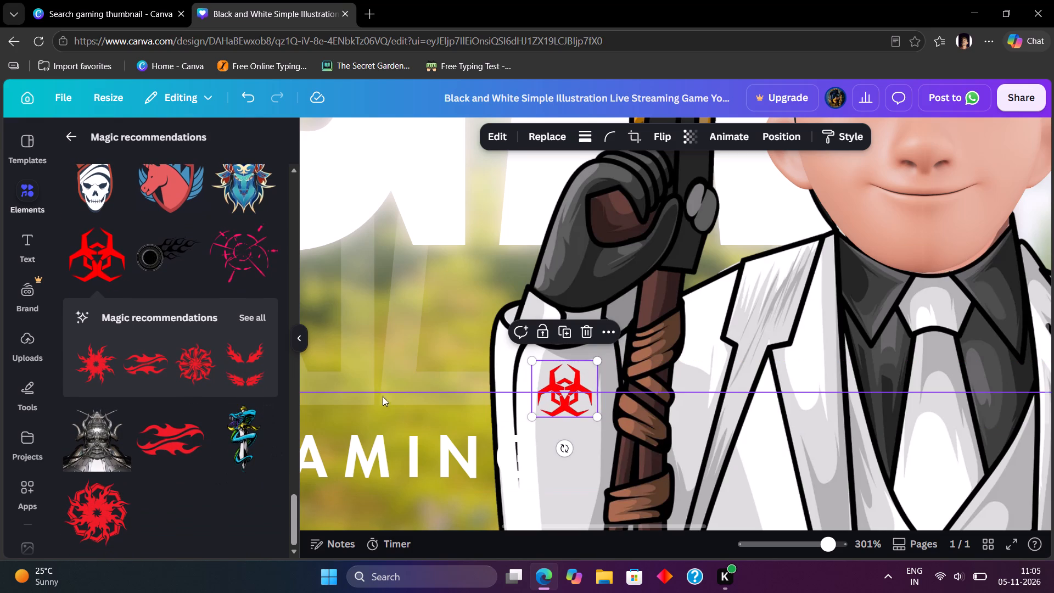
click(399, 355)
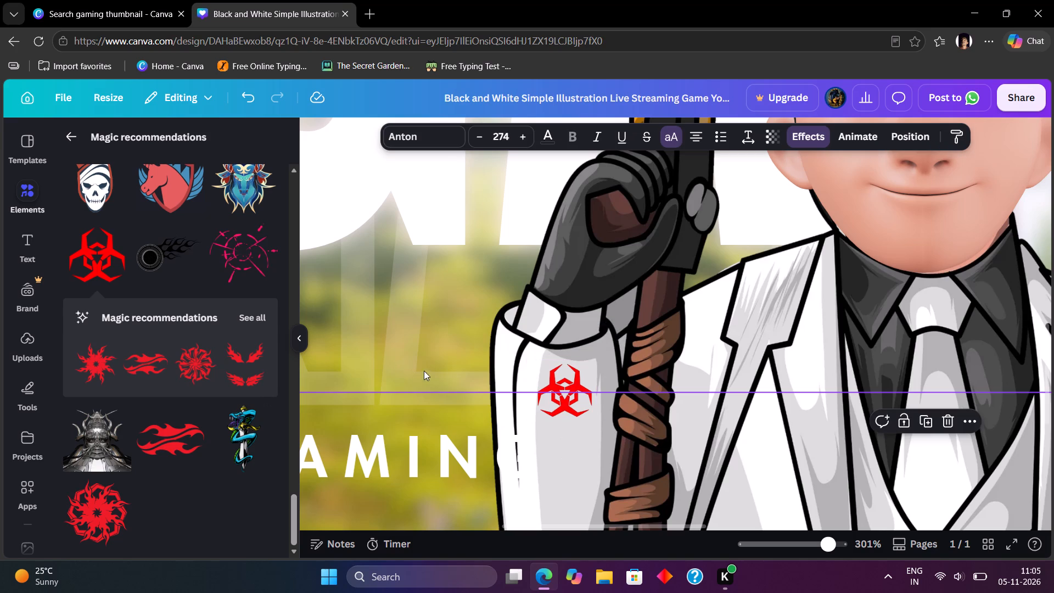
ctrl+scroll(447, 570, down, 3)
scroll(488, 484, down, 2)
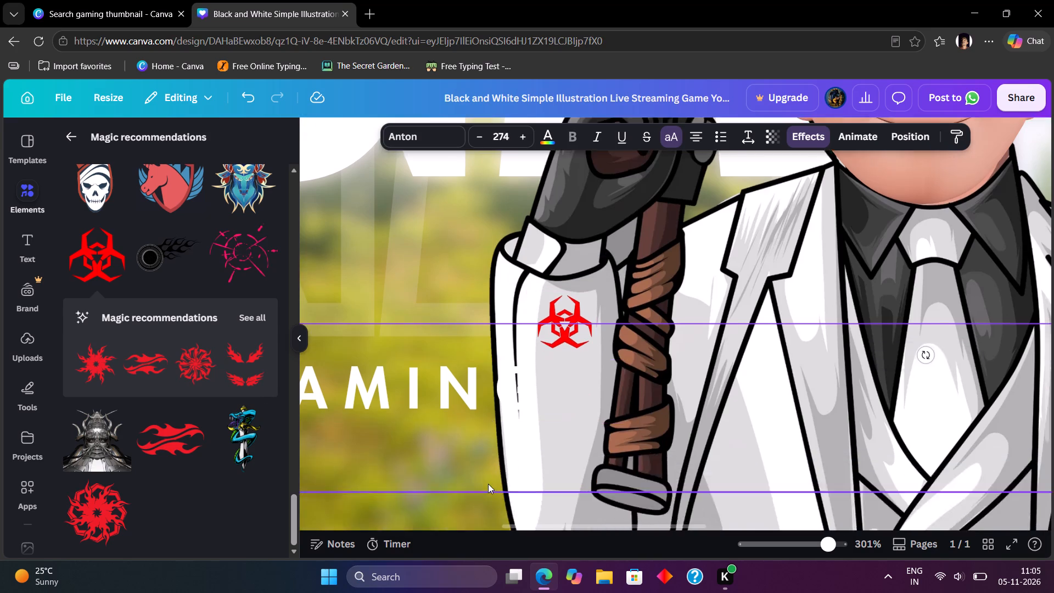
scroll(488, 484, down, 2)
drag(822, 547, 846, 548)
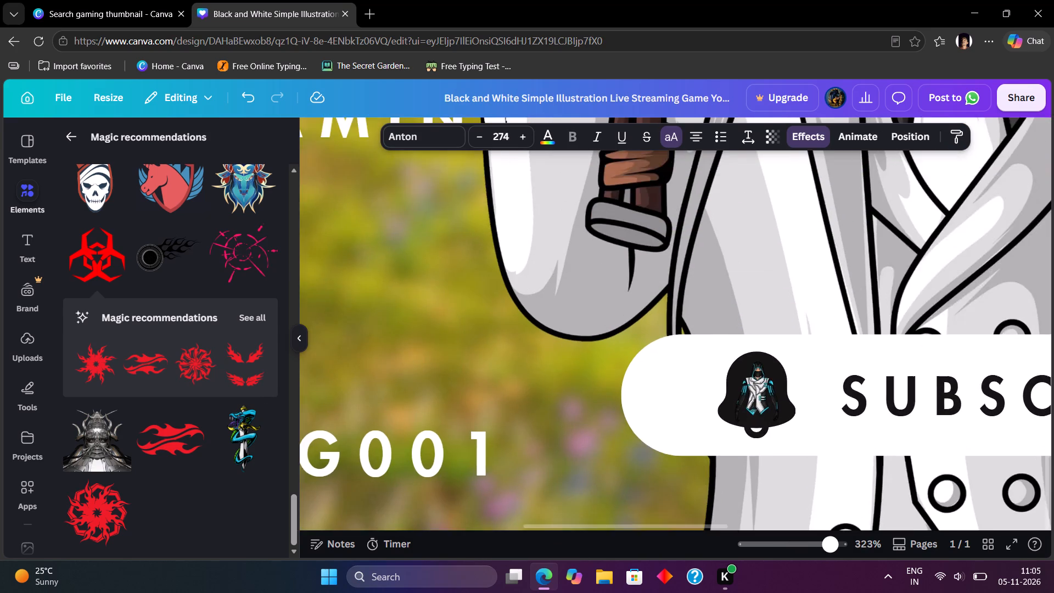
drag(846, 548, 763, 555)
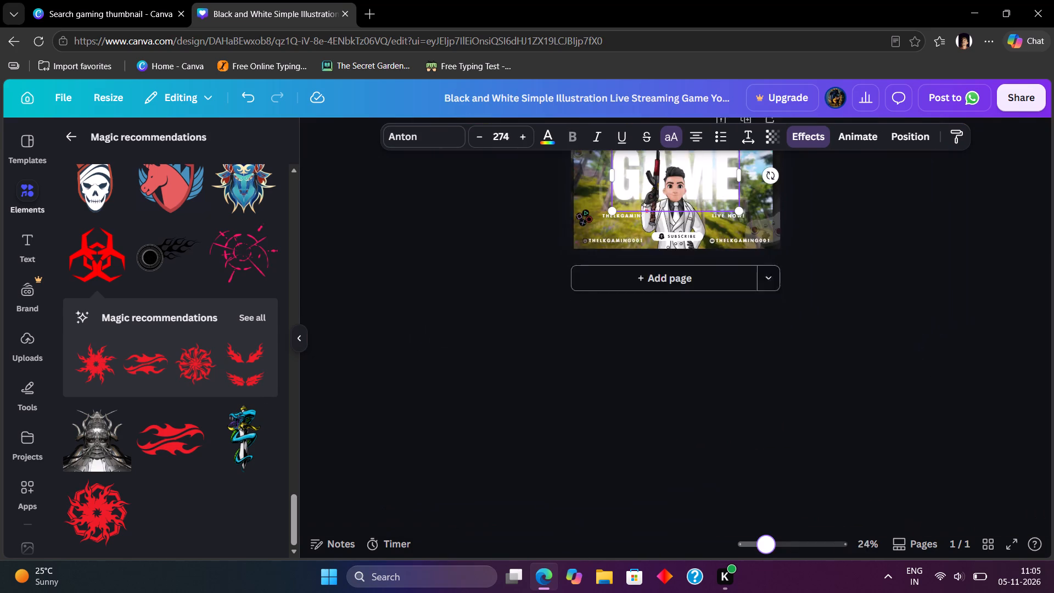
drag(763, 555, 794, 551)
click(390, 409)
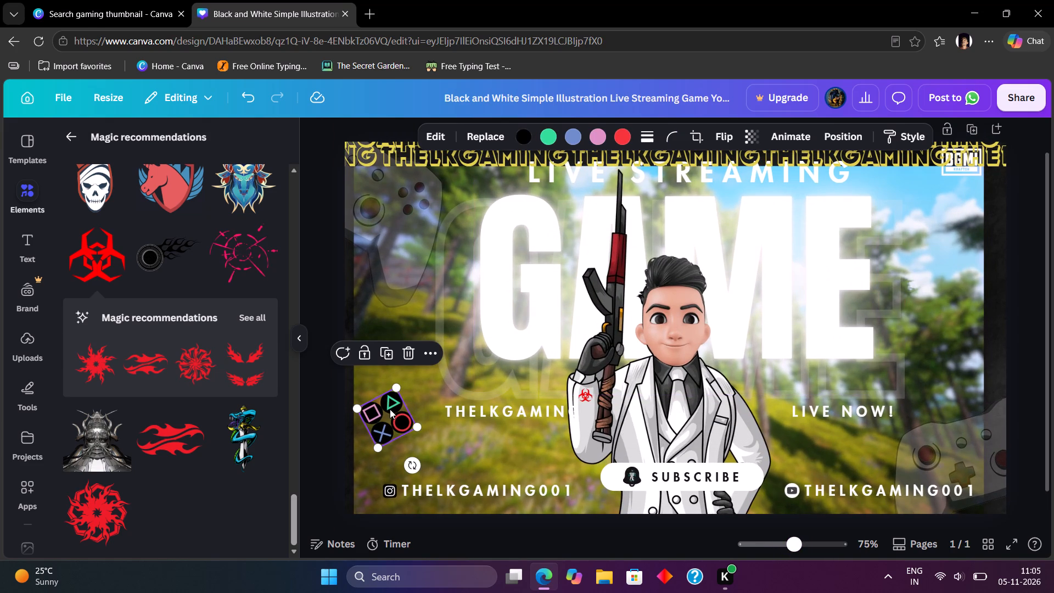
click(390, 409)
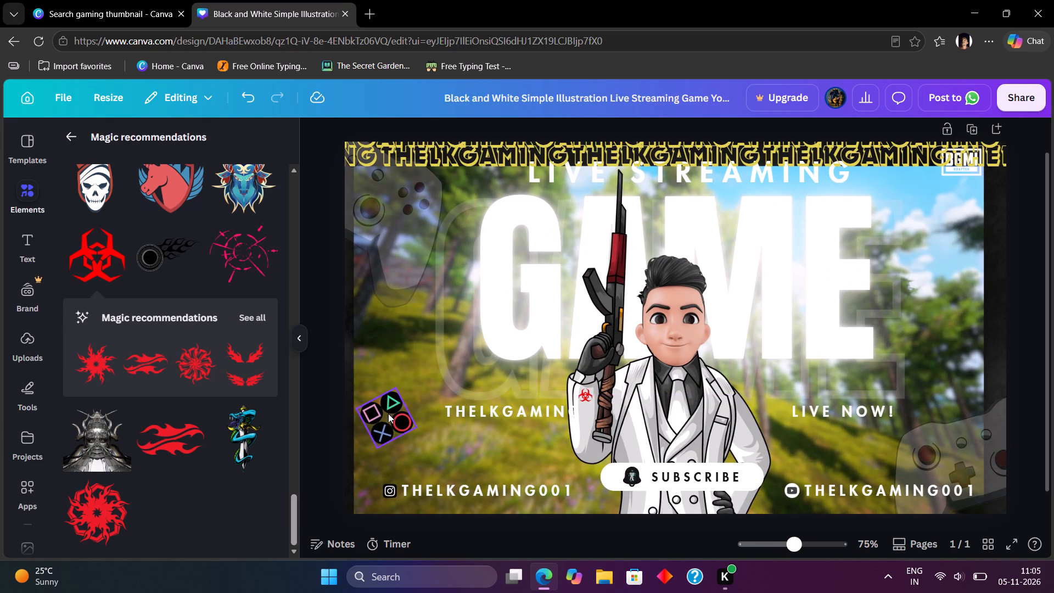
click(388, 413)
click(408, 348)
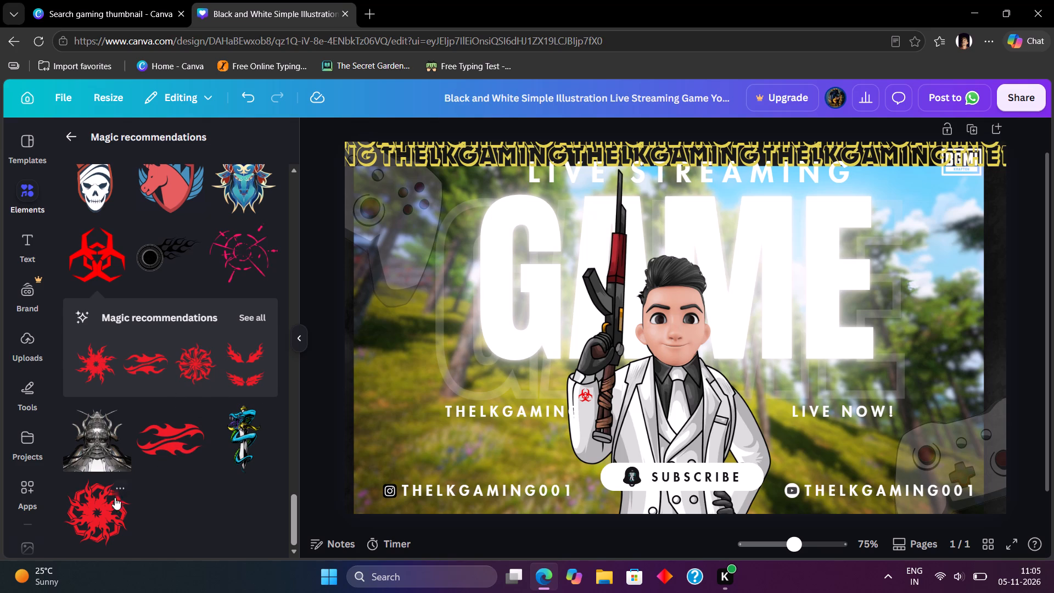
Add the recommended red flaming sun graphic, shrink it to icon size, and place it beside the bell on the SUBSCRIBE button.
click(89, 363)
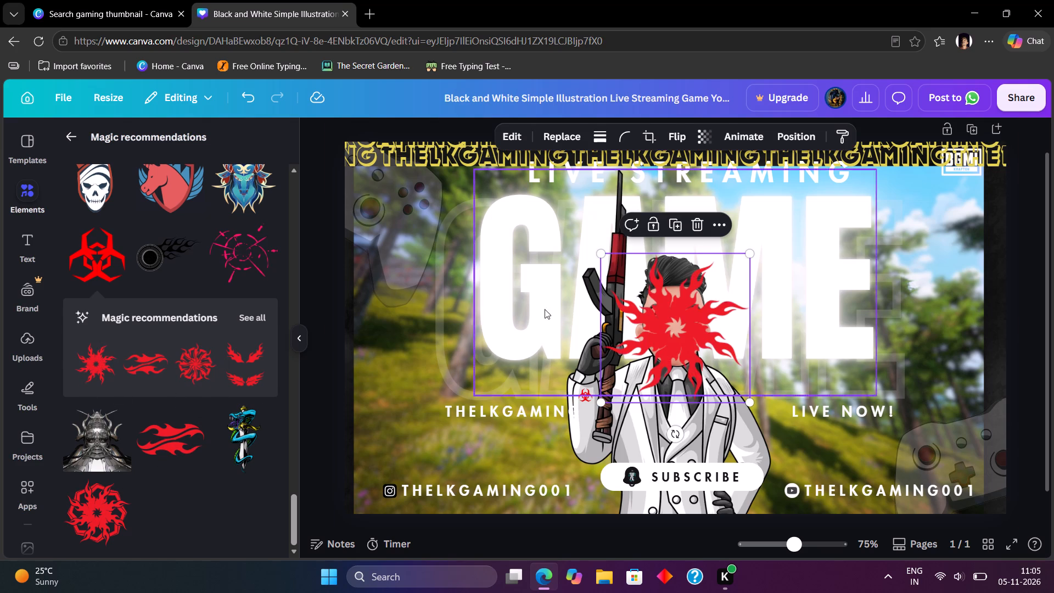
drag(754, 253, 652, 361)
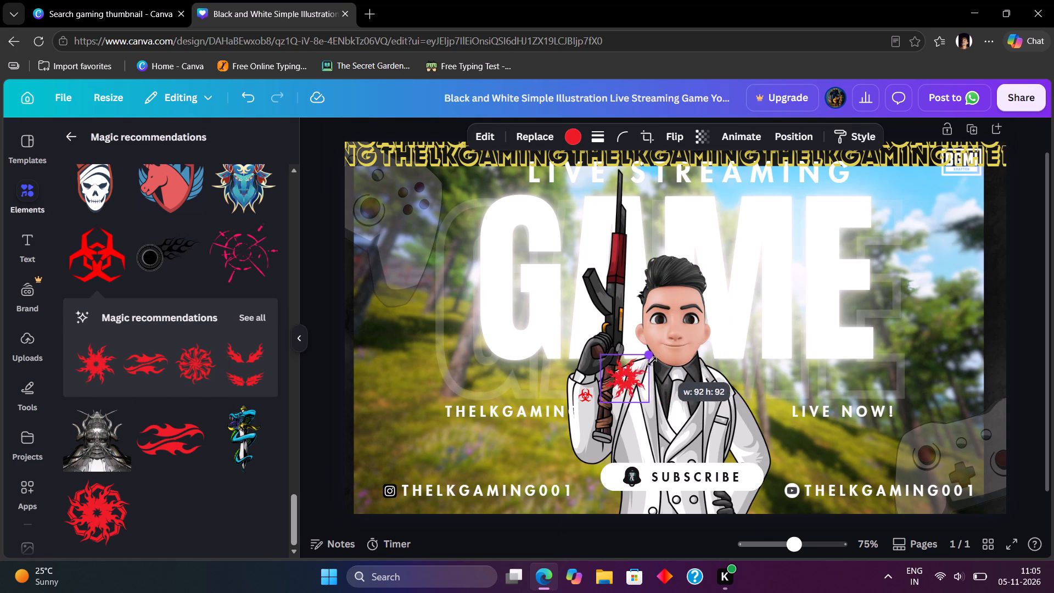
drag(652, 361, 627, 392)
drag(614, 434, 635, 490)
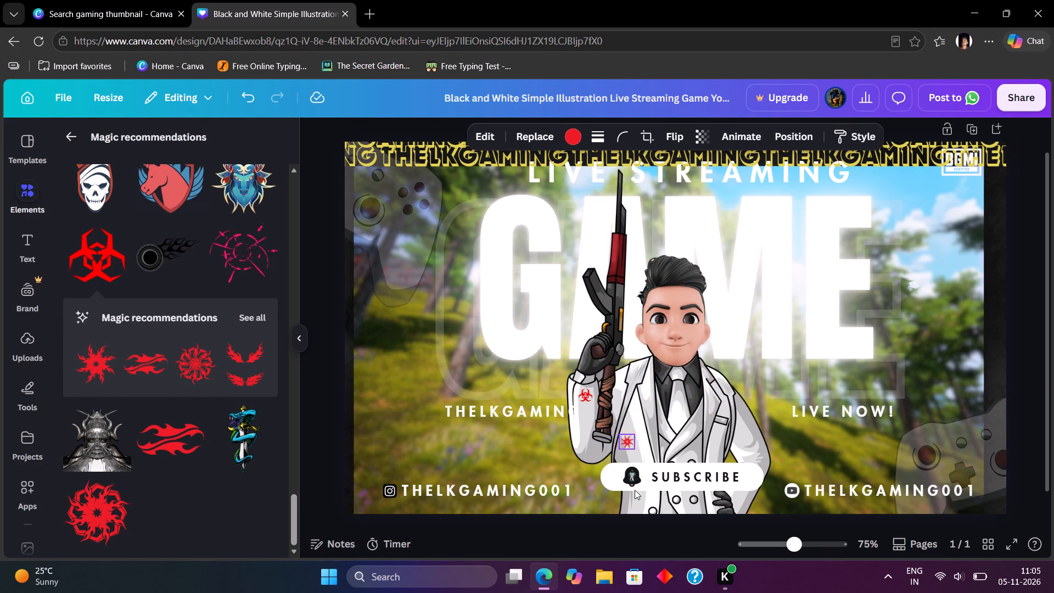
drag(635, 490, 639, 516)
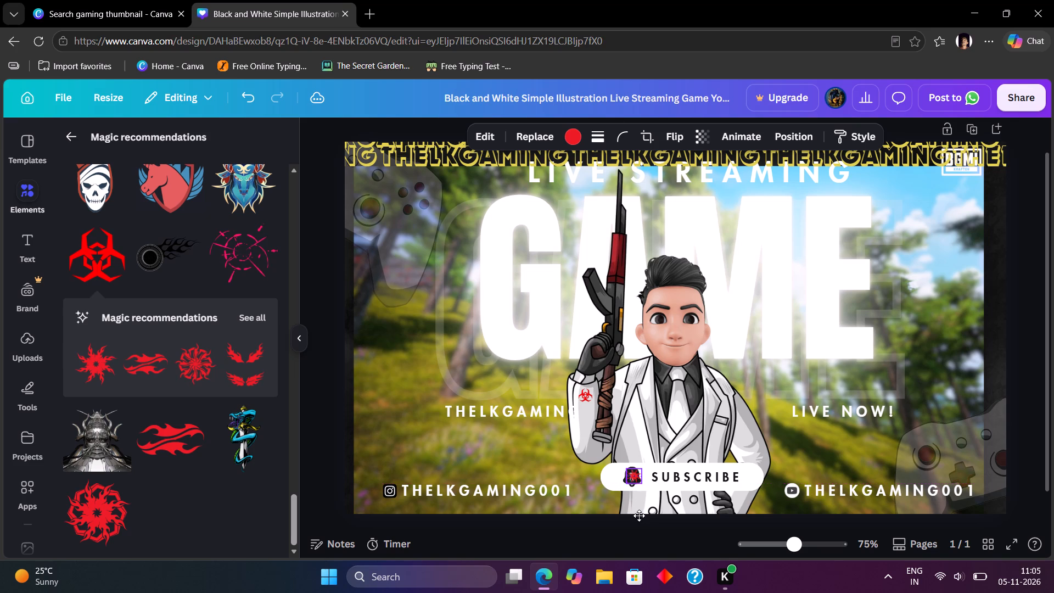
drag(639, 516, 637, 515)
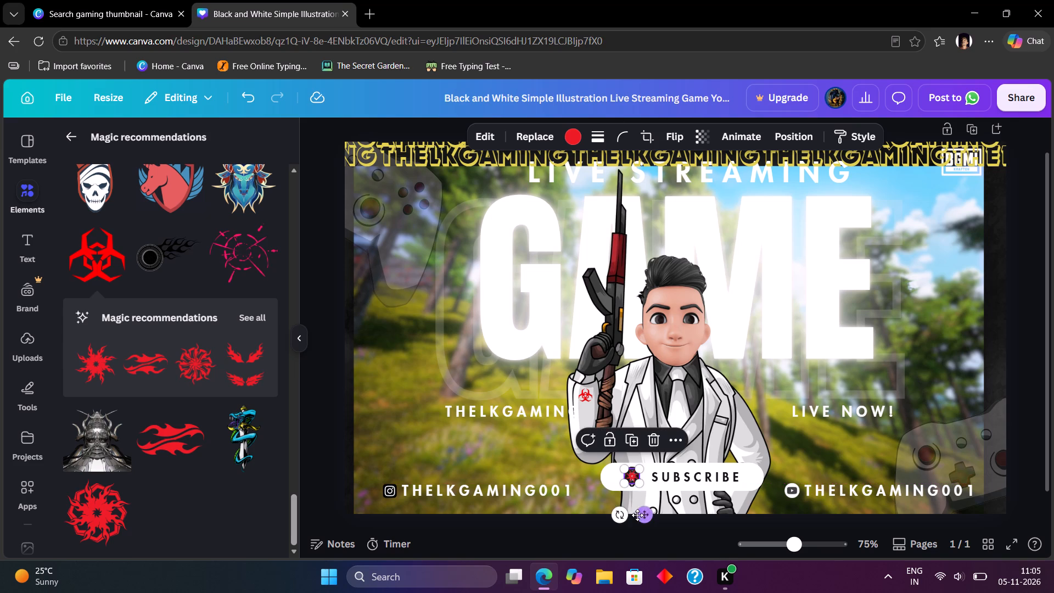
drag(640, 515, 621, 515)
Delete the small character figure inside the SUBSCRIBE button's bell icon.
click(636, 478)
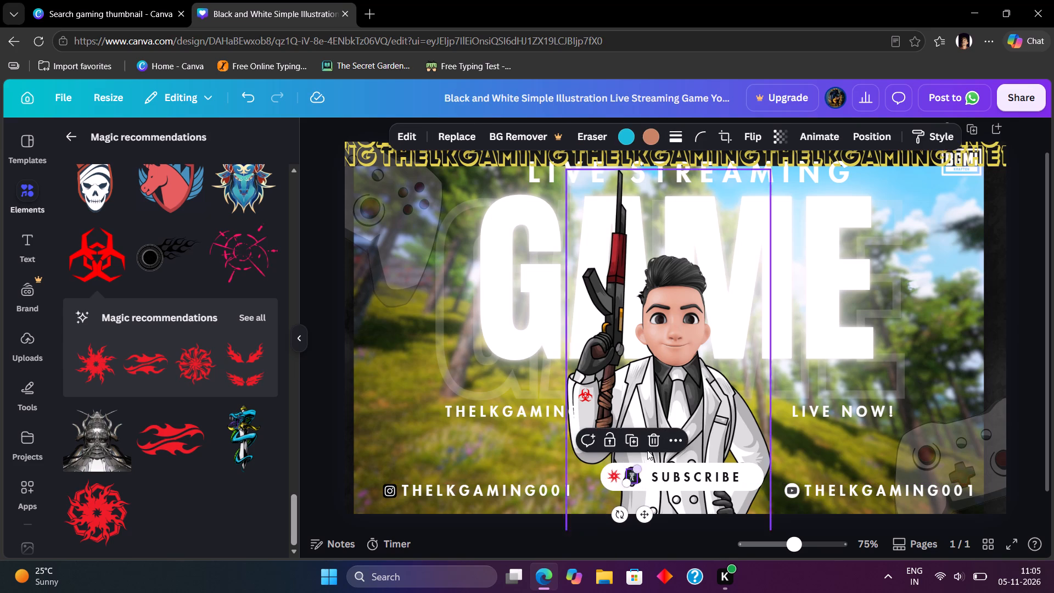
click(655, 444)
Move the red sun emblem onto the SUBSCRIBE bell, shrink it slightly, and center it within the bell's black body.
drag(616, 476, 632, 477)
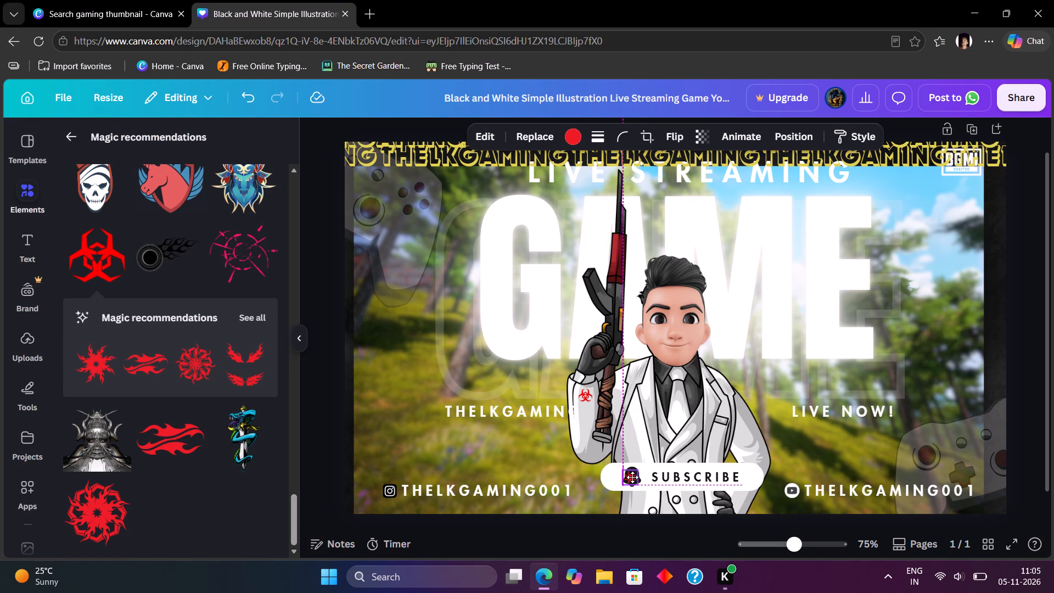
drag(632, 477, 633, 476)
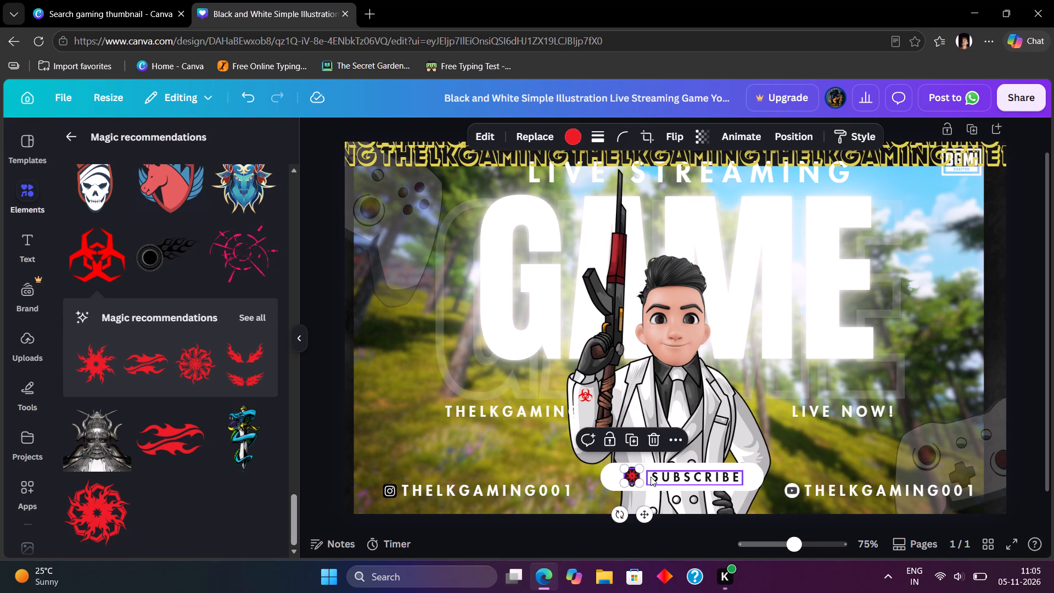
ctrl+scroll(651, 477, up, 10)
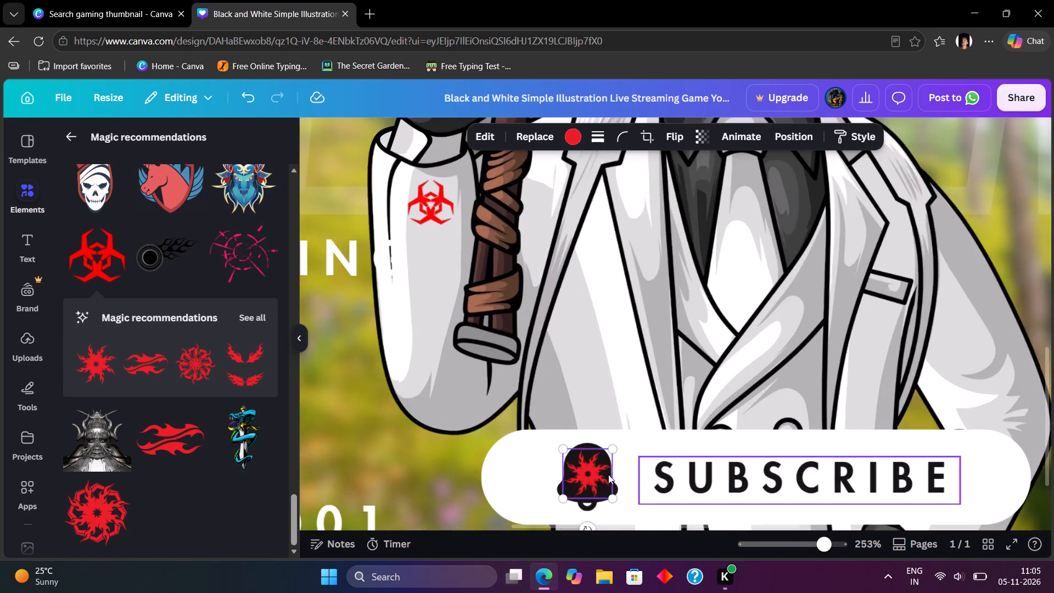
click(606, 435)
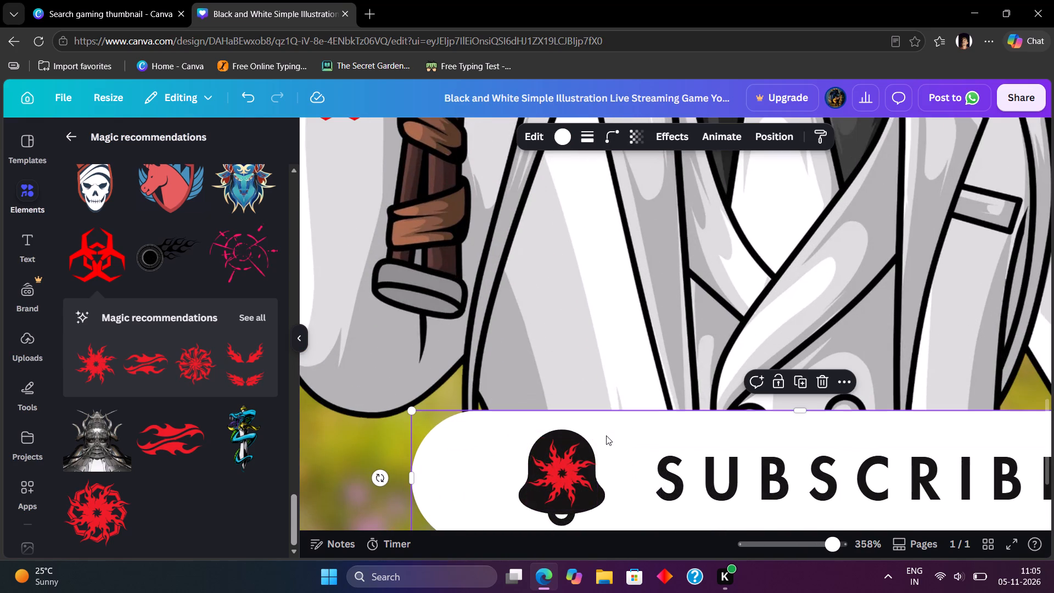
click(569, 470)
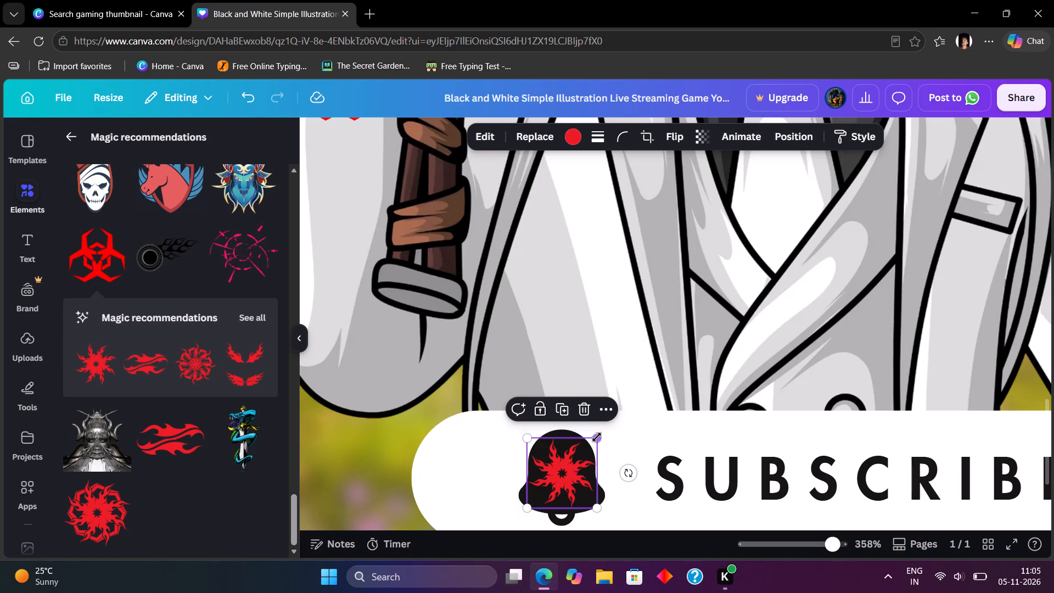
drag(597, 437, 591, 451)
drag(555, 476, 562, 468)
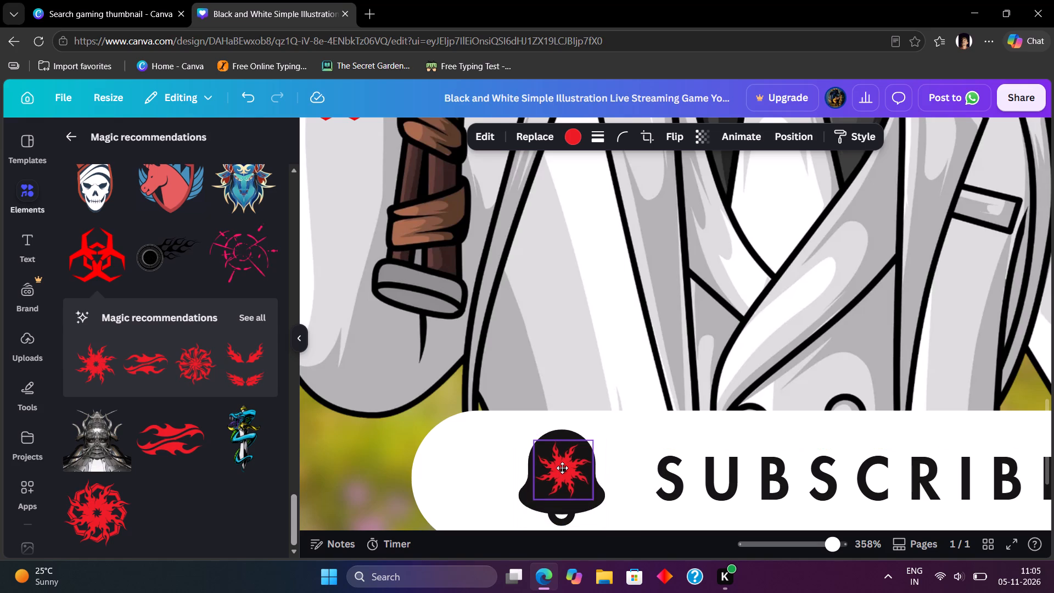
drag(562, 468, 562, 469)
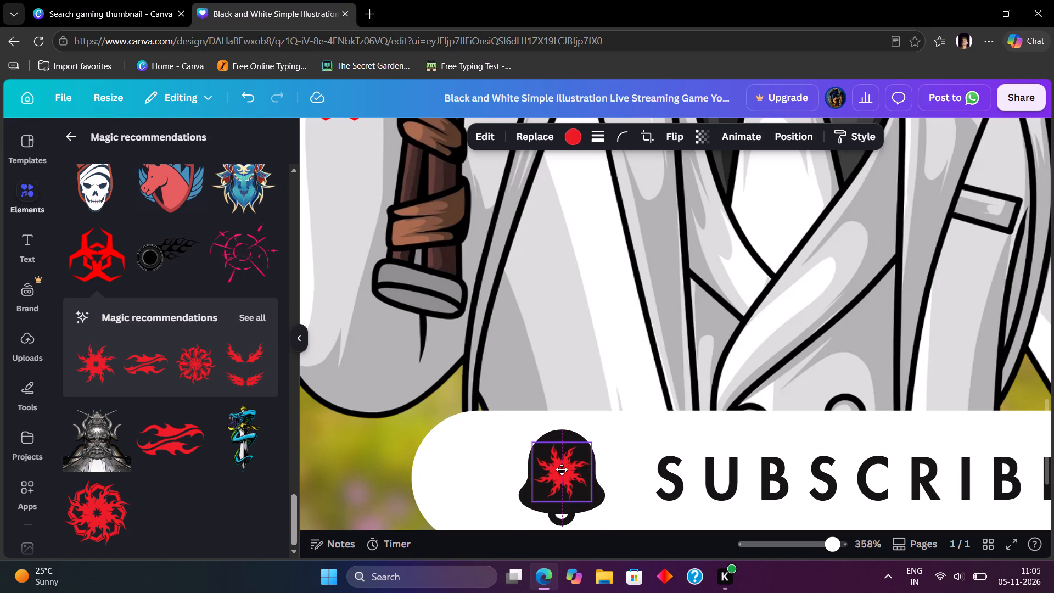
drag(562, 469, 562, 471)
click(355, 453)
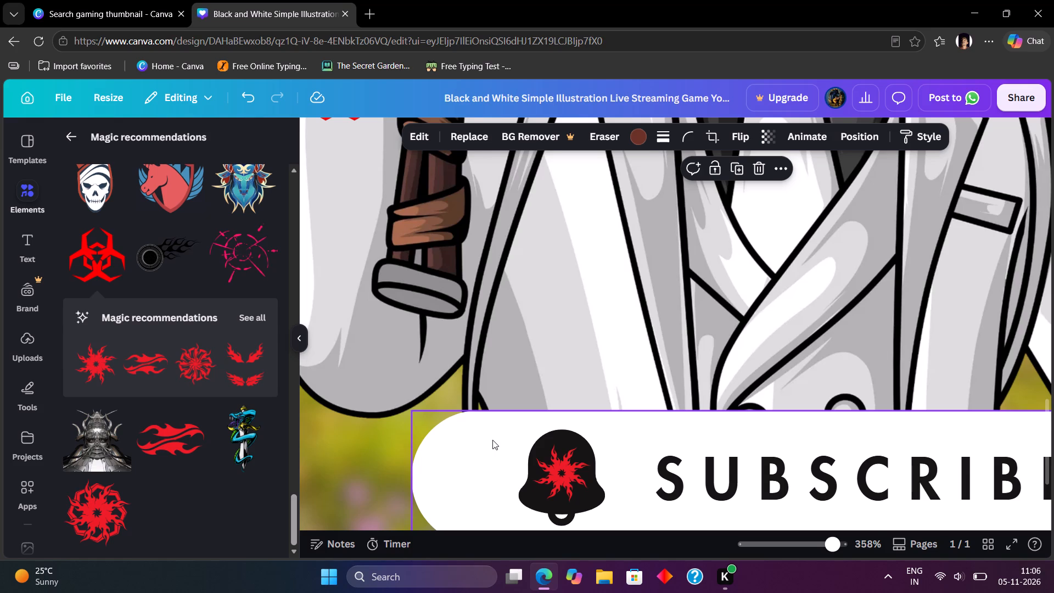
Delete the yellow THELKGAMING text copies covering the left half of the thumbnail's top band.
ctrl+scroll(492, 440, down, 9)
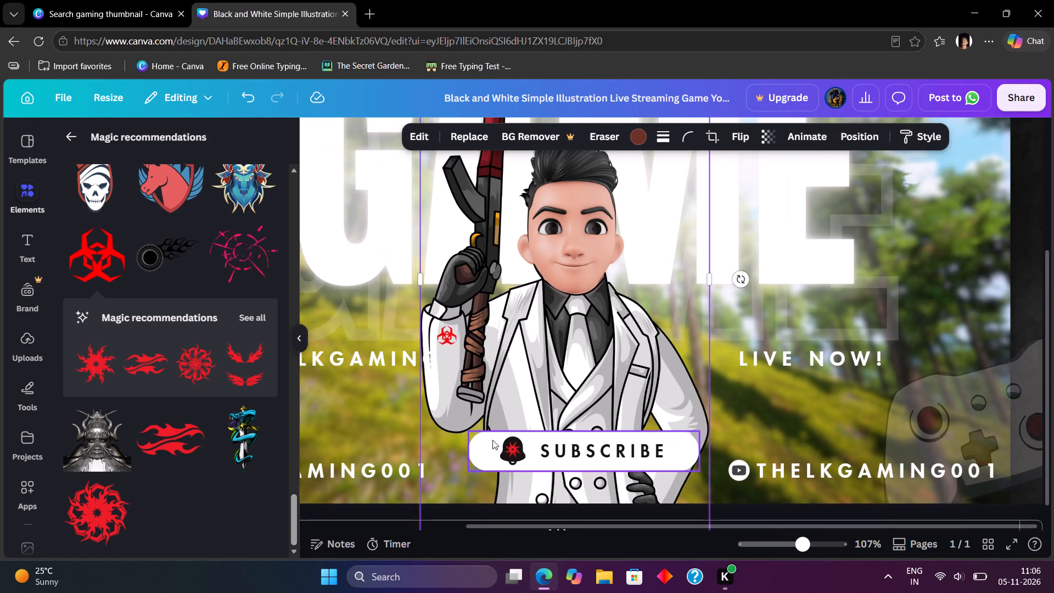
ctrl+scroll(492, 440, down, 2)
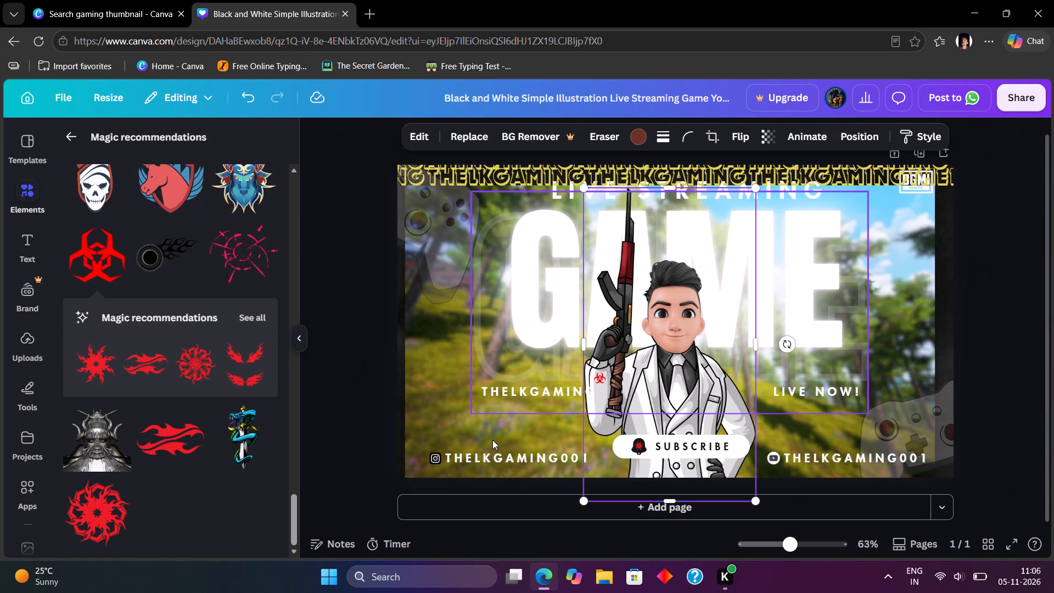
click(995, 339)
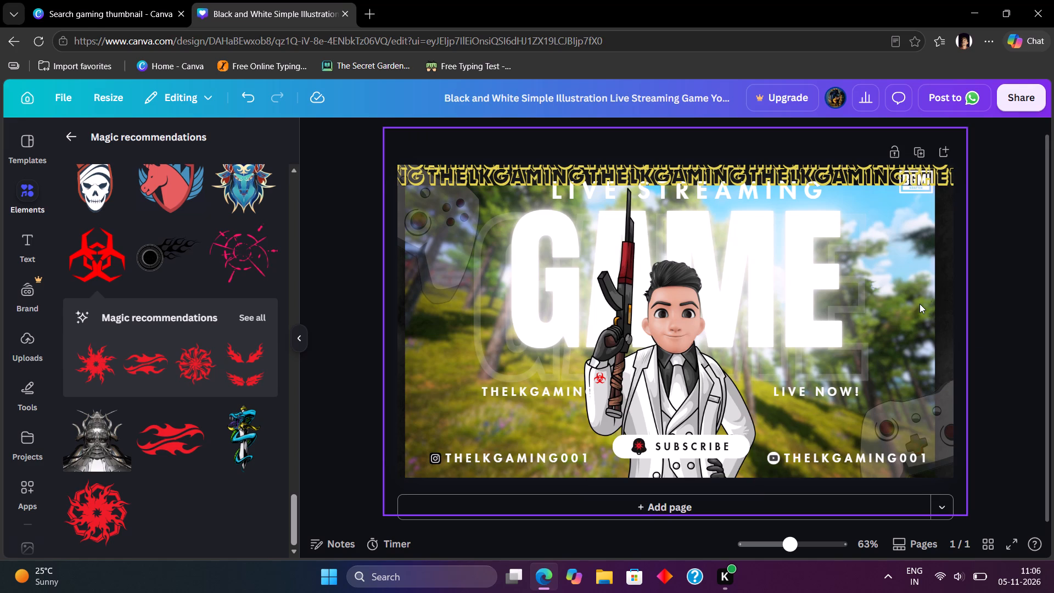
scroll(910, 320, up, 1)
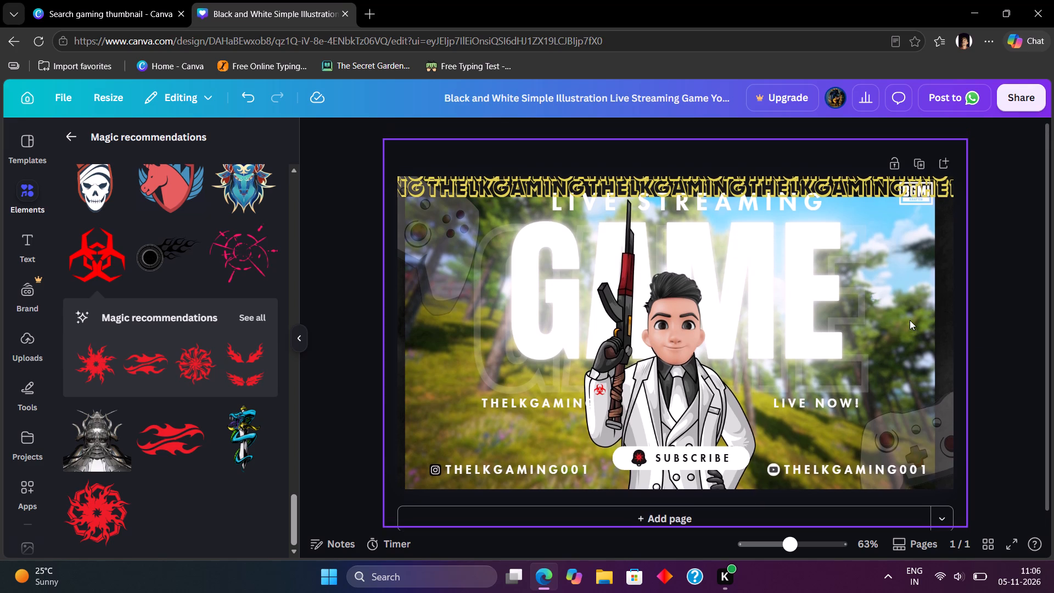
click(469, 191)
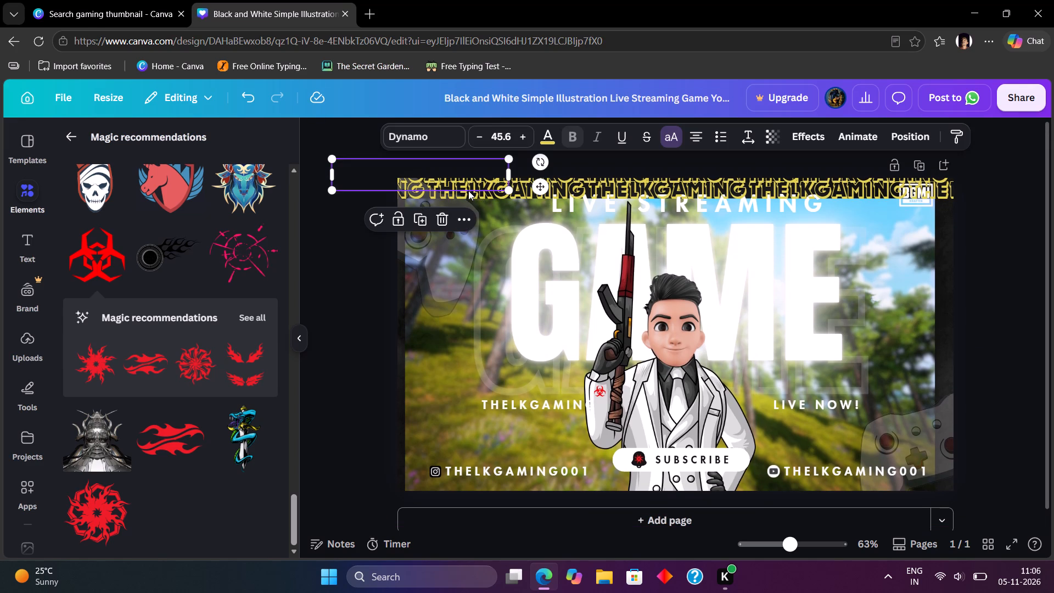
click(439, 213)
click(447, 189)
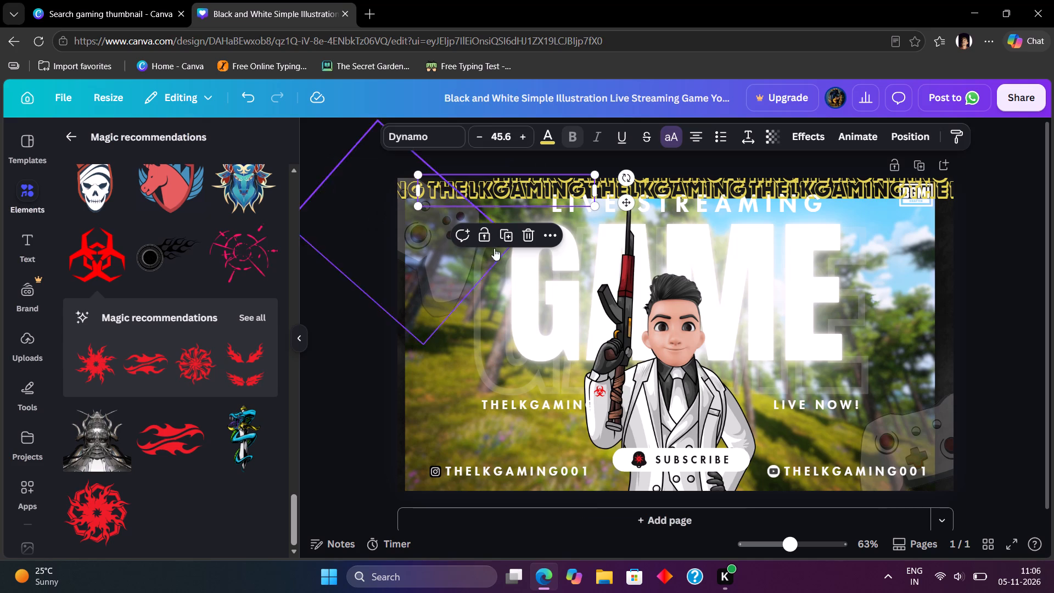
click(530, 233)
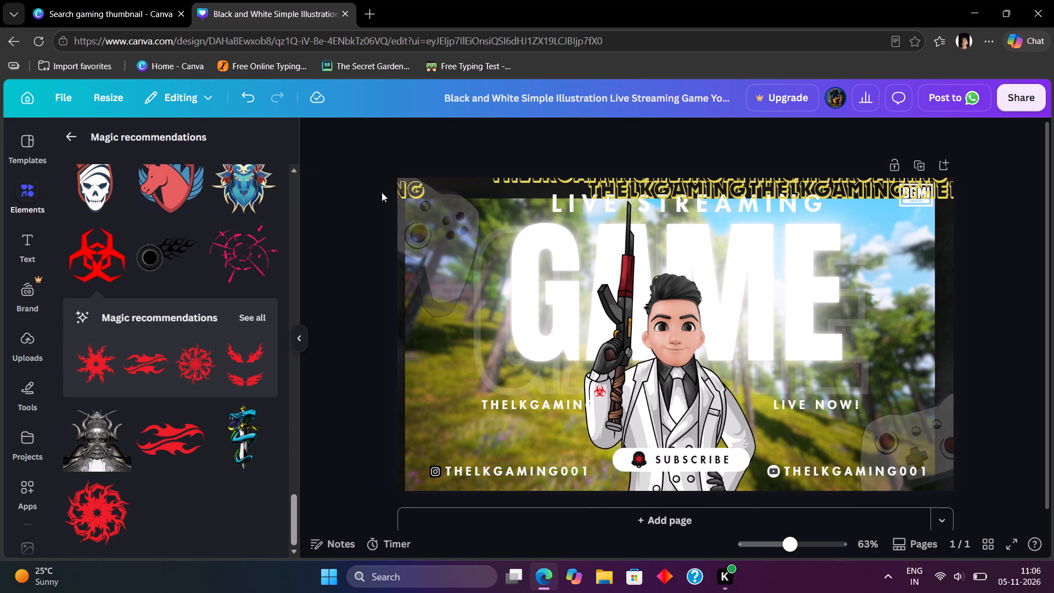
click(408, 191)
click(390, 236)
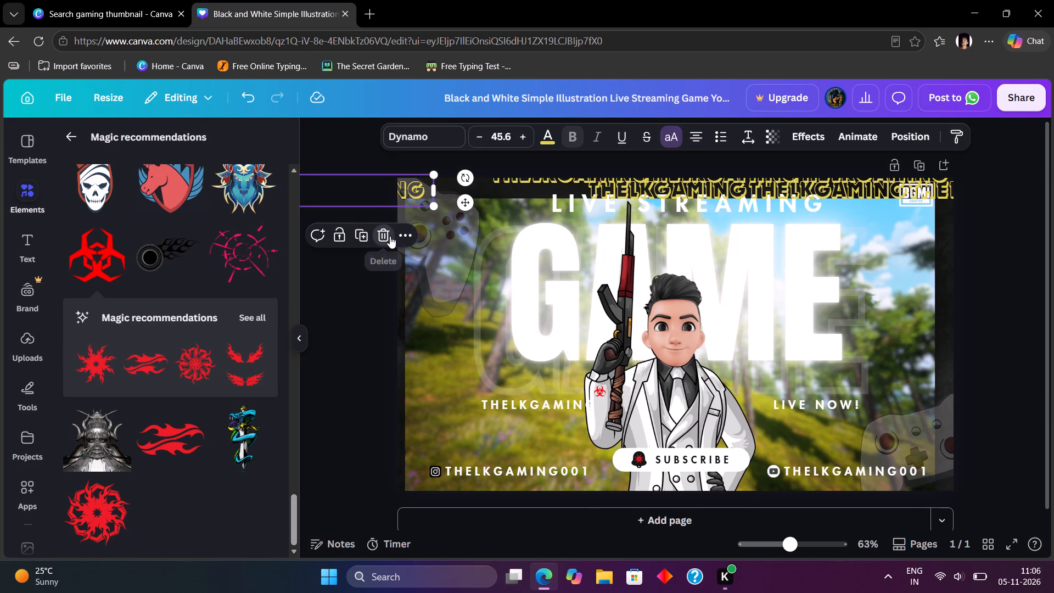
click(521, 184)
click(593, 217)
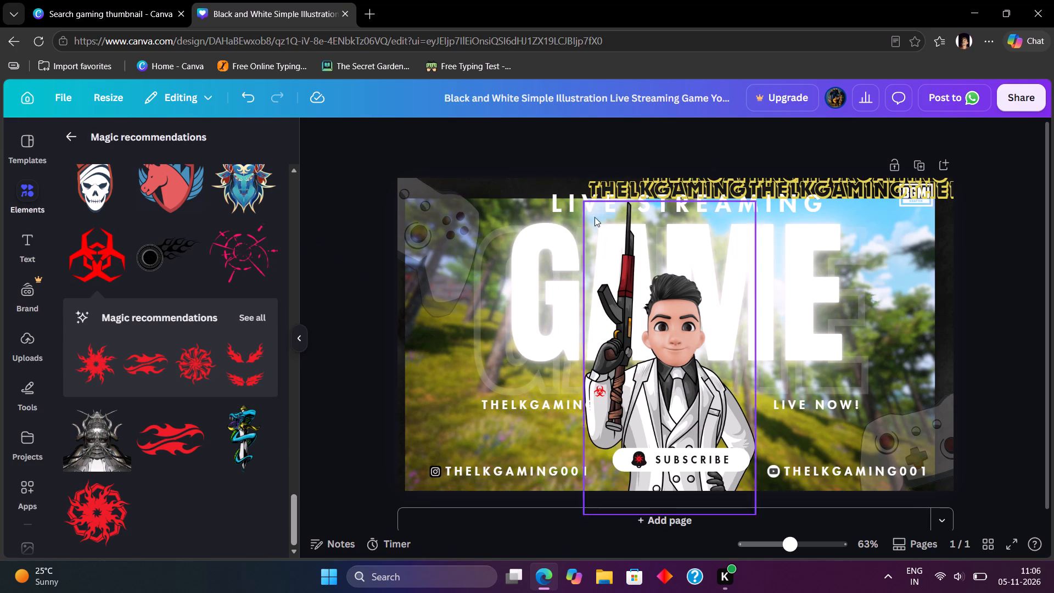
Delete all remaining yellow THELKGAMING text copies from the middle and right half of the top band.
click(715, 177)
click(738, 221)
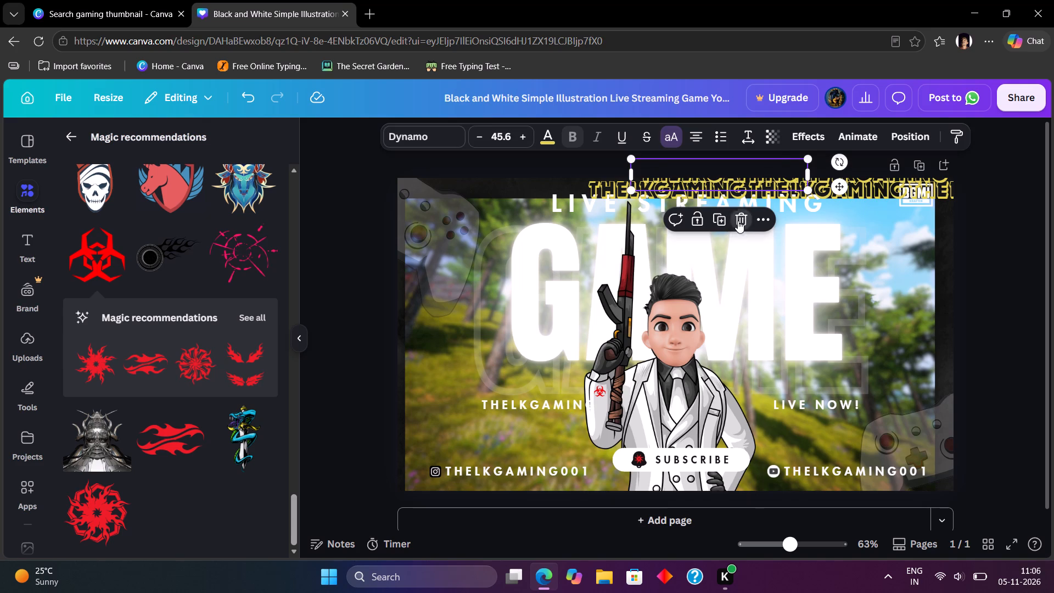
click(836, 176)
click(837, 180)
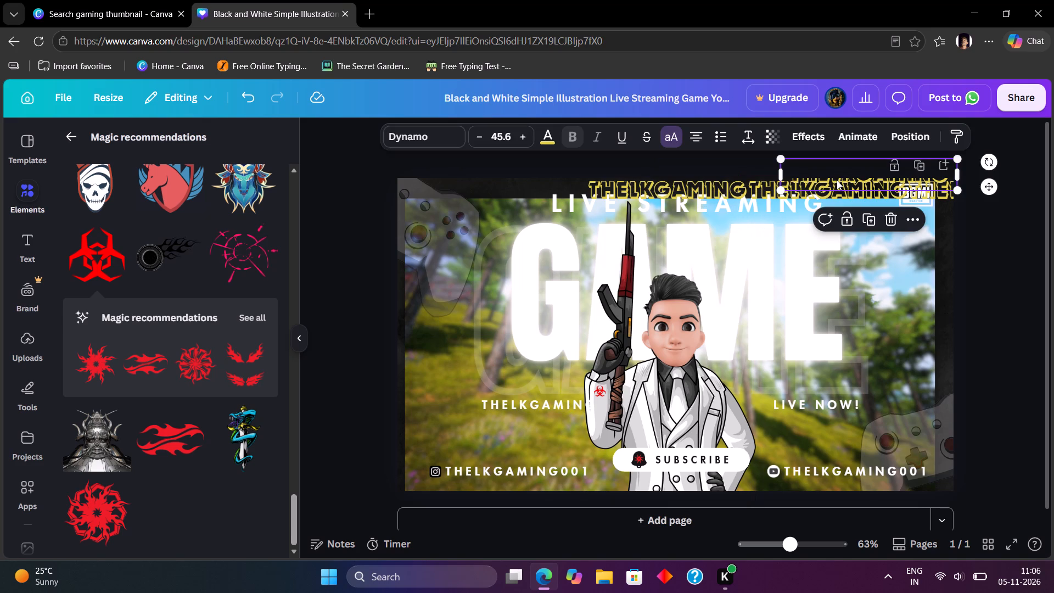
click(881, 220)
click(887, 192)
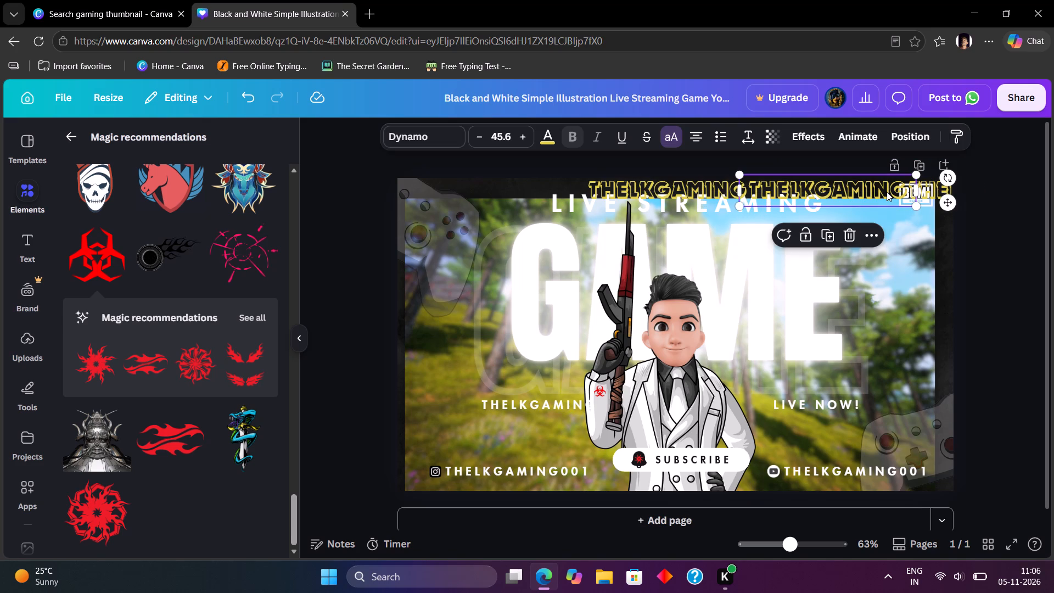
click(850, 225)
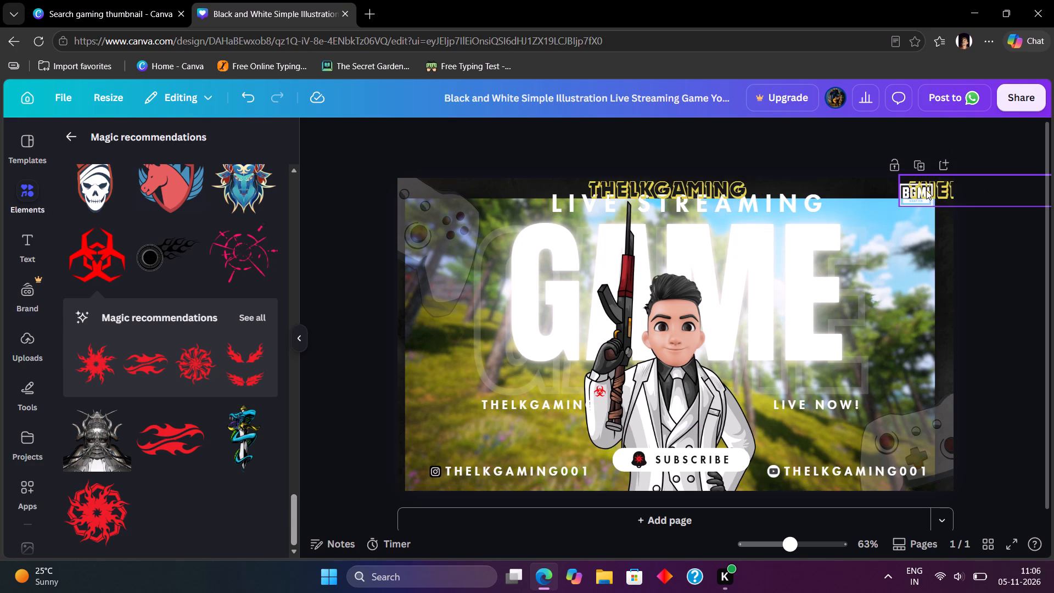
click(926, 190)
click(1008, 236)
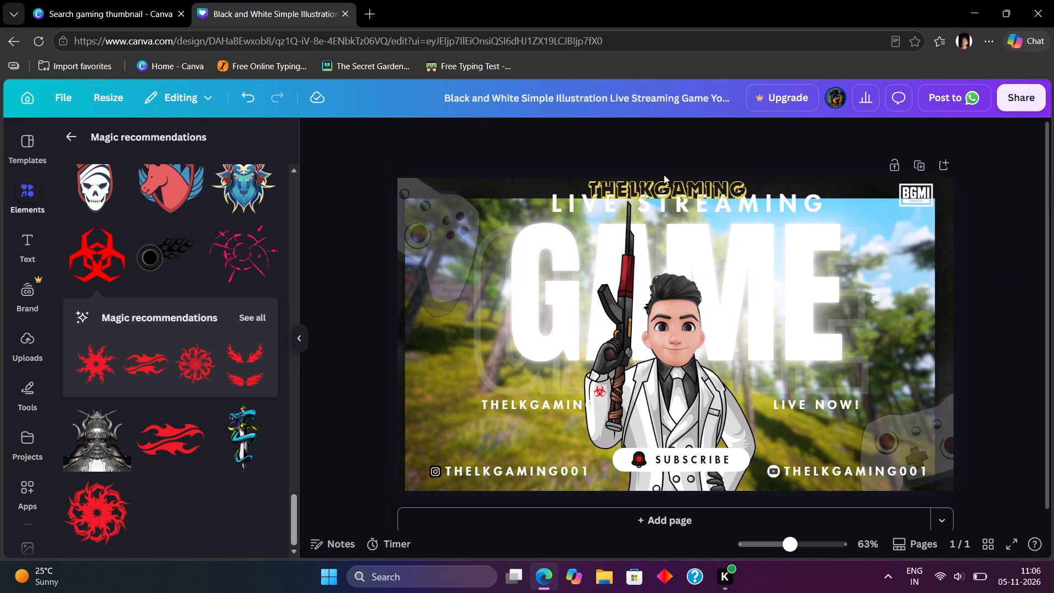
click(688, 189)
click(691, 238)
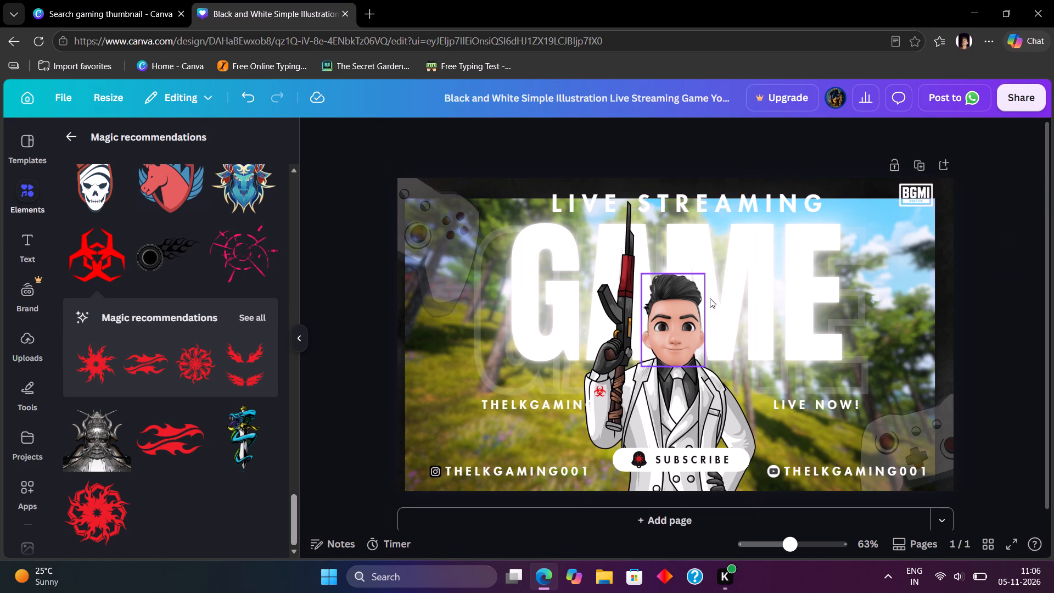
Shift the LIVE NOW! text slightly left, keeping it level with the THELKGAMING text across from it.
scroll(730, 405, down, 2)
scroll(728, 391, up, 1)
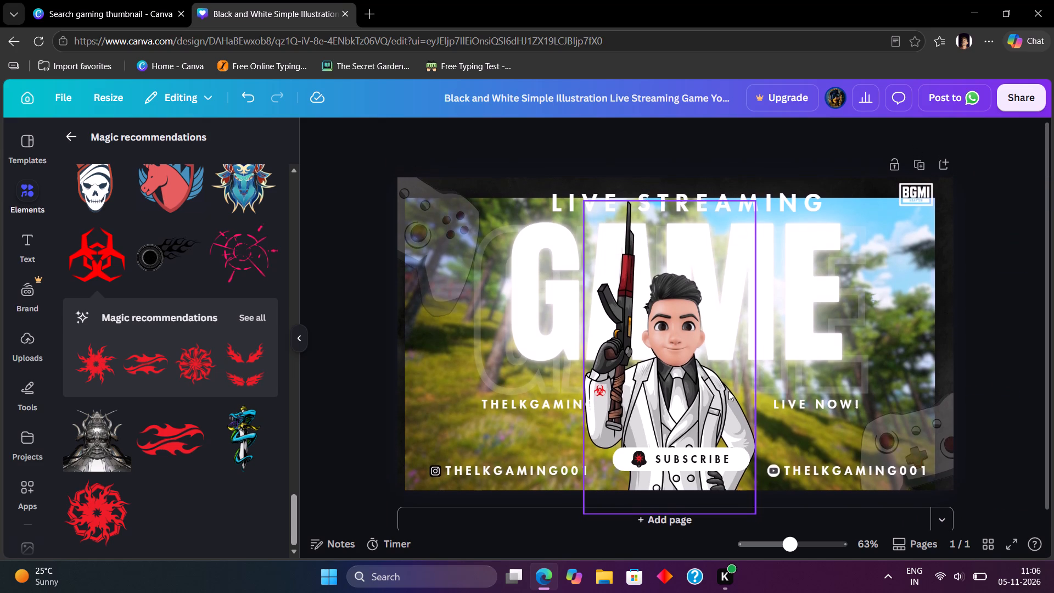
drag(825, 408, 823, 406)
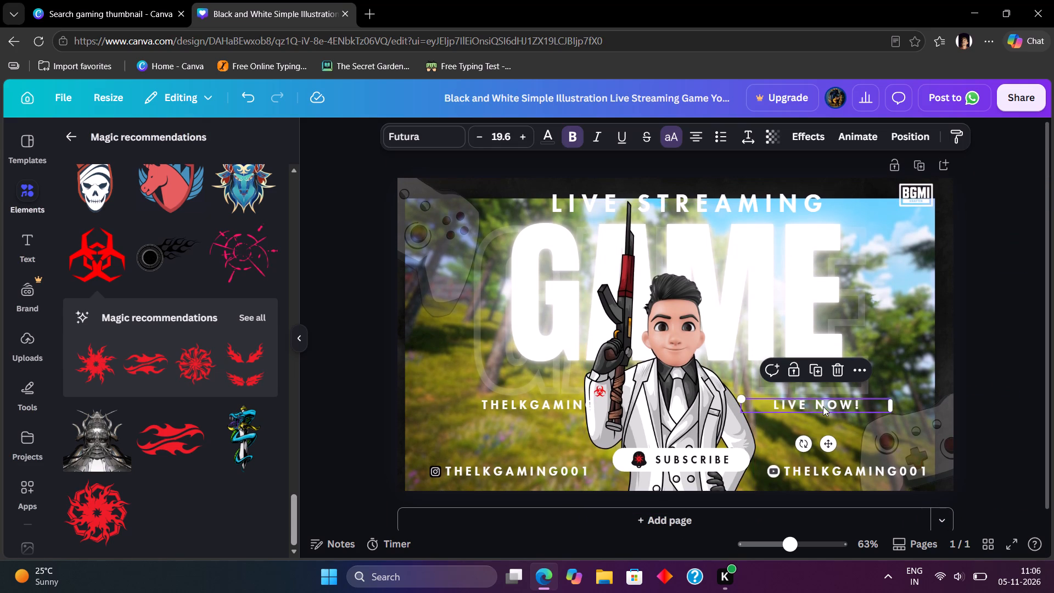
drag(823, 406, 817, 404)
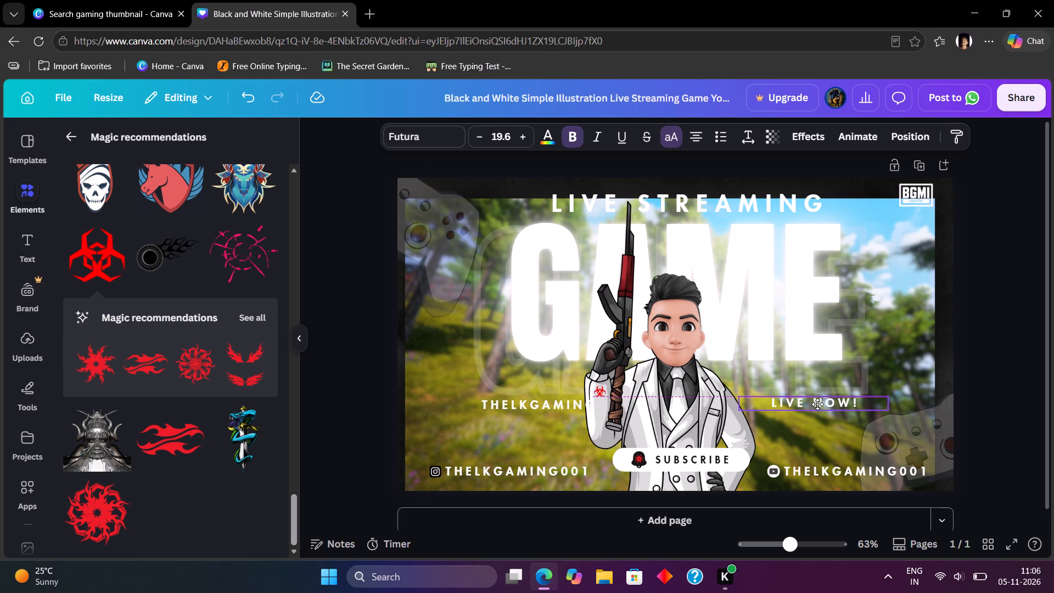
drag(817, 404, 817, 407)
click(1022, 368)
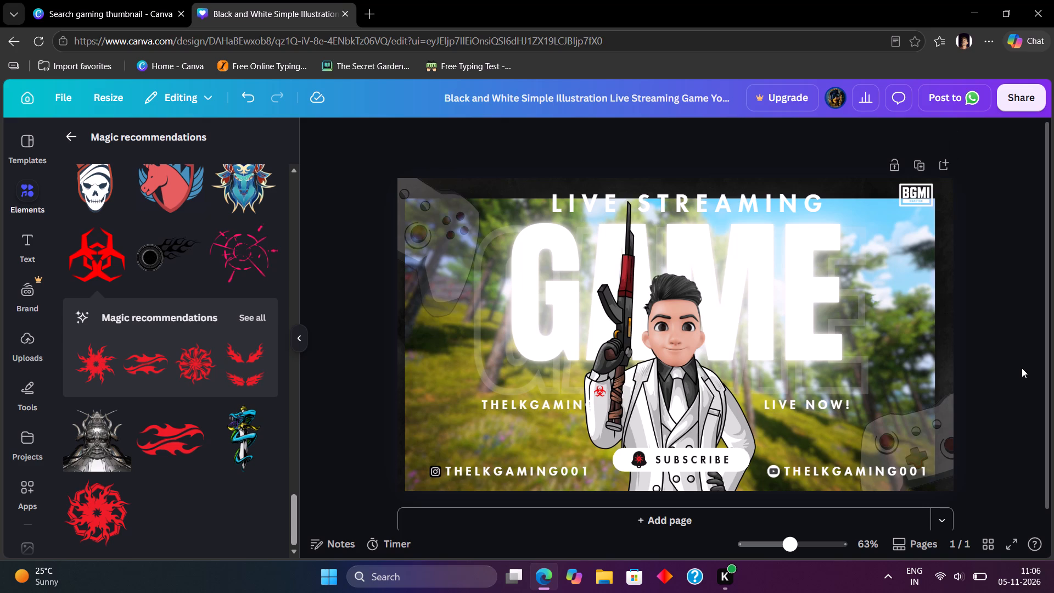
Add the black flaming wheel graphic, shrink it to eye size, and place it over the character's eye farther from the rifle.
click(150, 264)
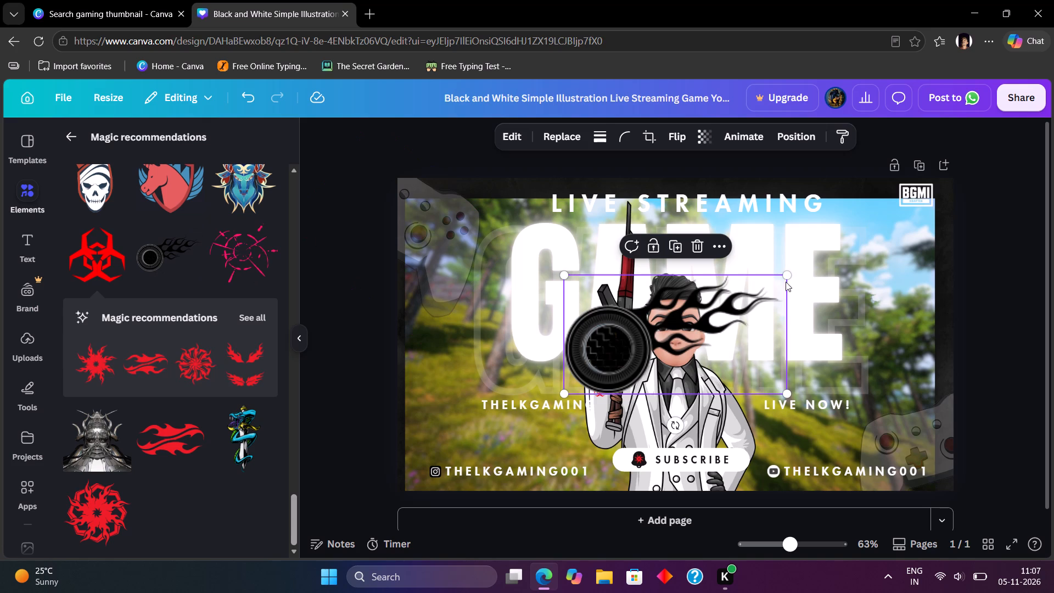
drag(786, 278, 616, 371)
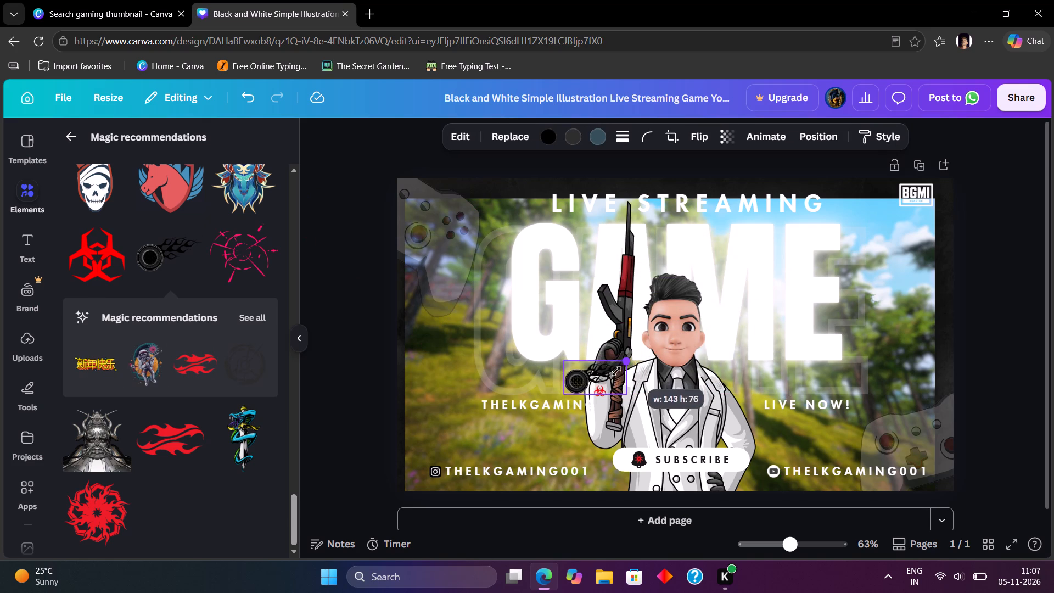
drag(616, 371, 613, 374)
drag(572, 381, 684, 323)
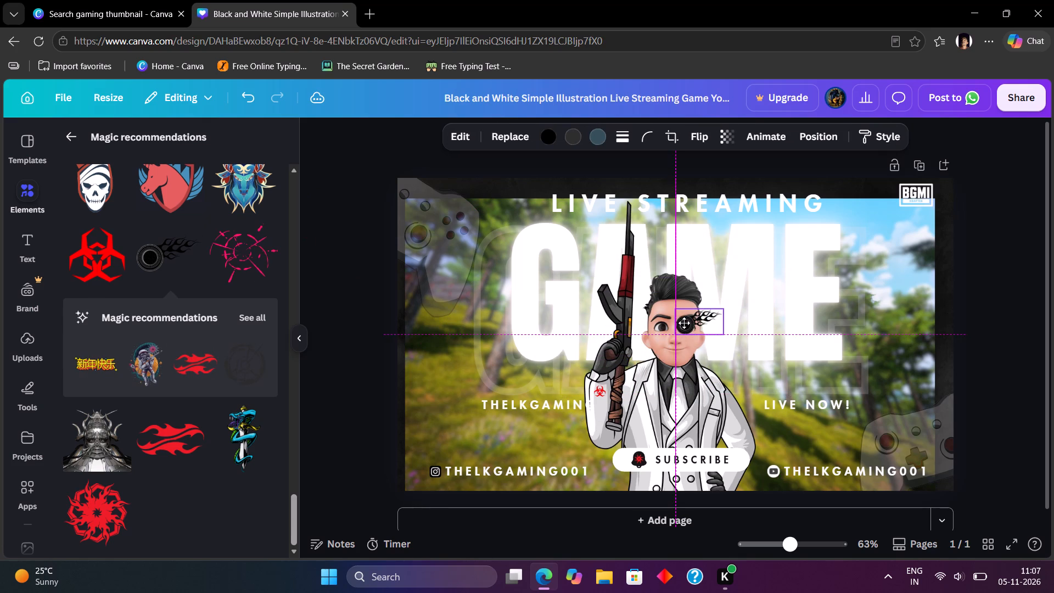
drag(684, 323, 687, 322)
drag(730, 308, 714, 325)
click(692, 328)
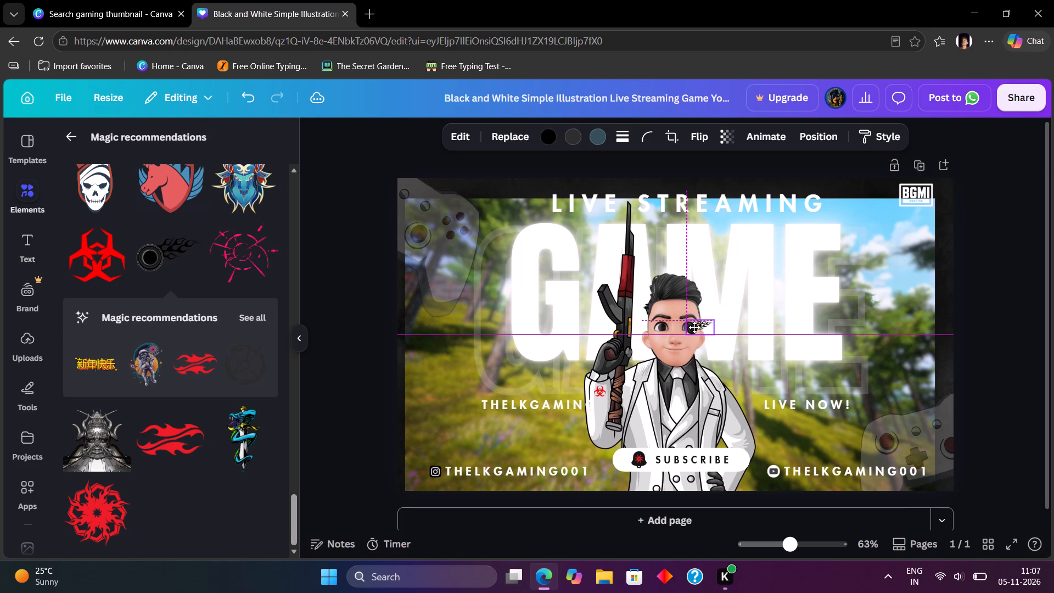
Shrink the flaming wheel graphic further and centre it on the iris of the character's eye farther from the rifle.
ctrl+scroll(695, 327, up, 5)
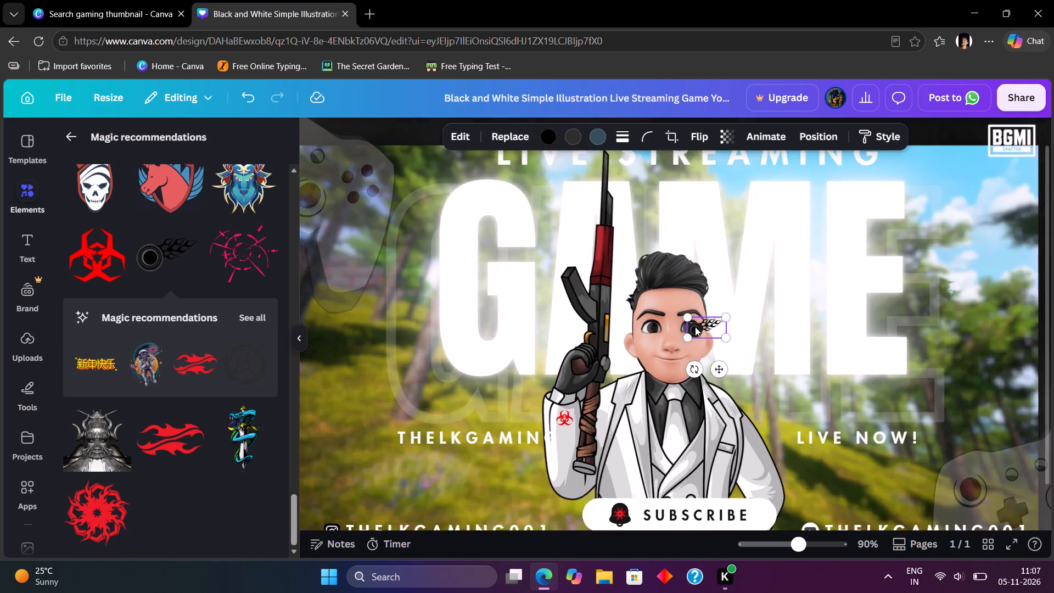
ctrl+scroll(695, 327, up, 7)
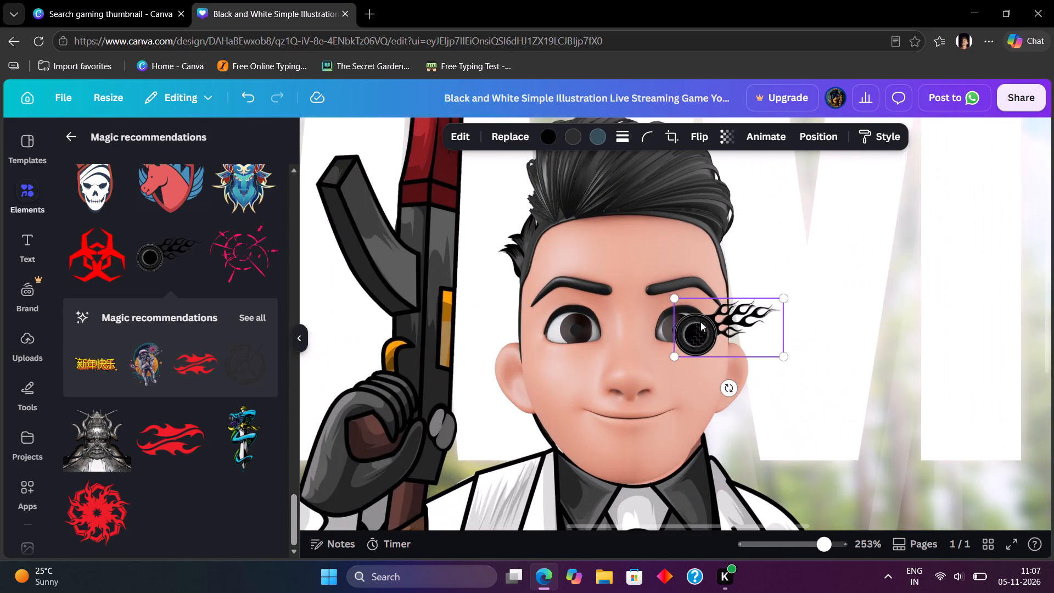
drag(800, 289, 762, 306)
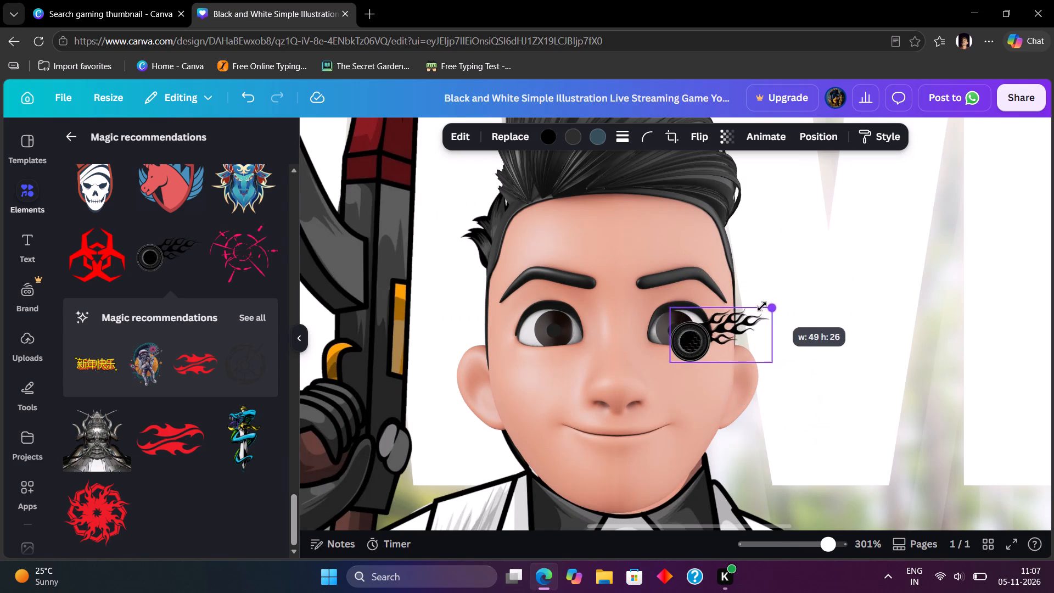
drag(762, 306, 758, 307)
drag(688, 349, 673, 337)
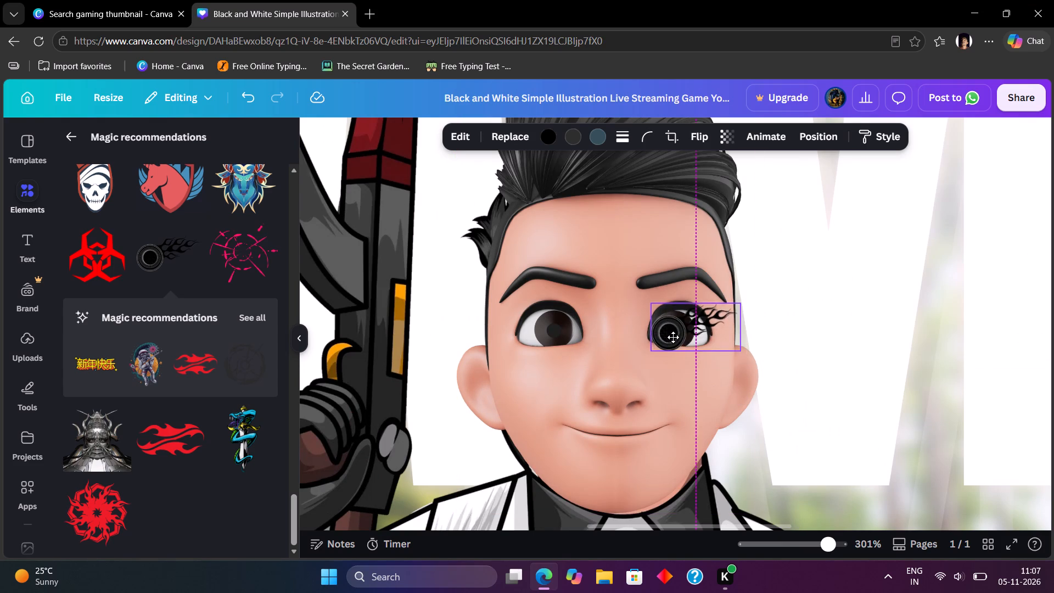
drag(673, 337, 675, 335)
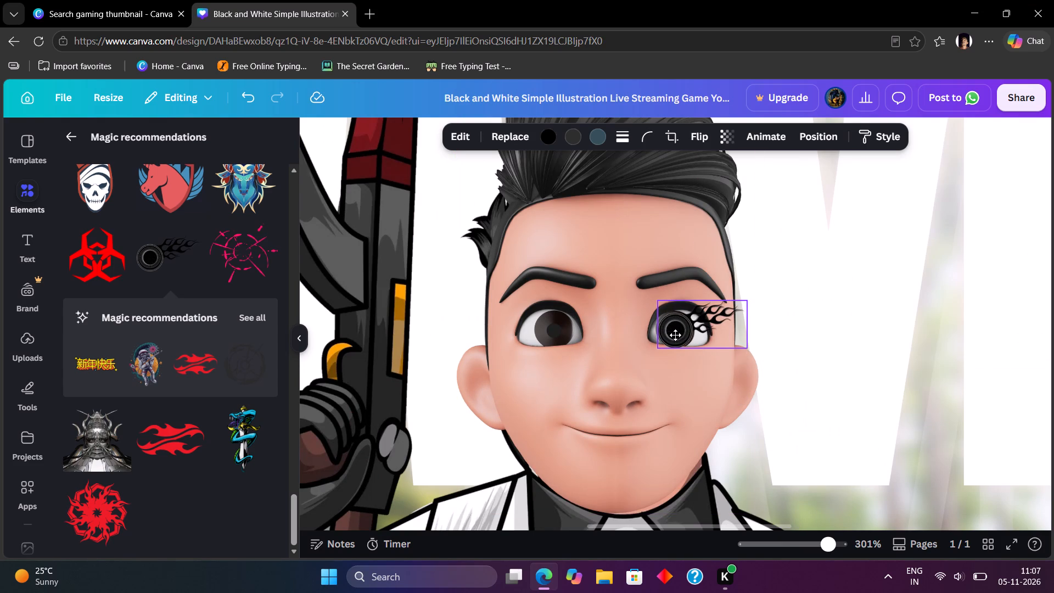
drag(675, 335, 675, 333)
drag(748, 291, 743, 298)
key(ctrl+z)
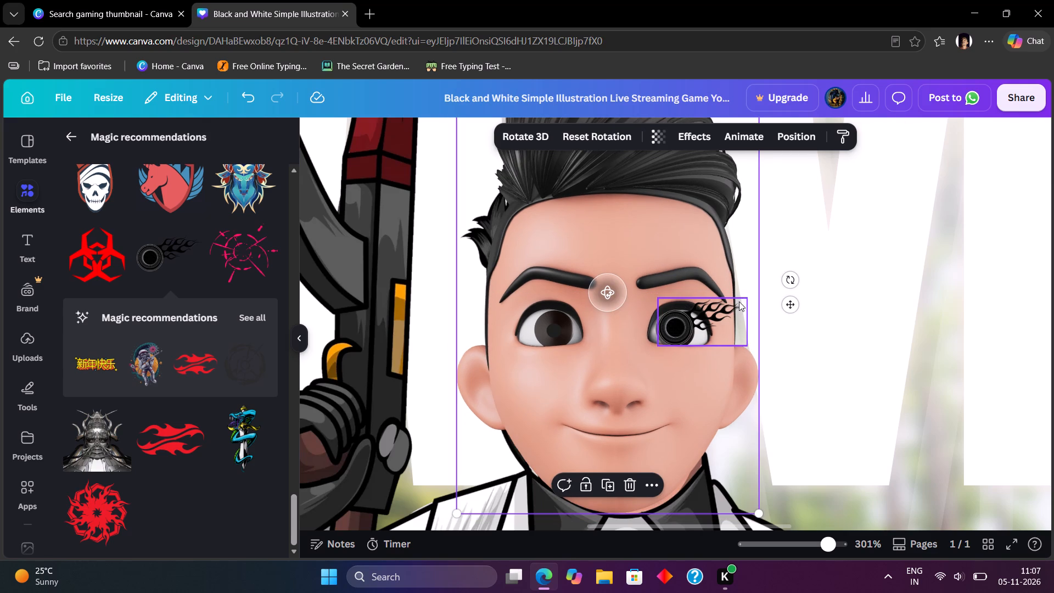
click(668, 321)
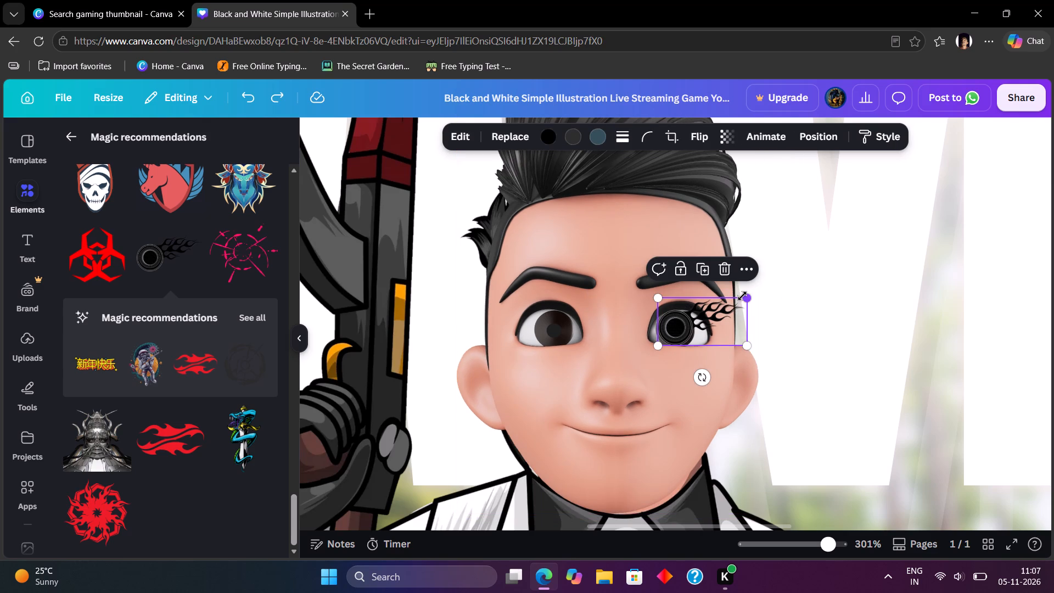
drag(743, 296, 737, 300)
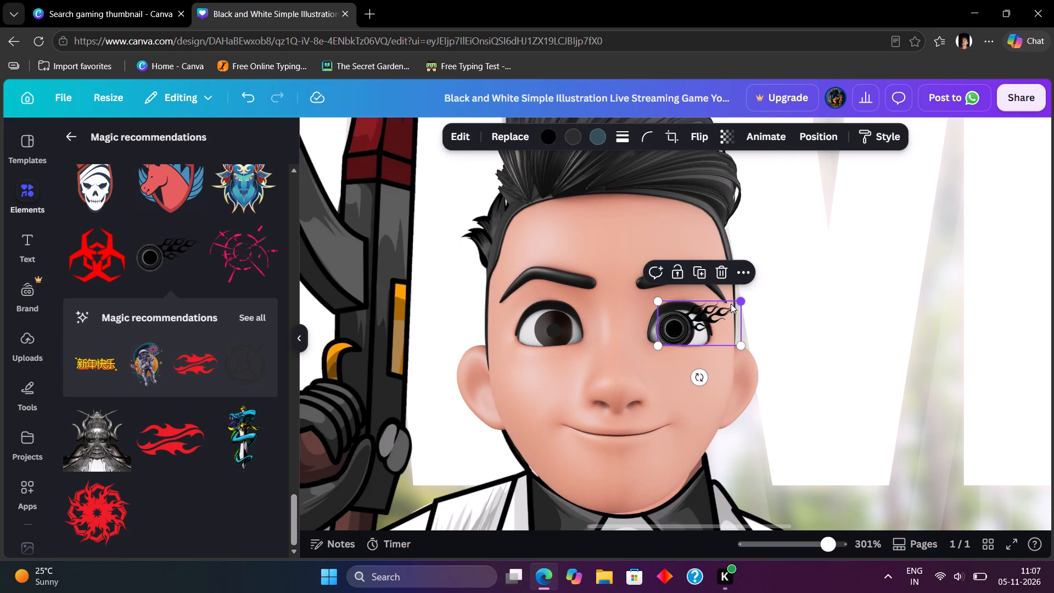
click(680, 321)
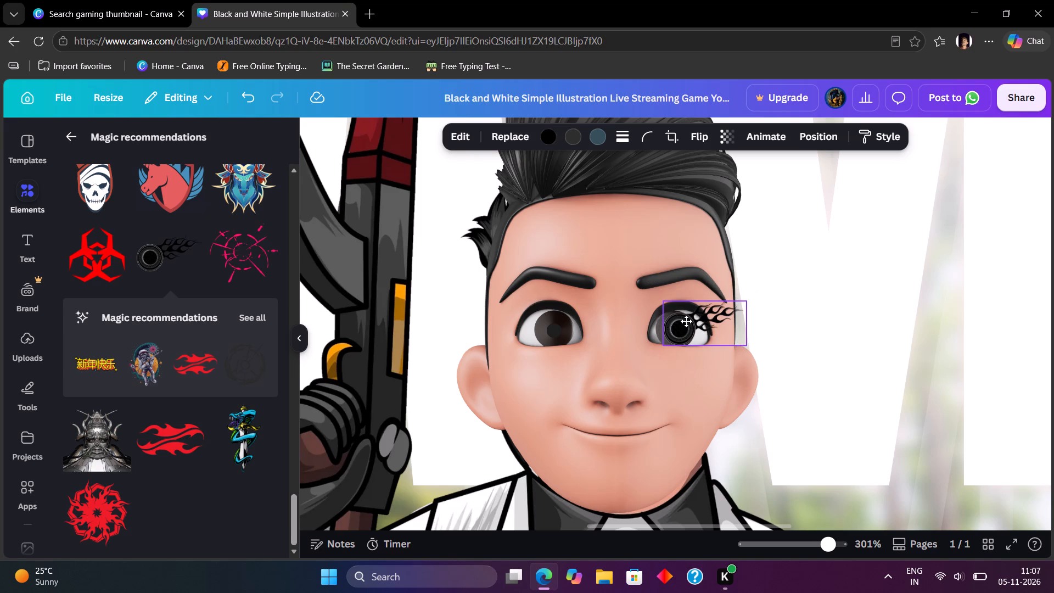
click(821, 342)
Add the black-and-white masked ninja graphic from the magic recommendations and move it onto the character's chest.
drag(827, 549, 779, 552)
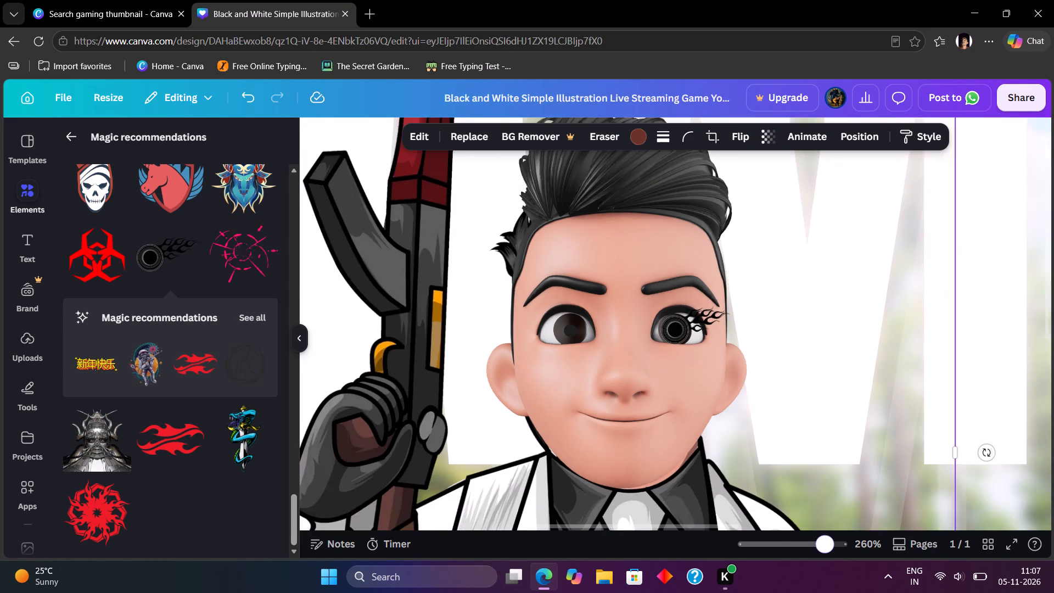
drag(779, 552, 791, 550)
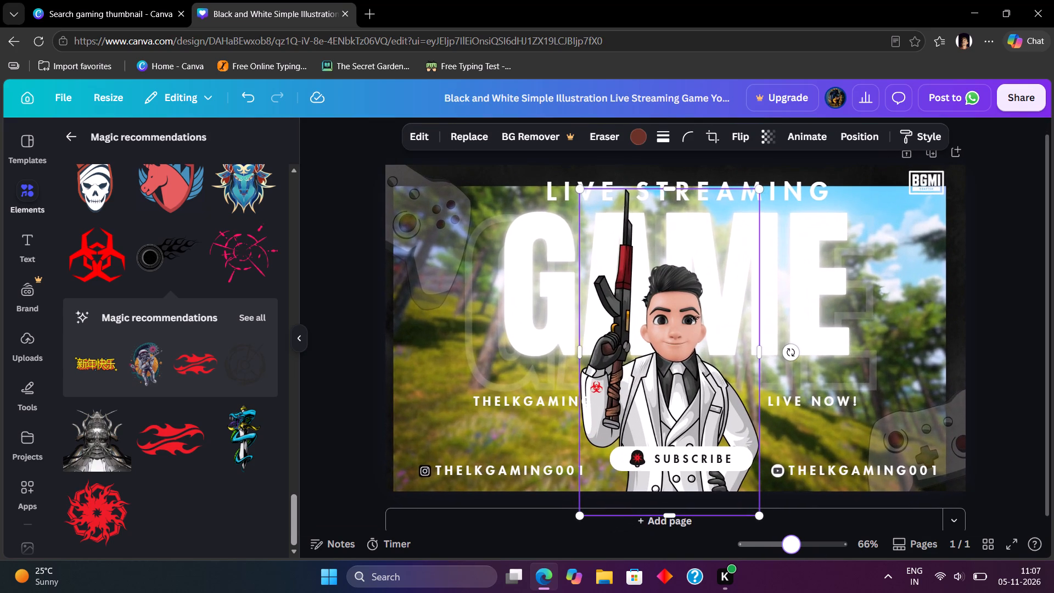
drag(791, 550, 796, 552)
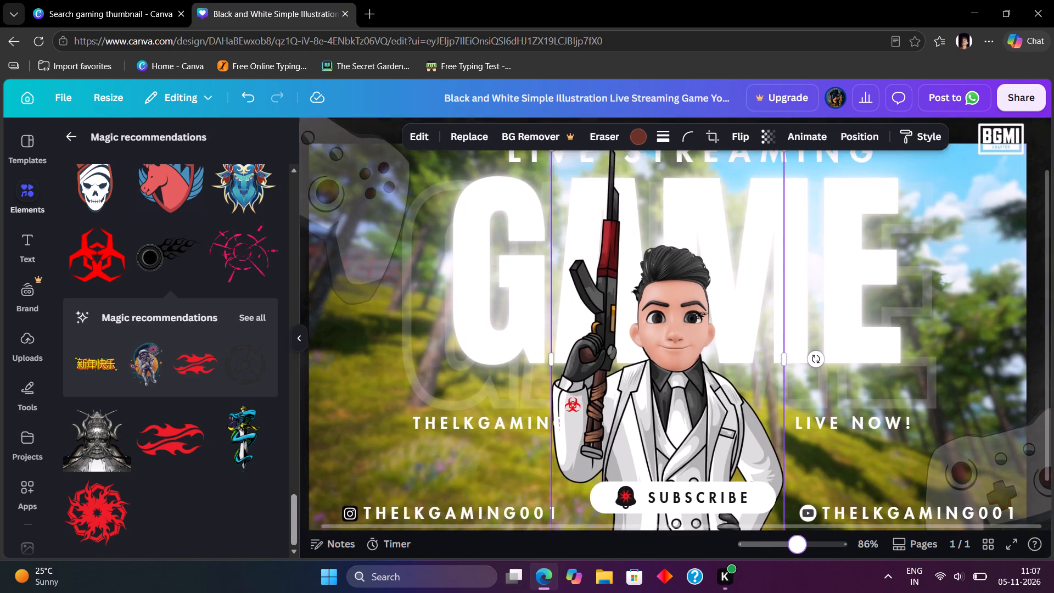
drag(796, 552, 795, 553)
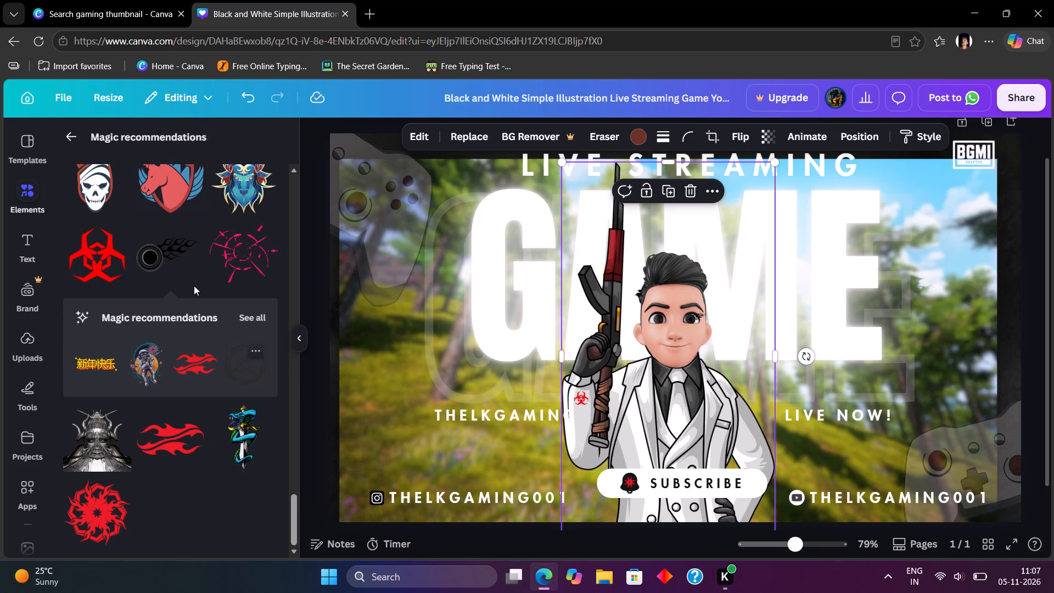
scroll(181, 274, up, 2)
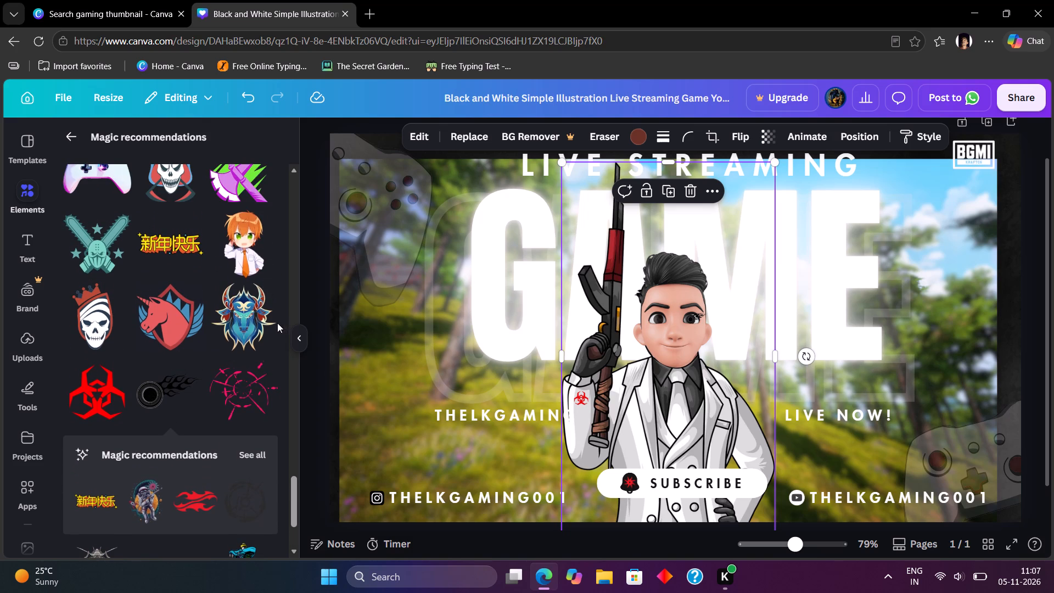
scroll(258, 319, up, 5)
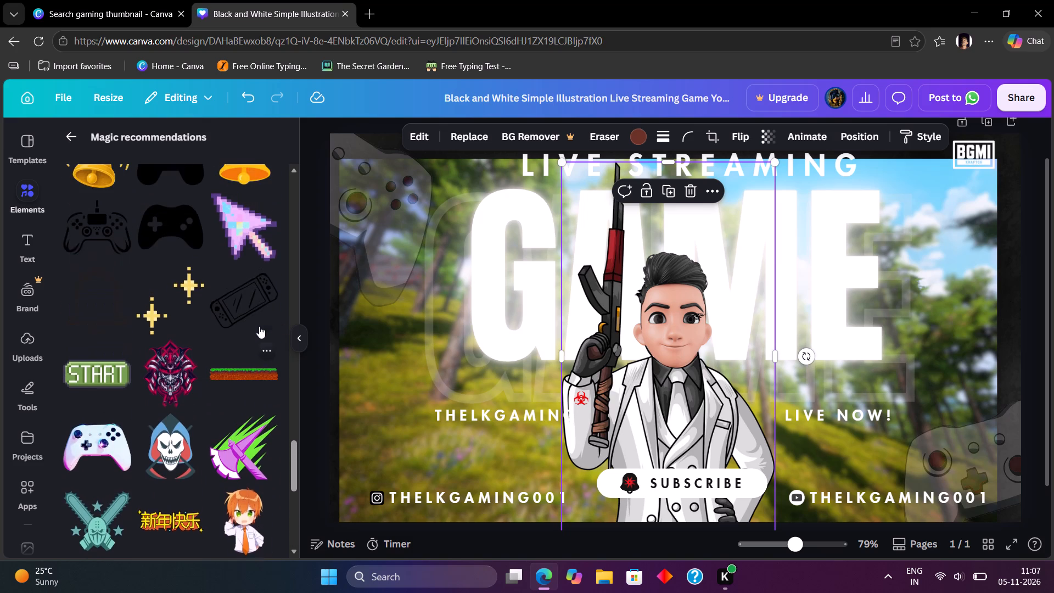
scroll(259, 326, up, 5)
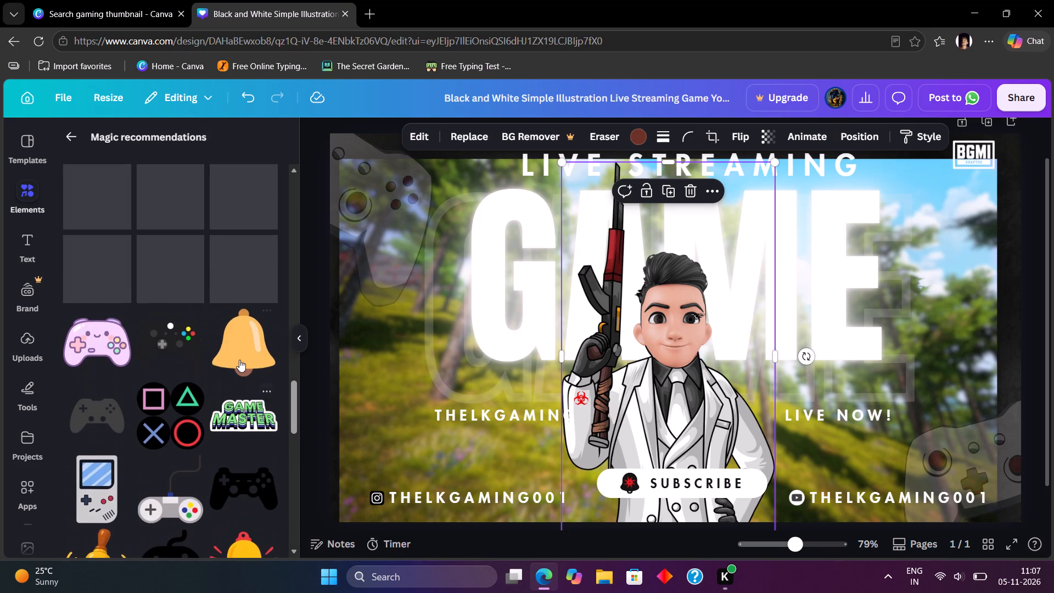
scroll(235, 340, up, 4)
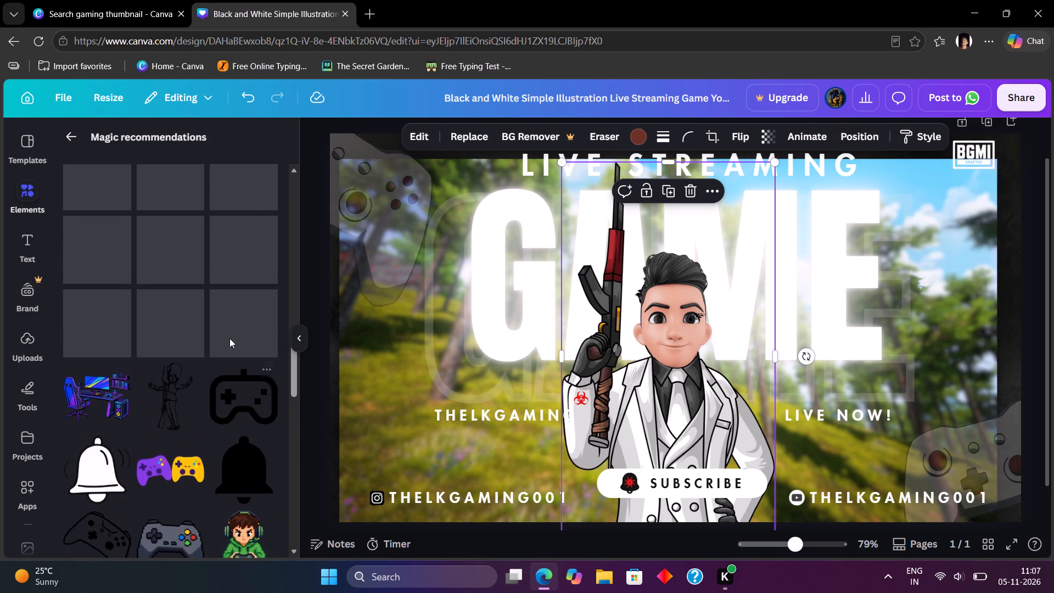
scroll(229, 338, up, 4)
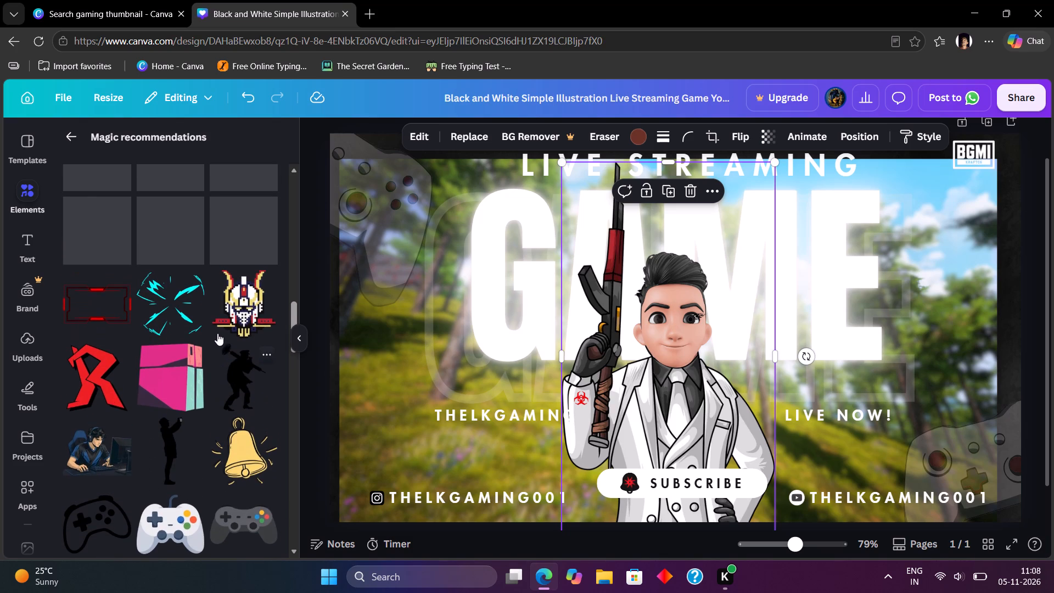
scroll(216, 332, up, 2)
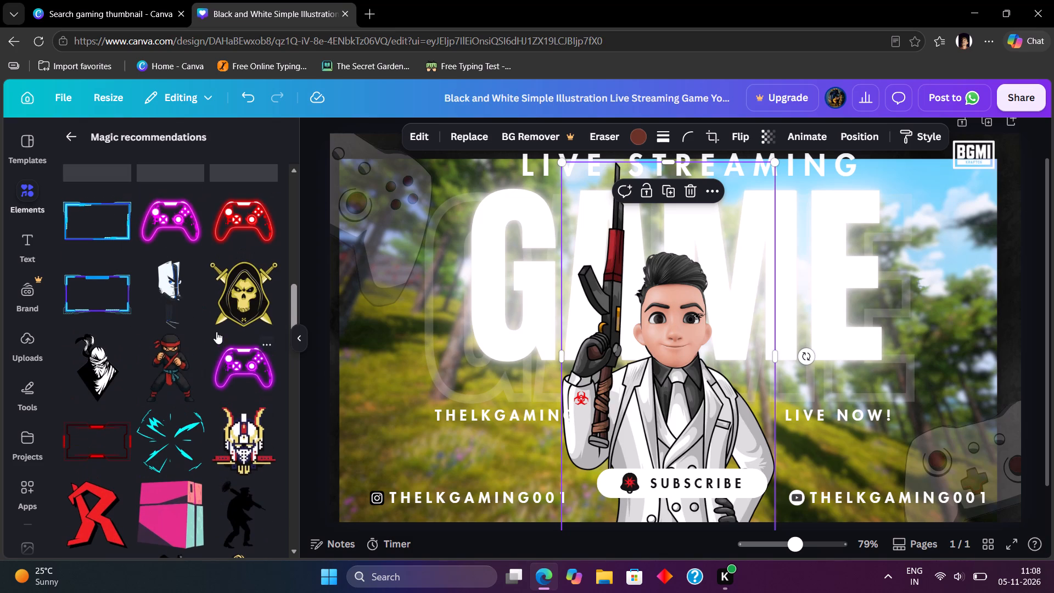
click(87, 371)
drag(668, 333, 670, 385)
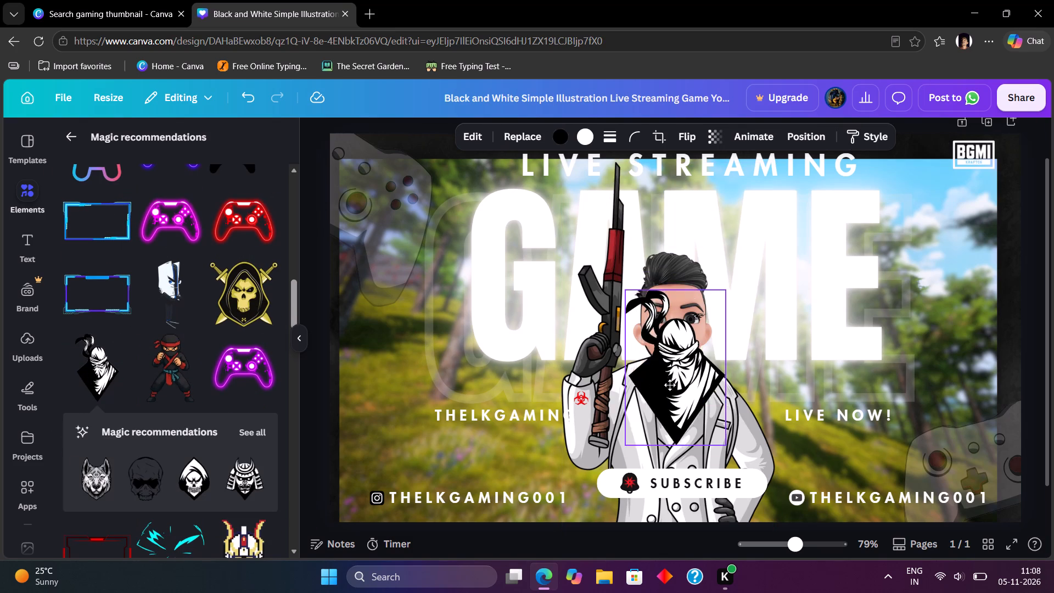
drag(670, 385, 673, 393)
Shrink the masked ninja graphic to about 37 by 57 and place it on the lower end of the character's tie.
drag(733, 311, 671, 450)
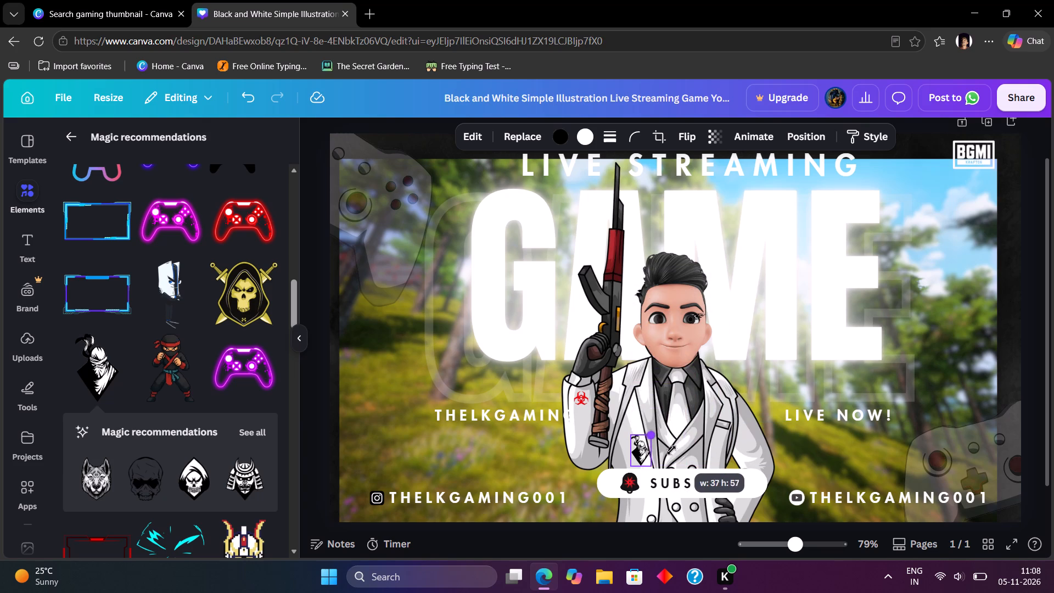
drag(671, 450, 670, 451)
drag(638, 451, 683, 423)
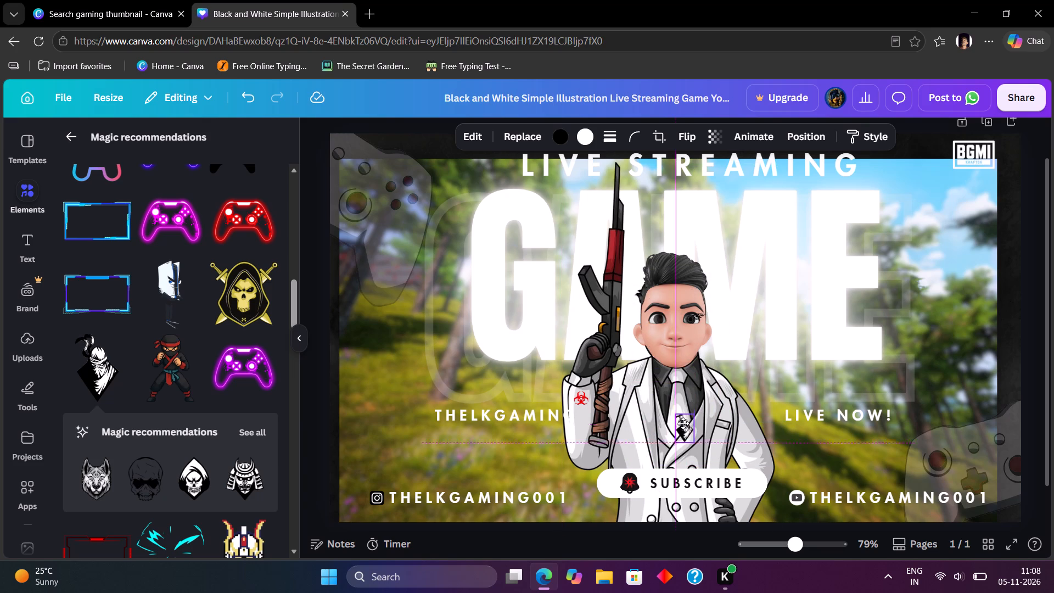
drag(683, 423, 677, 411)
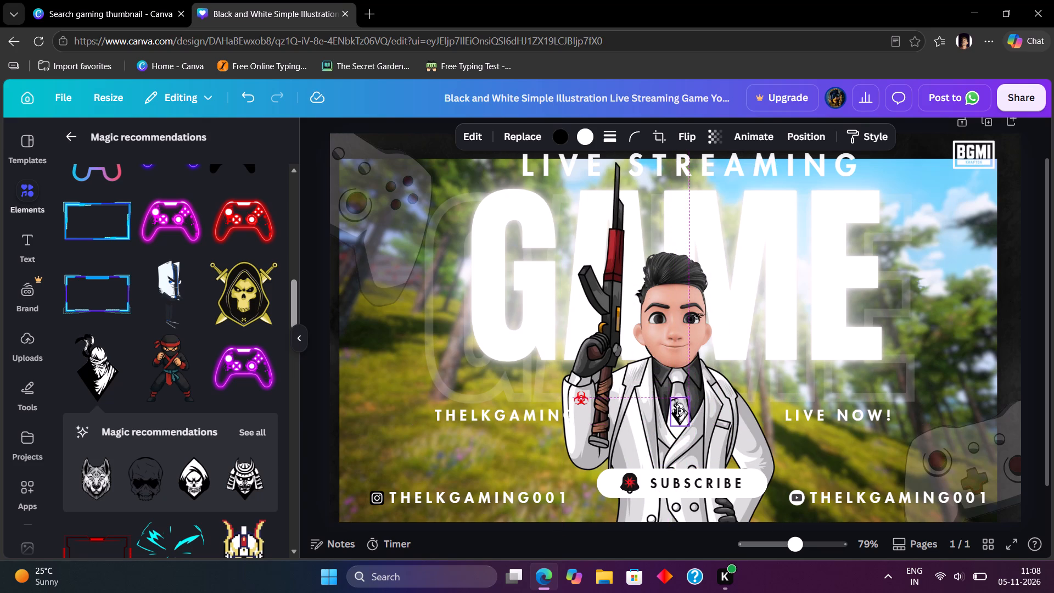
drag(677, 411, 675, 421)
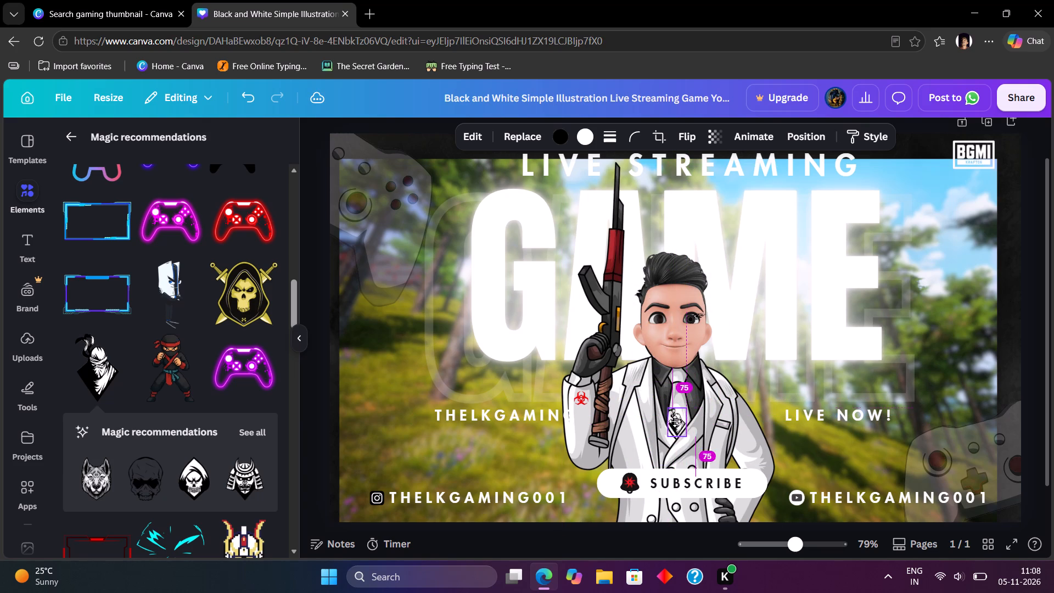
drag(675, 421, 674, 425)
click(470, 437)
click(470, 439)
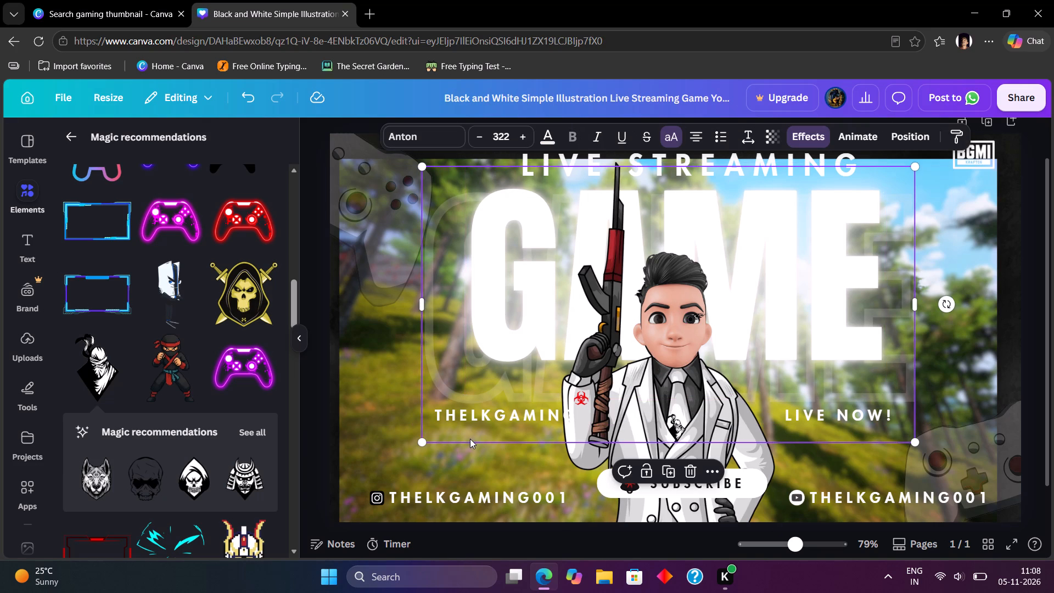
click(1019, 399)
click(1053, 305)
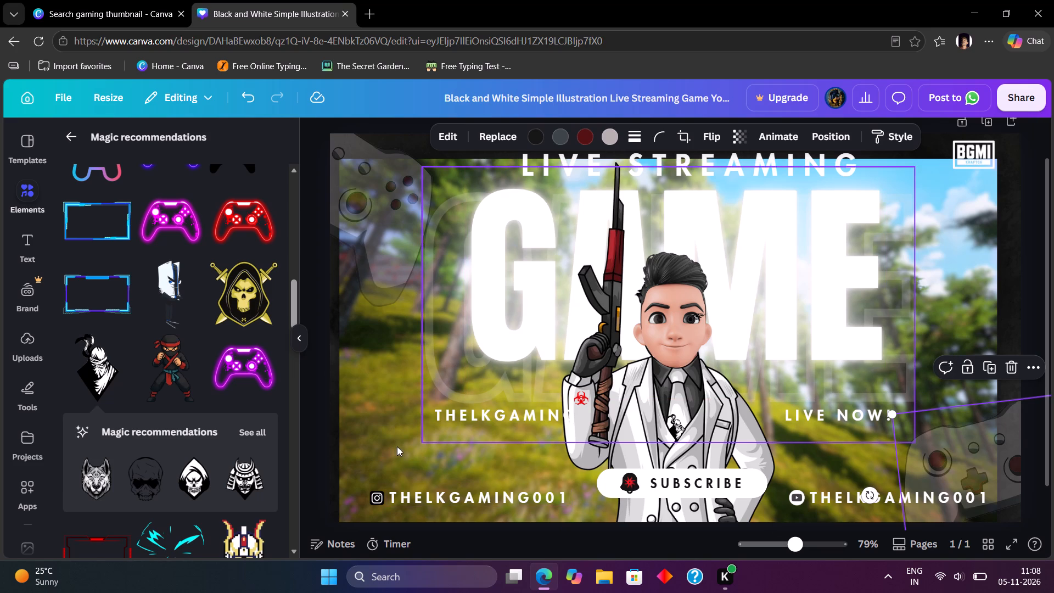
Browse more of the magic recommendations for further gaming graphics to use.
scroll(239, 413, up, 2)
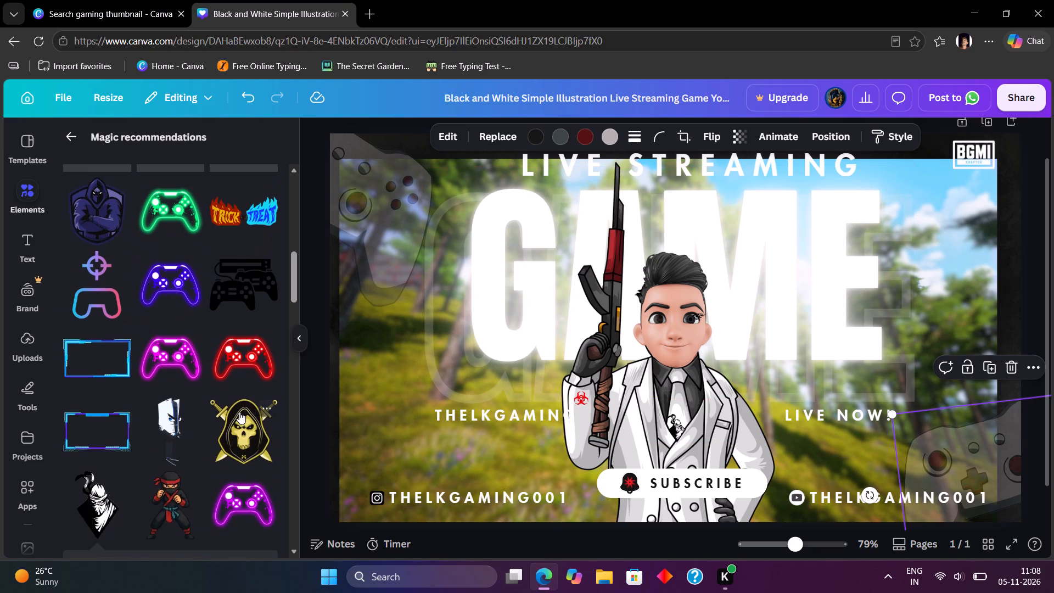
scroll(239, 412, up, 3)
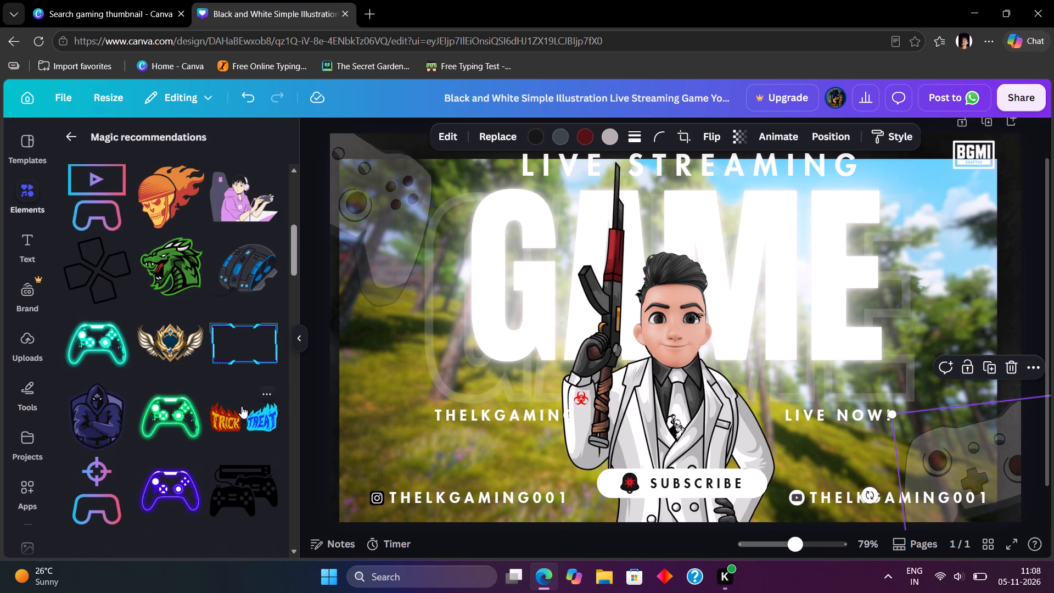
scroll(242, 406, up, 3)
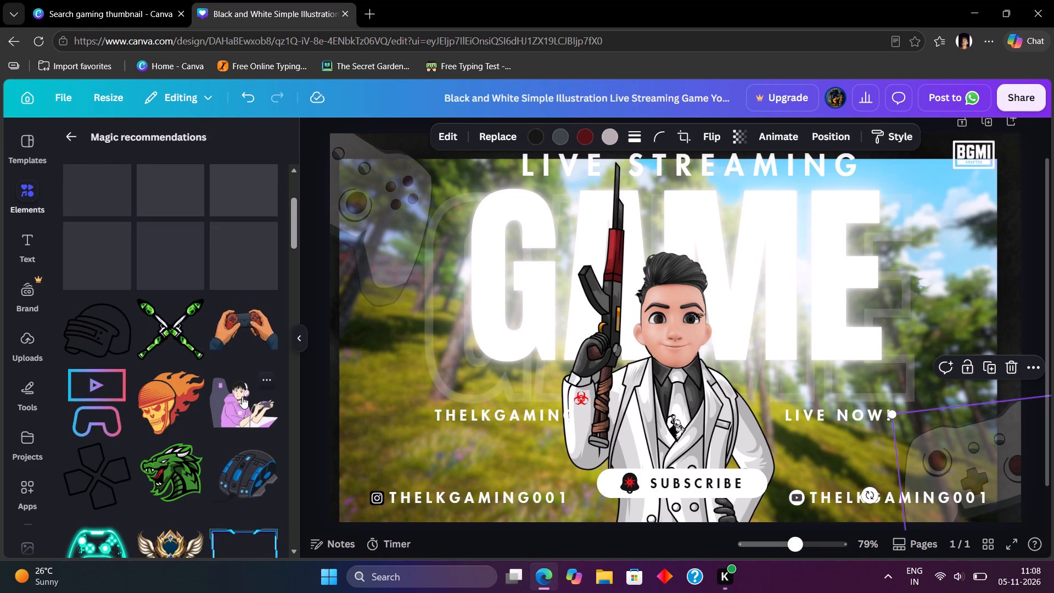
Fit the masked ninja graphic into the vest's V opening by nudging it, shrinking it slightly and tilting it a few degrees clockwise.
ctrl+scroll(894, 484, up, 3)
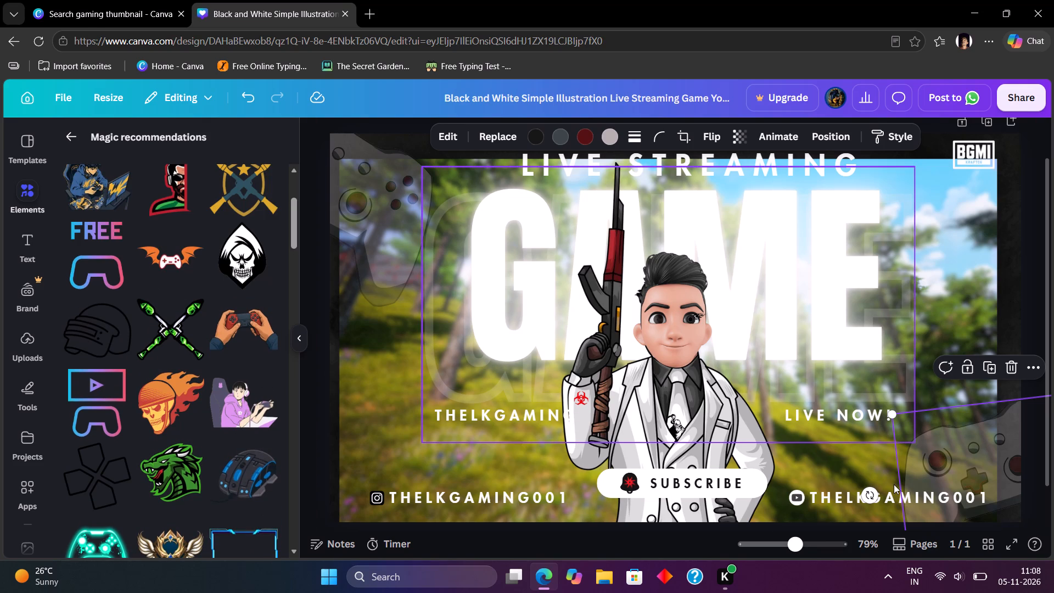
ctrl+scroll(894, 484, up, 1)
ctrl+scroll(338, 356, up, 4)
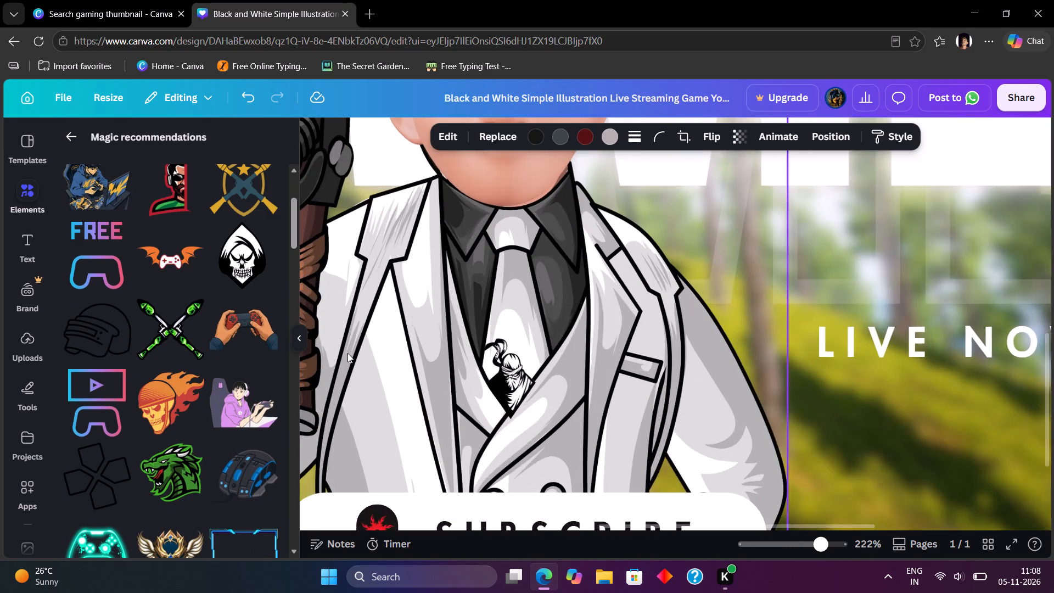
ctrl+scroll(347, 353, up, 4)
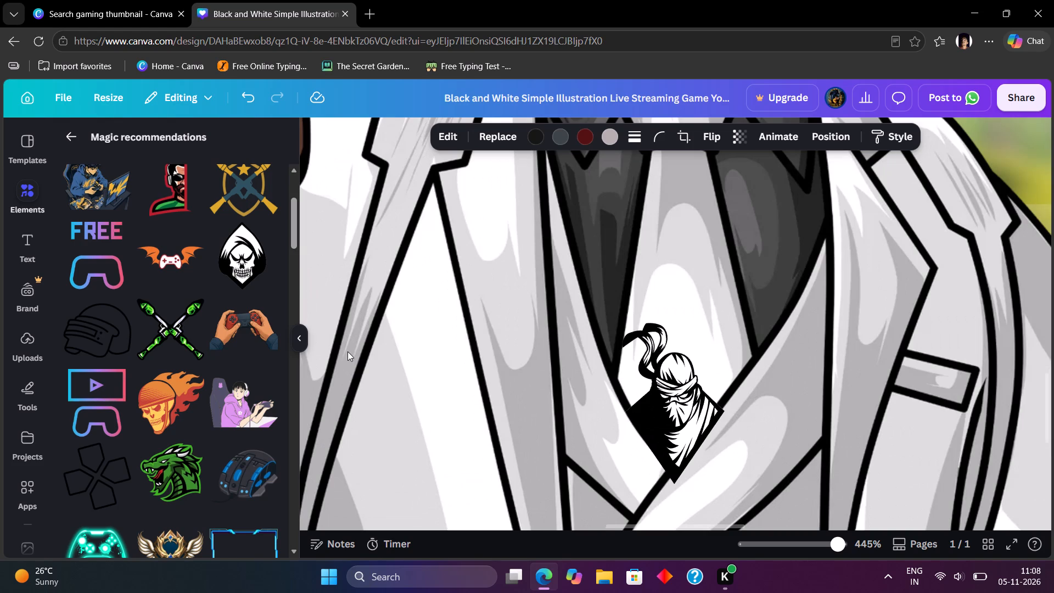
click(740, 423)
drag(714, 424, 709, 407)
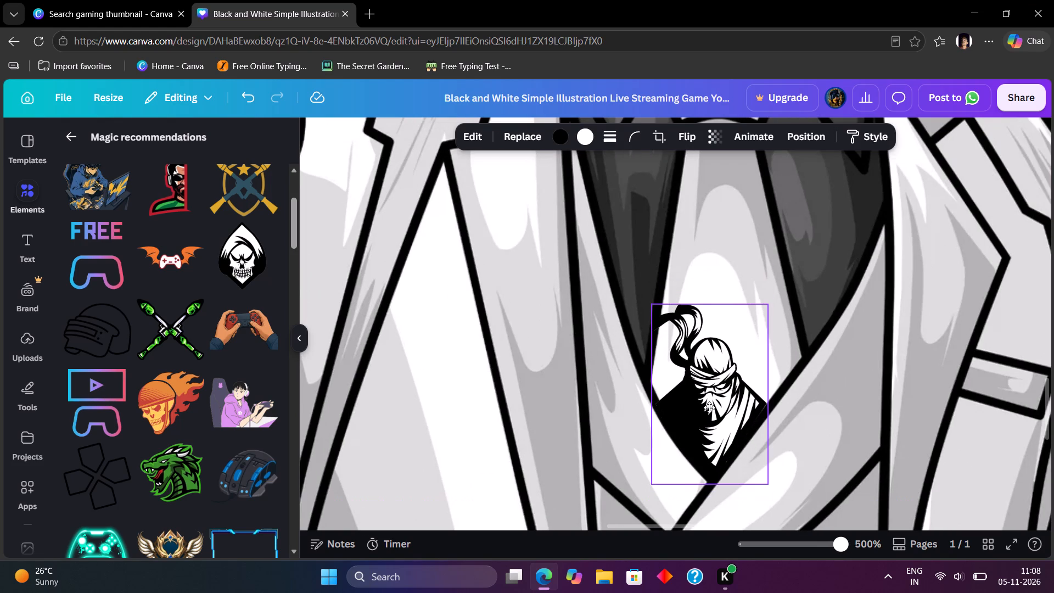
drag(709, 407, 709, 410)
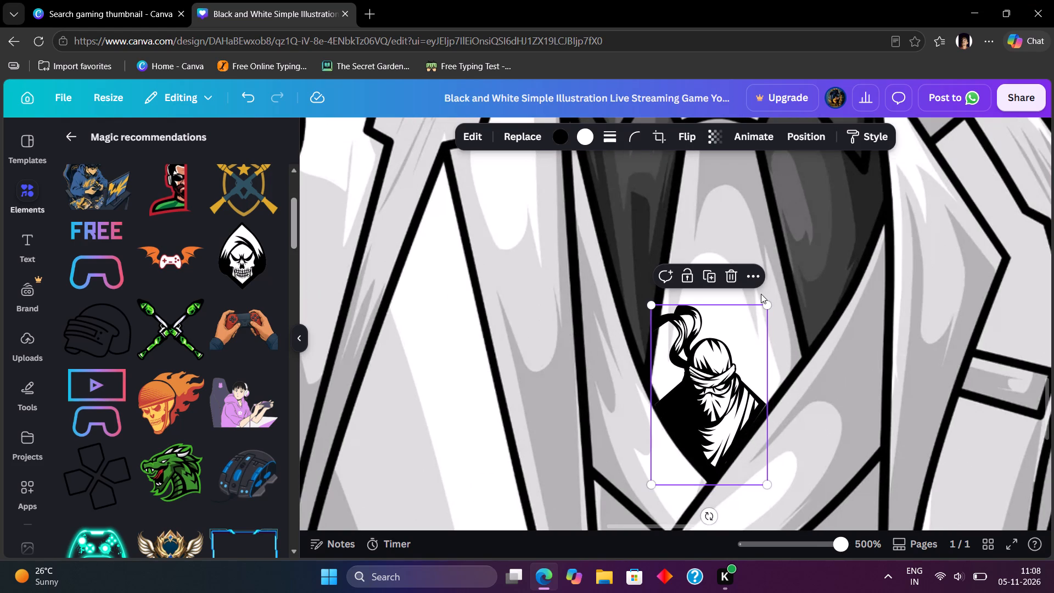
drag(769, 301, 765, 316)
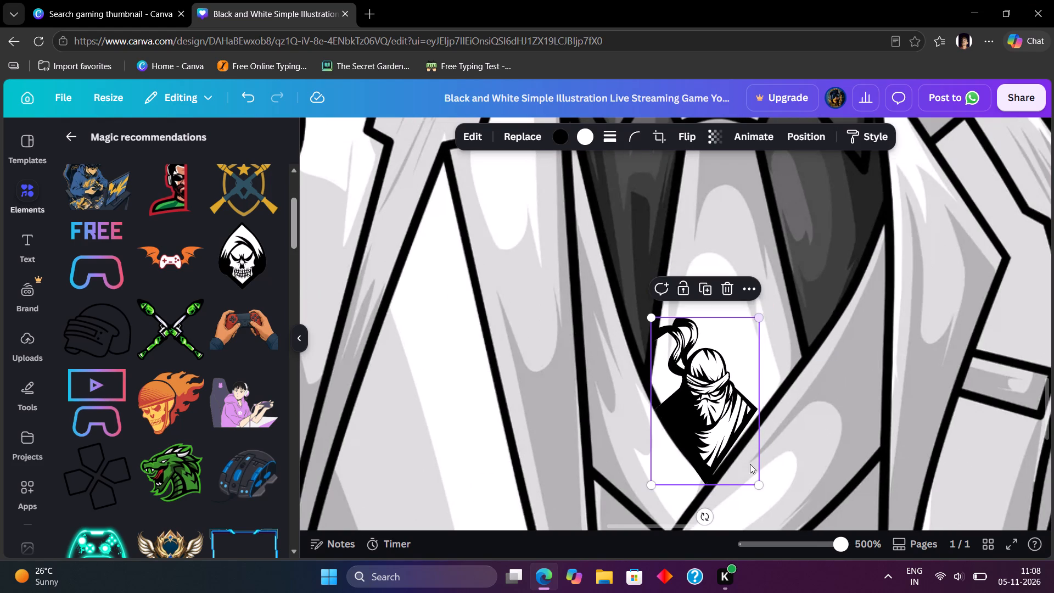
drag(705, 517, 701, 522)
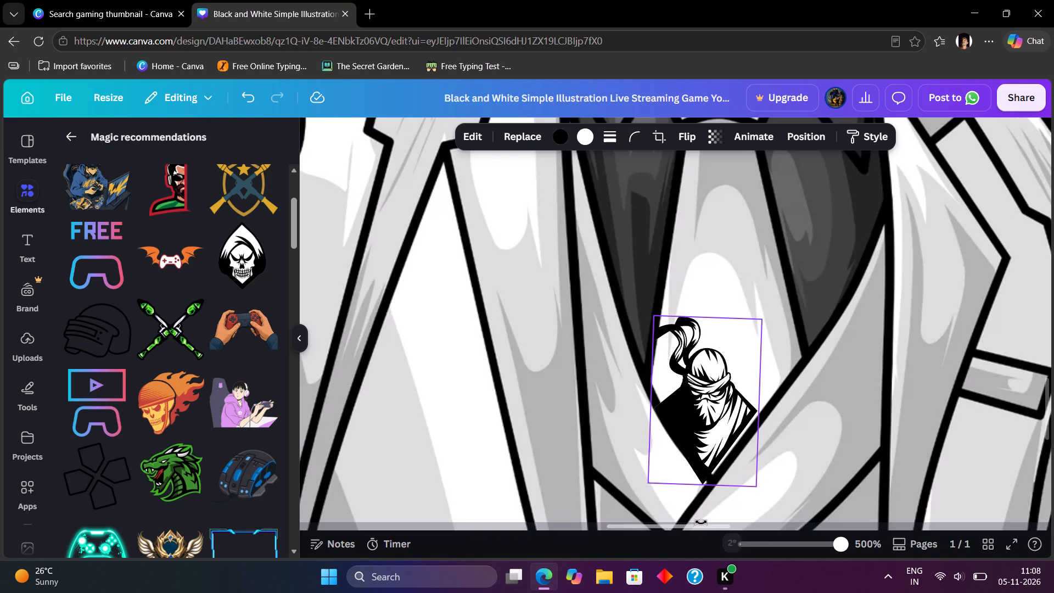
drag(701, 522, 699, 525)
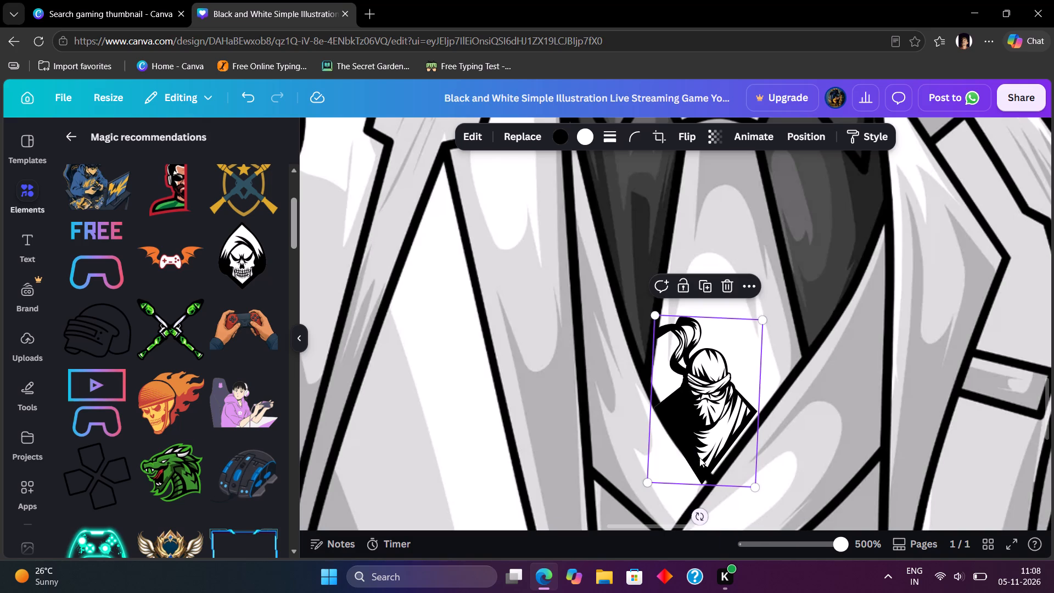
Nudge the masked ninja graphic slightly so it sits centred in the vest's V opening, and check it on the whole thumbnail.
drag(699, 447, 709, 450)
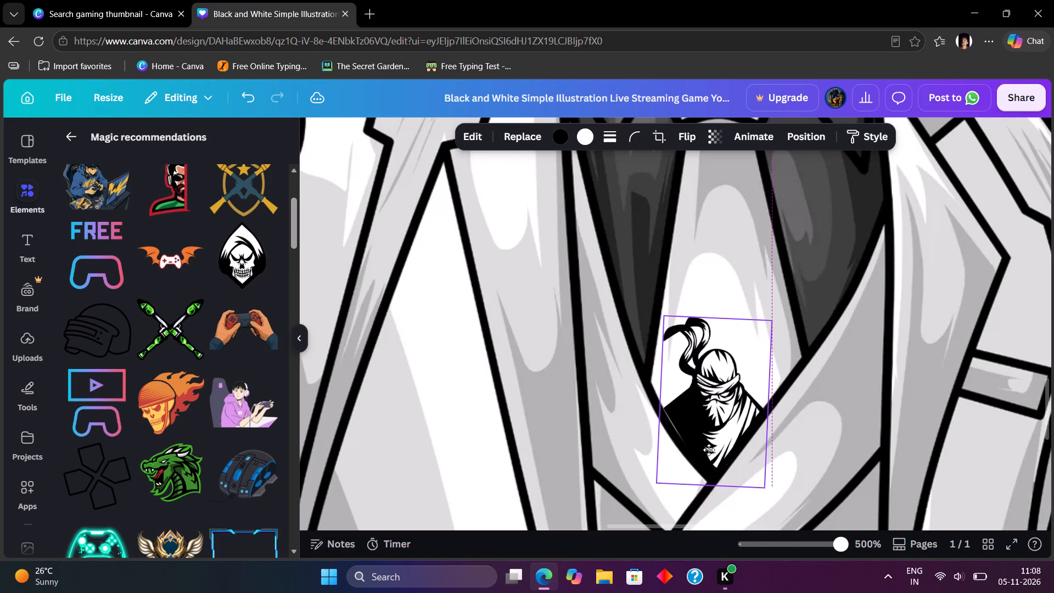
drag(709, 450, 709, 453)
click(1007, 424)
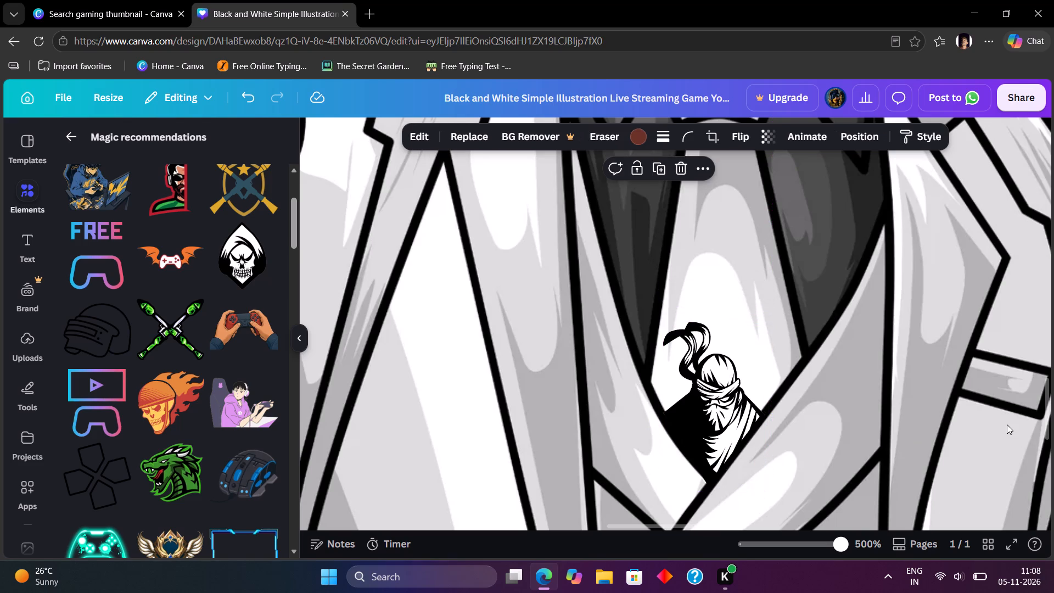
drag(836, 542, 788, 557)
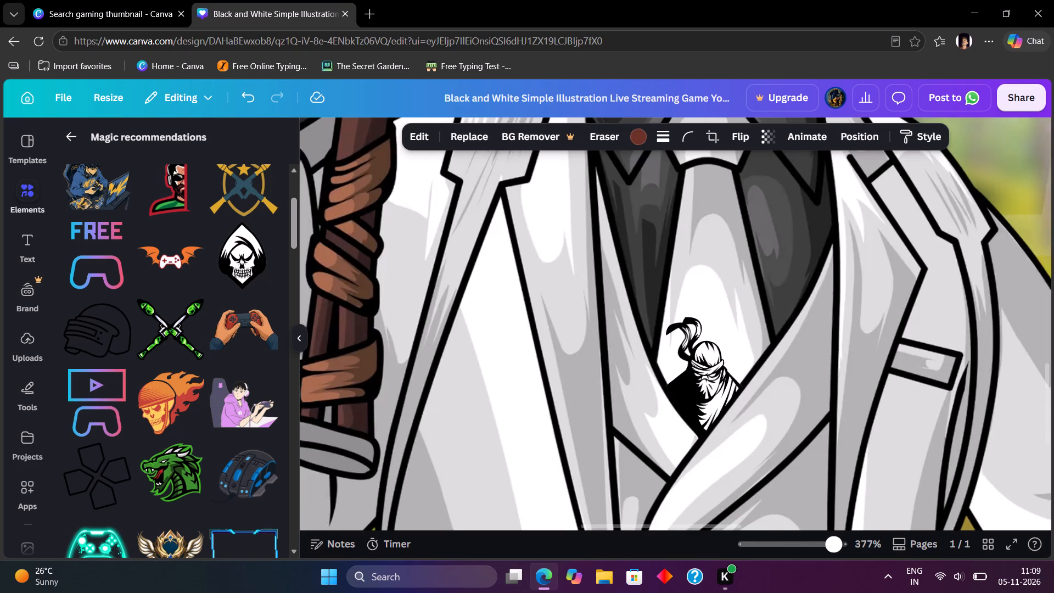
drag(788, 557, 793, 555)
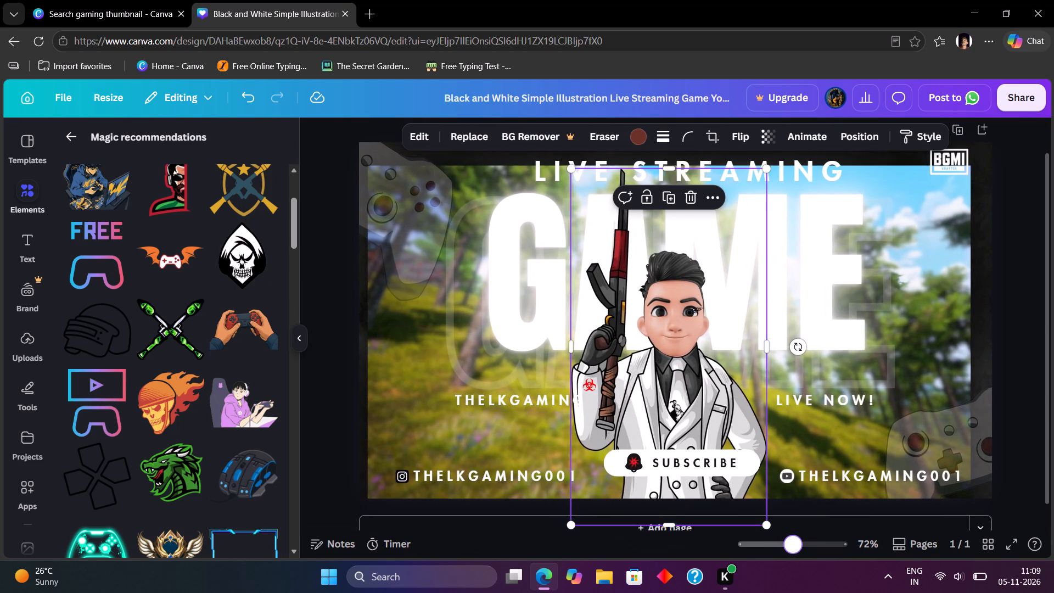
drag(793, 555, 796, 553)
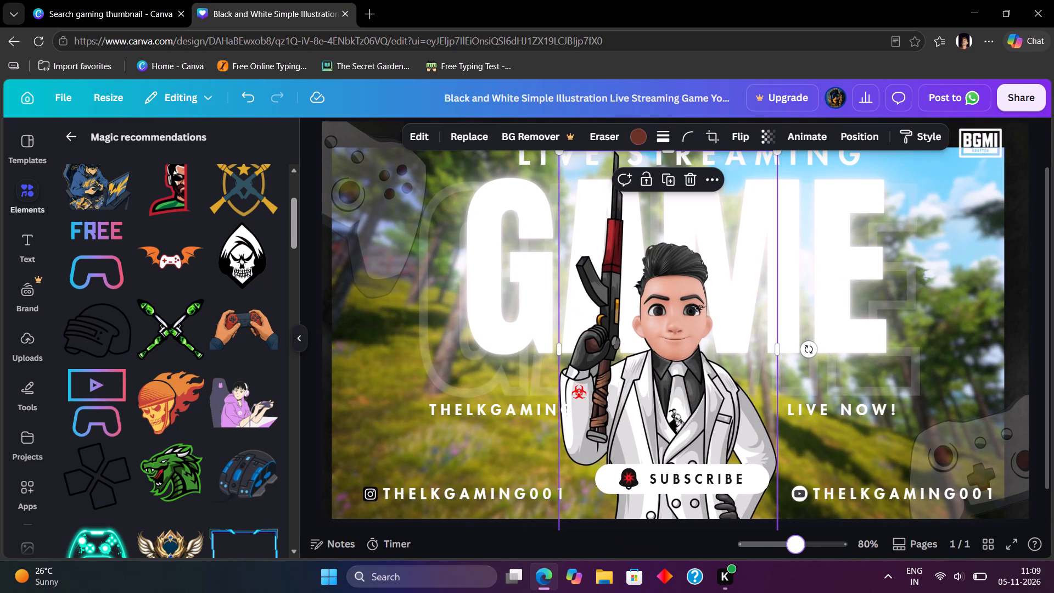
drag(796, 553, 793, 553)
click(319, 419)
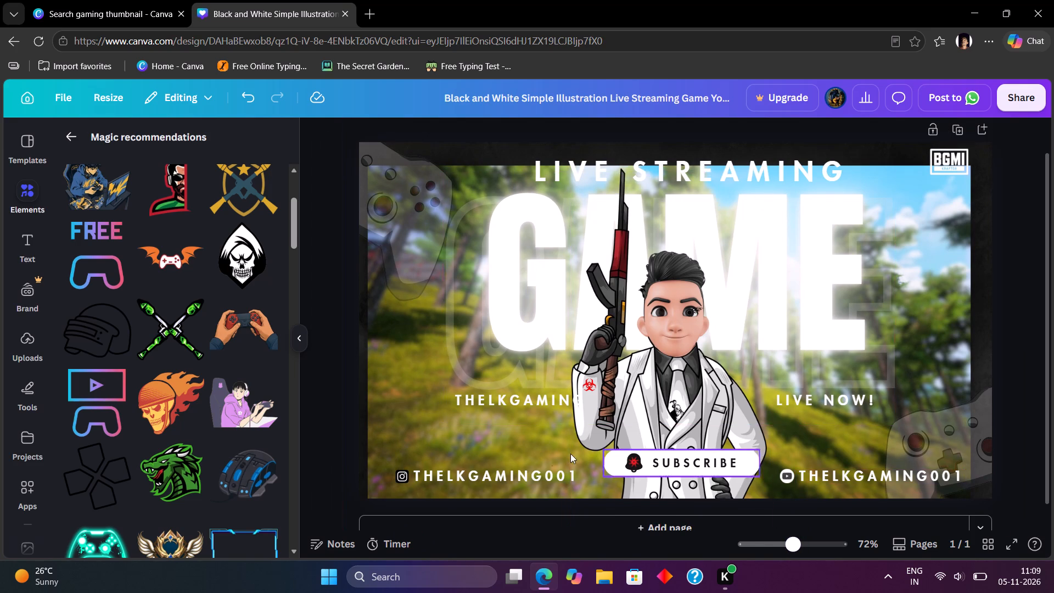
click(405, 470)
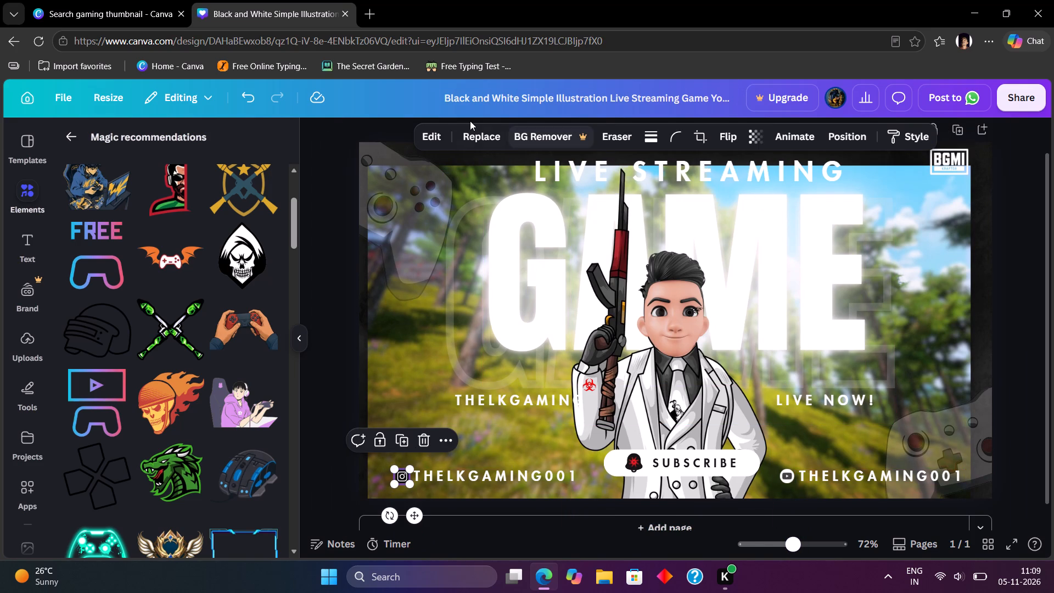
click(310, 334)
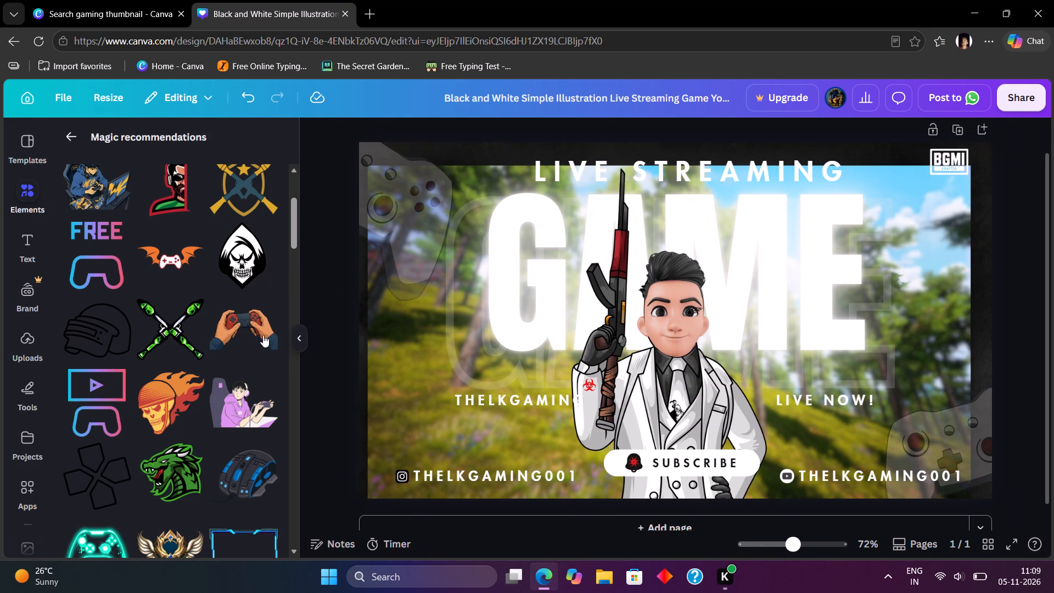
Add the black-and-white hooded skull graphic from the magic recommendations at about 21 by 28 and move it onto the sleeve opposite the rifle.
scroll(203, 315, up, 1)
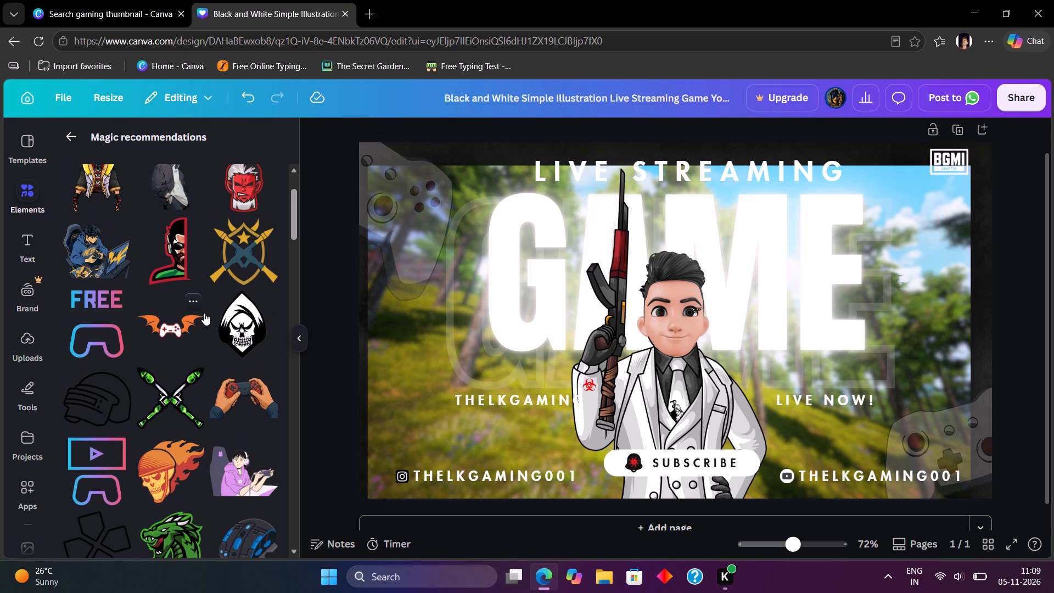
scroll(418, 270, down, 2)
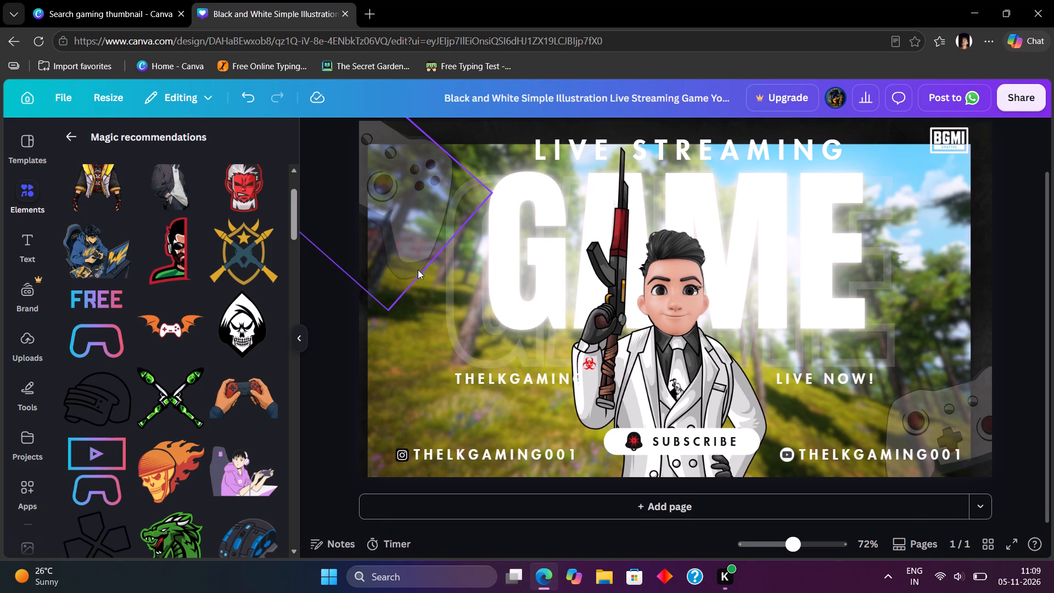
click(247, 332)
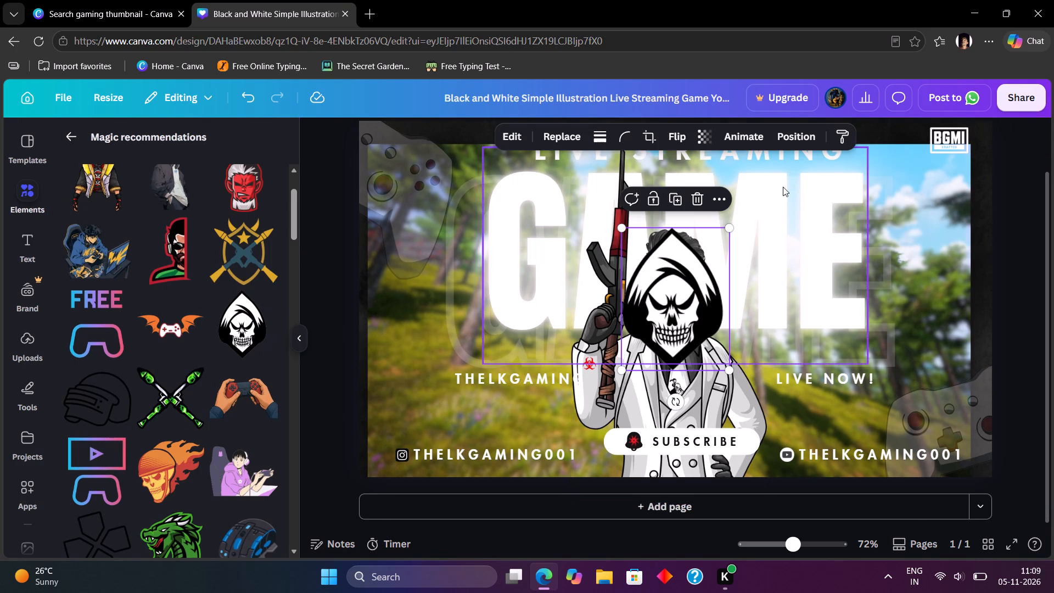
drag(732, 227, 647, 366)
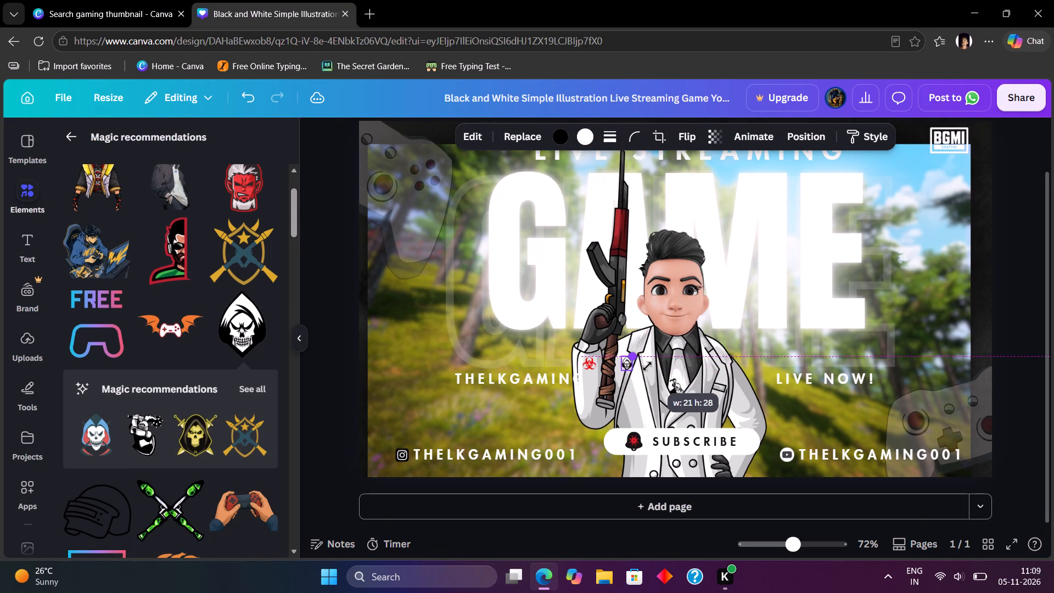
drag(647, 366, 648, 363)
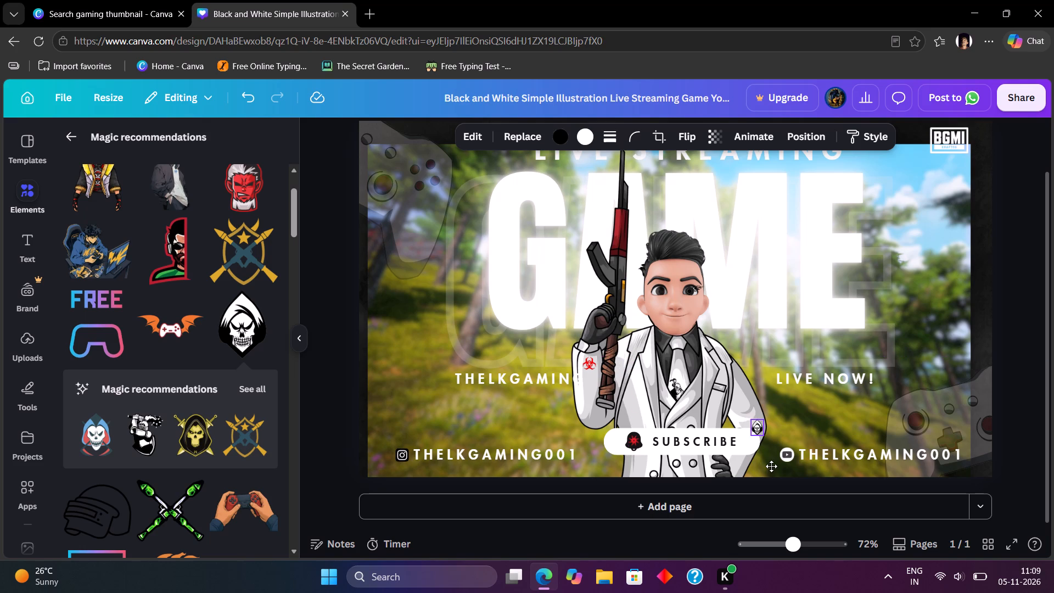
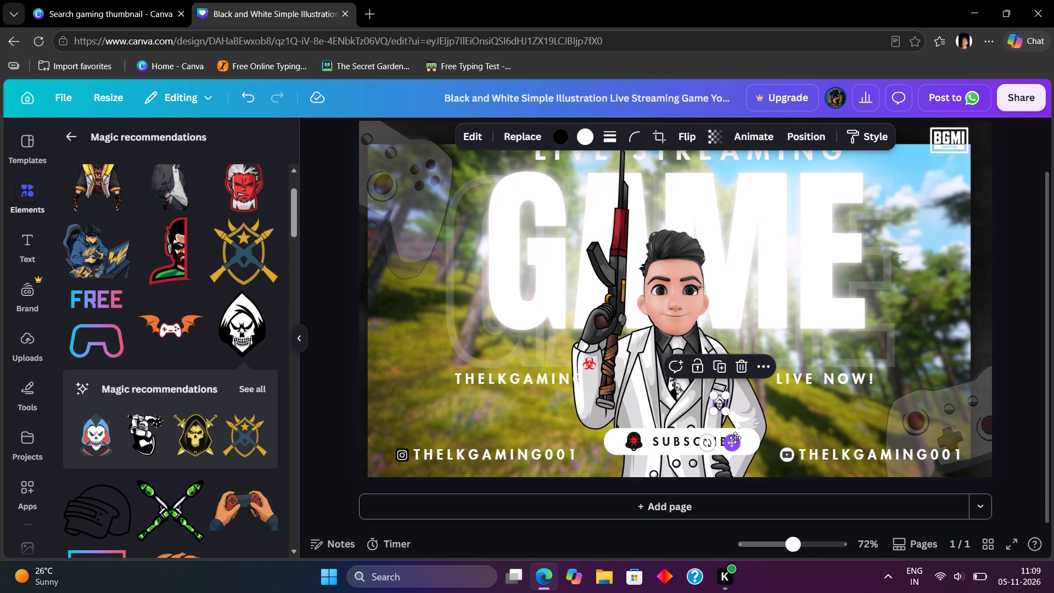
Fit the hooded skull graphic just below the coat's breast pocket, shrinking it slightly and tilting it about 10 degrees clockwise.
ctrl+scroll(735, 438, up, 10)
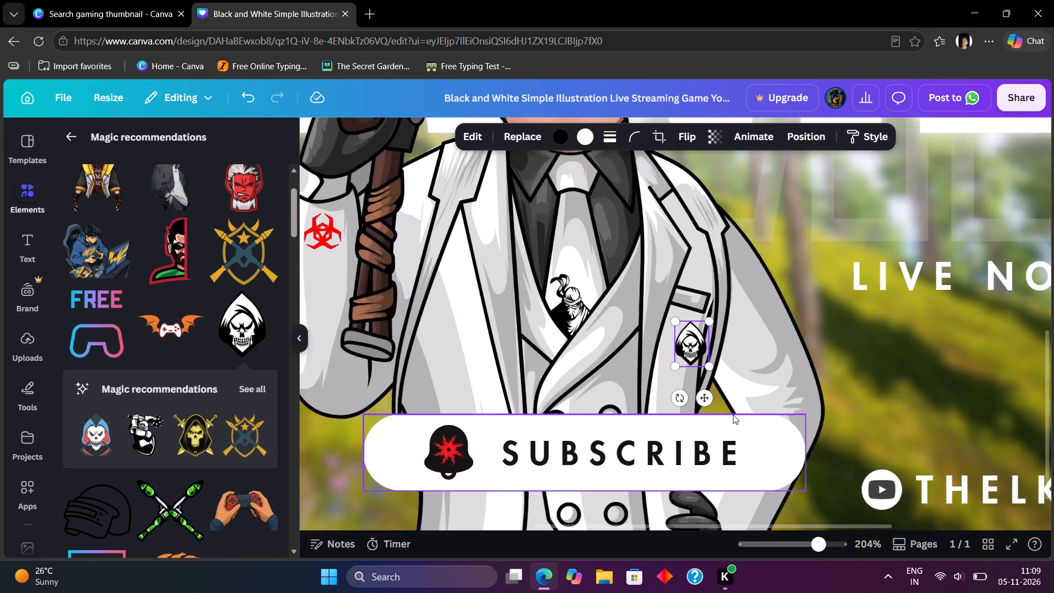
ctrl+scroll(728, 369, up, 2)
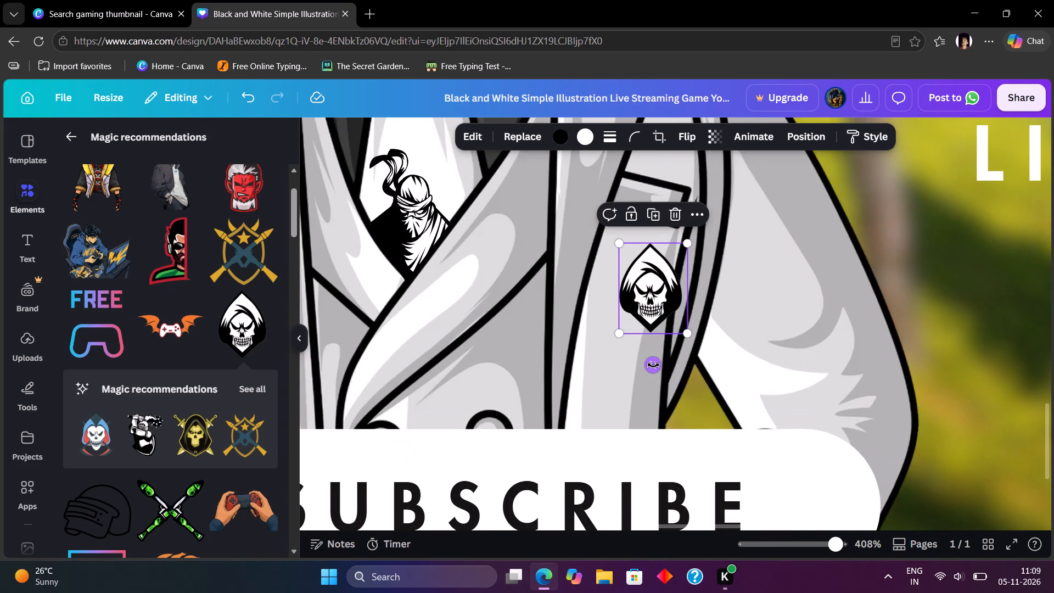
drag(653, 365, 647, 368)
drag(646, 304, 633, 287)
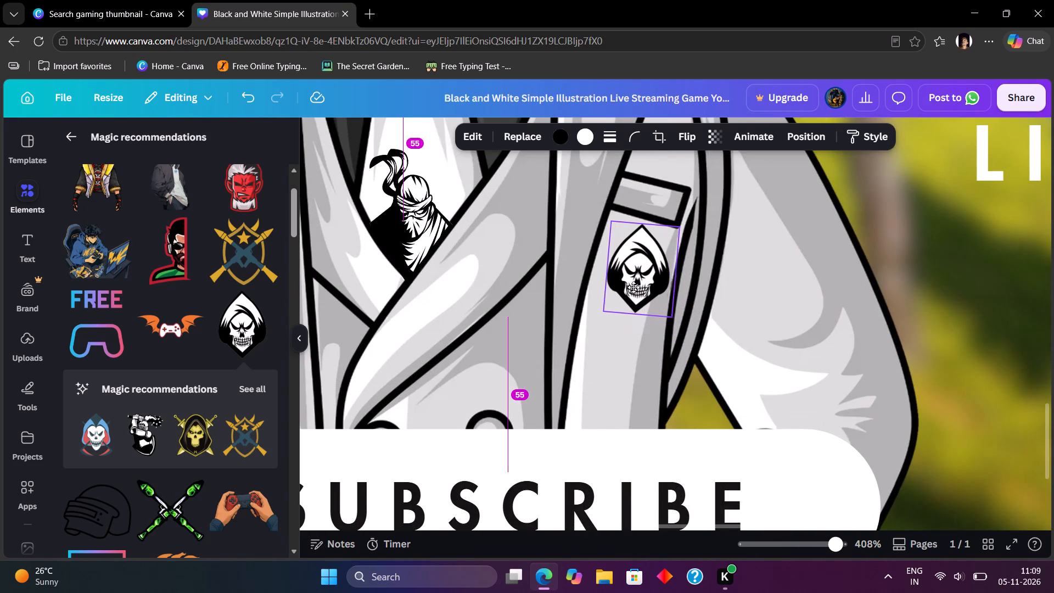
drag(633, 287, 630, 291)
drag(676, 232, 665, 249)
drag(626, 294, 633, 283)
drag(635, 333, 630, 338)
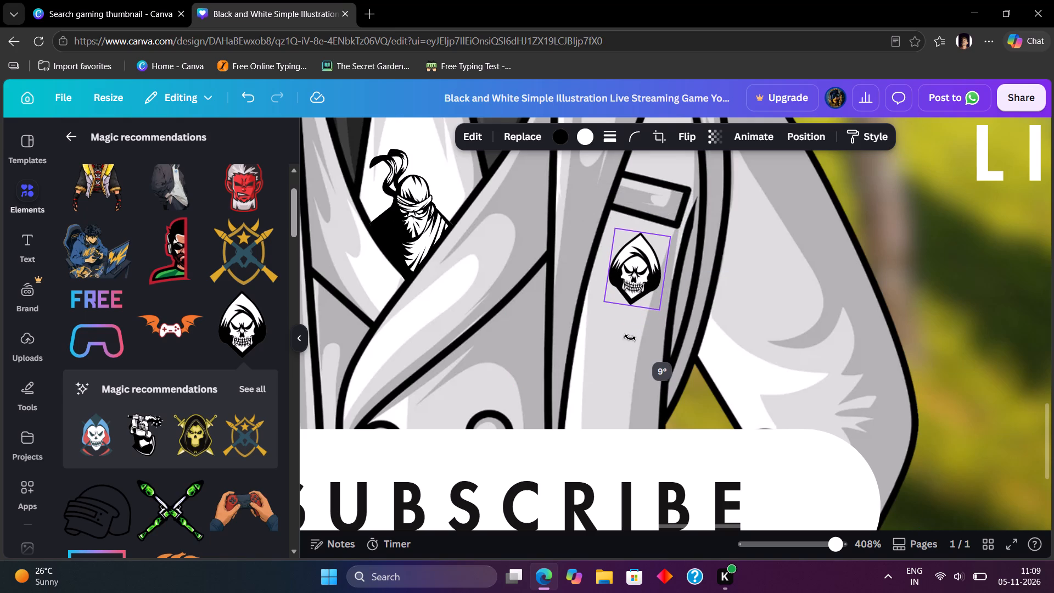
drag(630, 338, 628, 339)
click(634, 279)
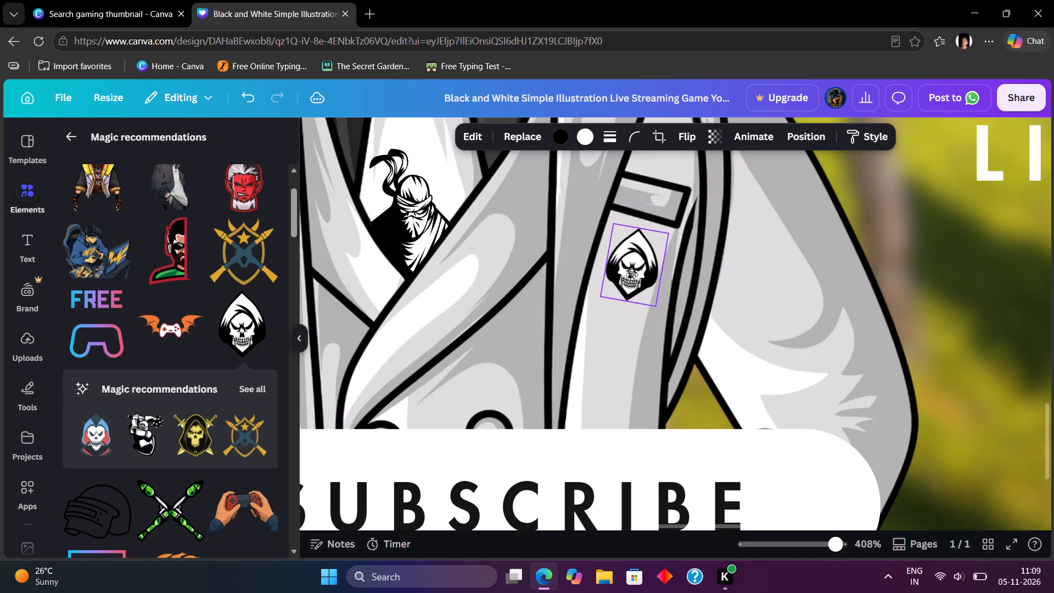
Set the hooded skull graphic's transparency to 80 and deselect everything.
click(714, 140)
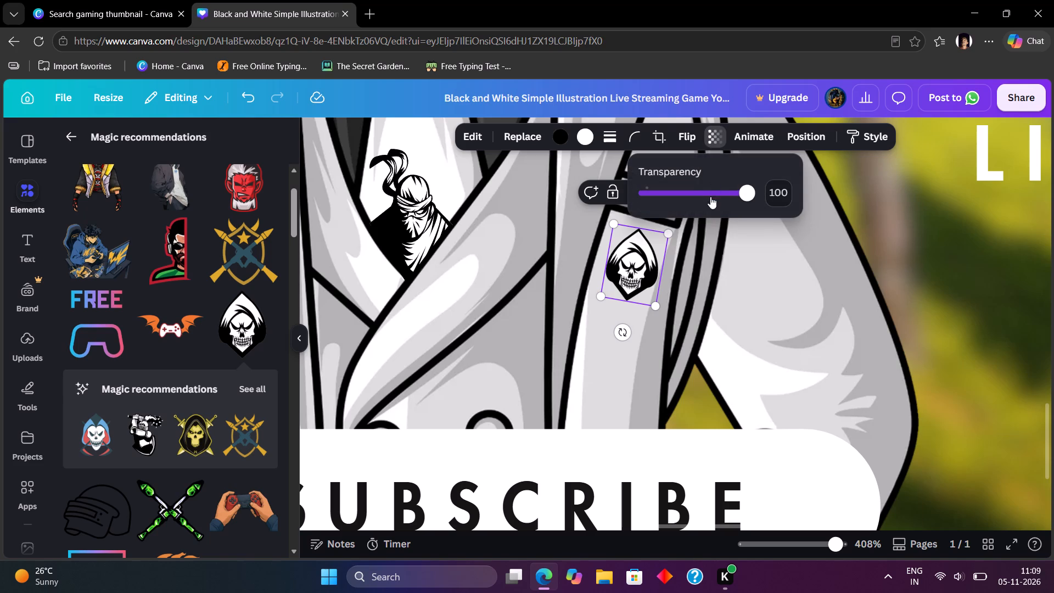
click(719, 194)
click(727, 194)
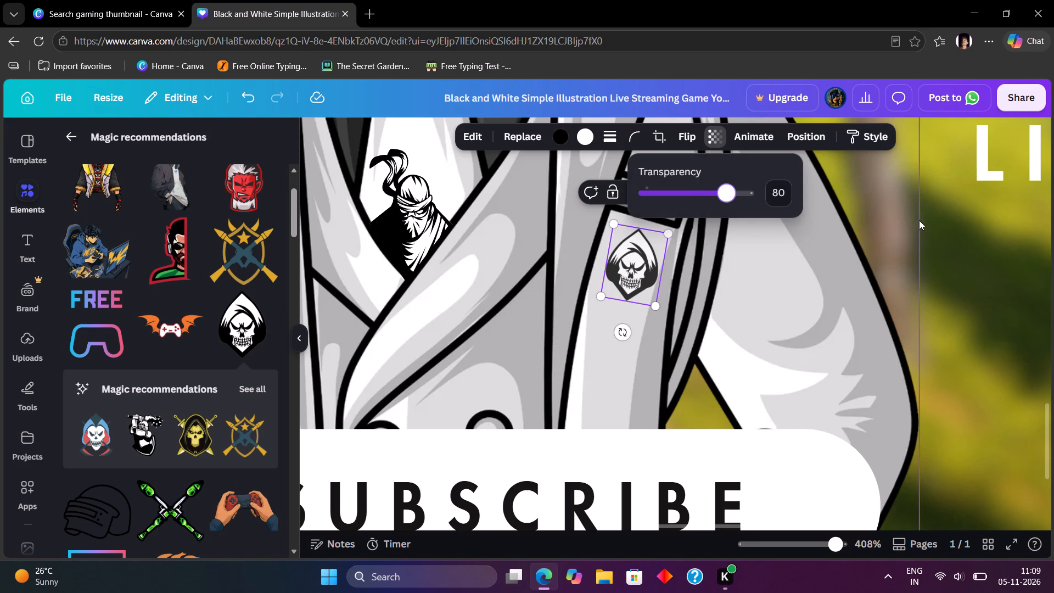
click(919, 220)
drag(812, 542, 795, 542)
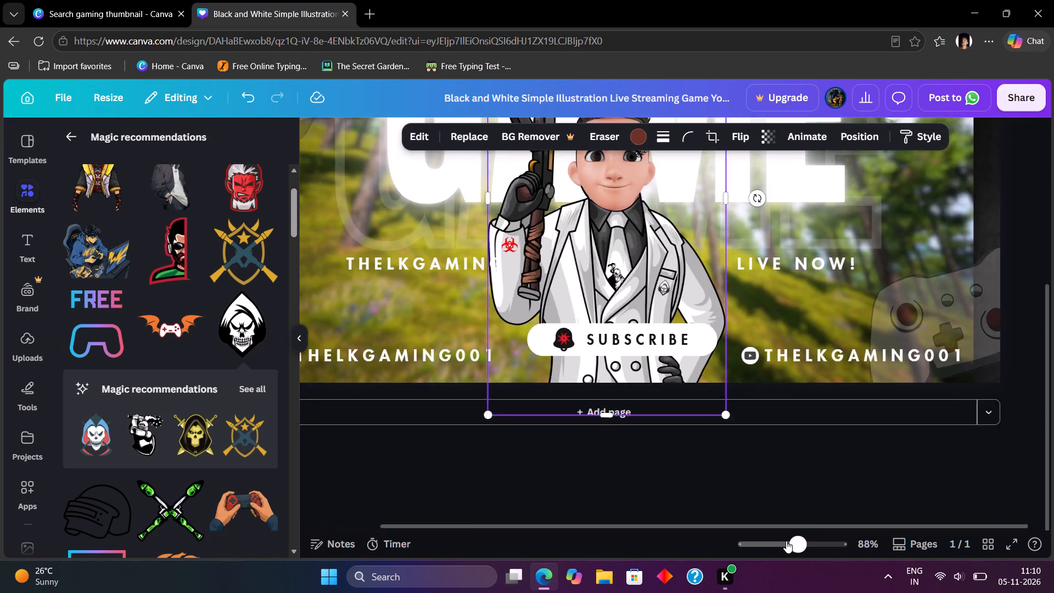
click(1041, 471)
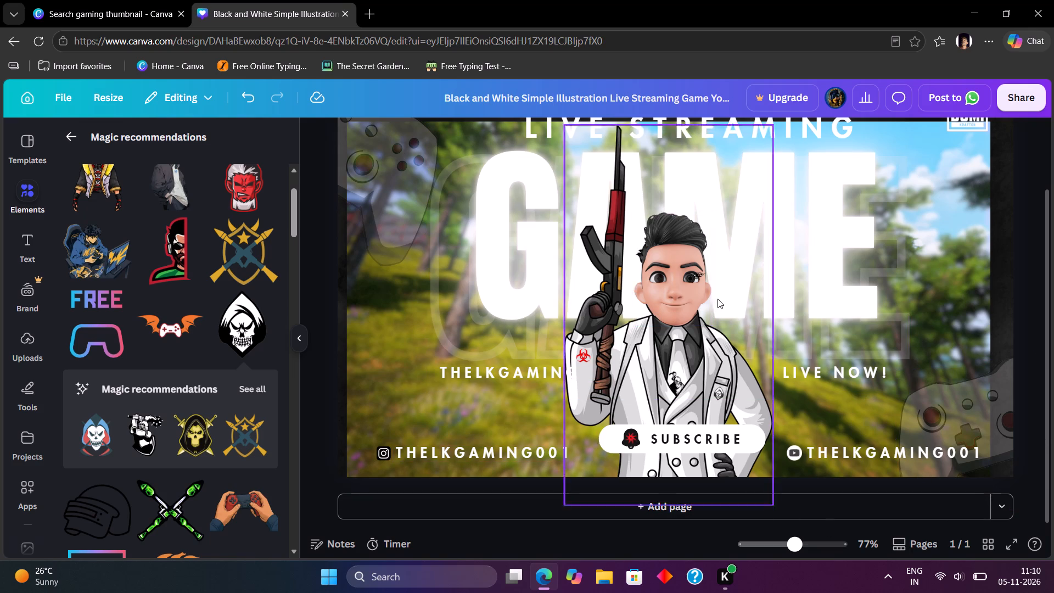
Browse the magic recommendations for another gaming graphic to add to the thumbnail.
scroll(144, 292, up, 4)
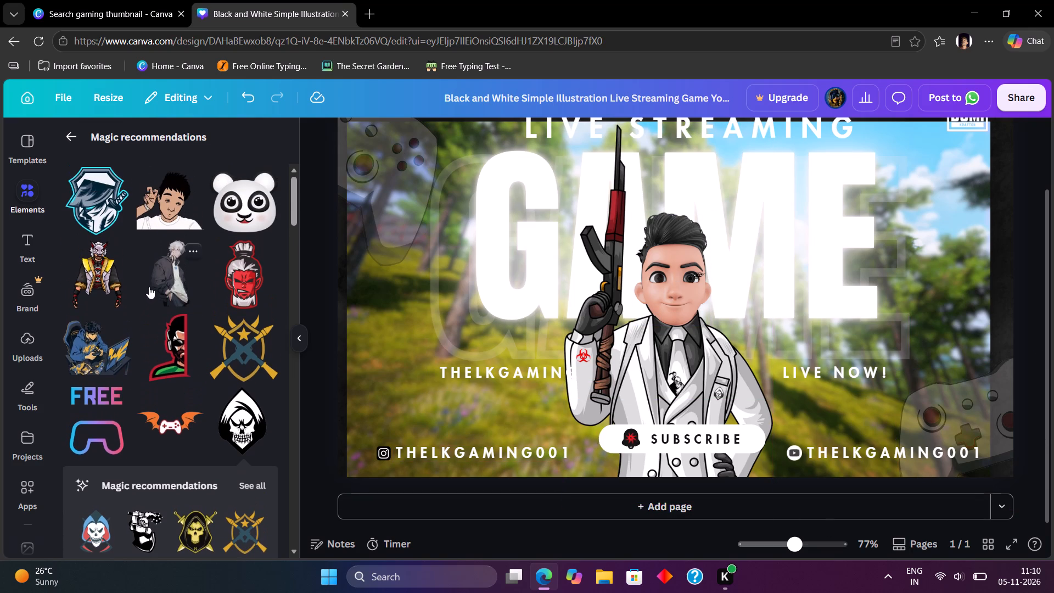
scroll(149, 287, up, 1)
scroll(204, 254, down, 4)
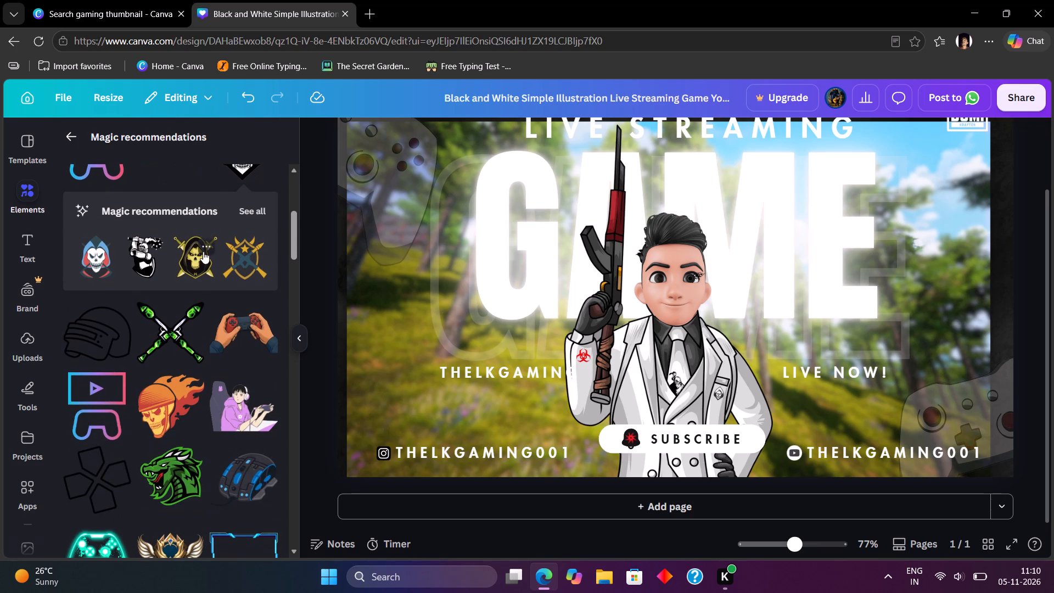
scroll(197, 250, down, 9)
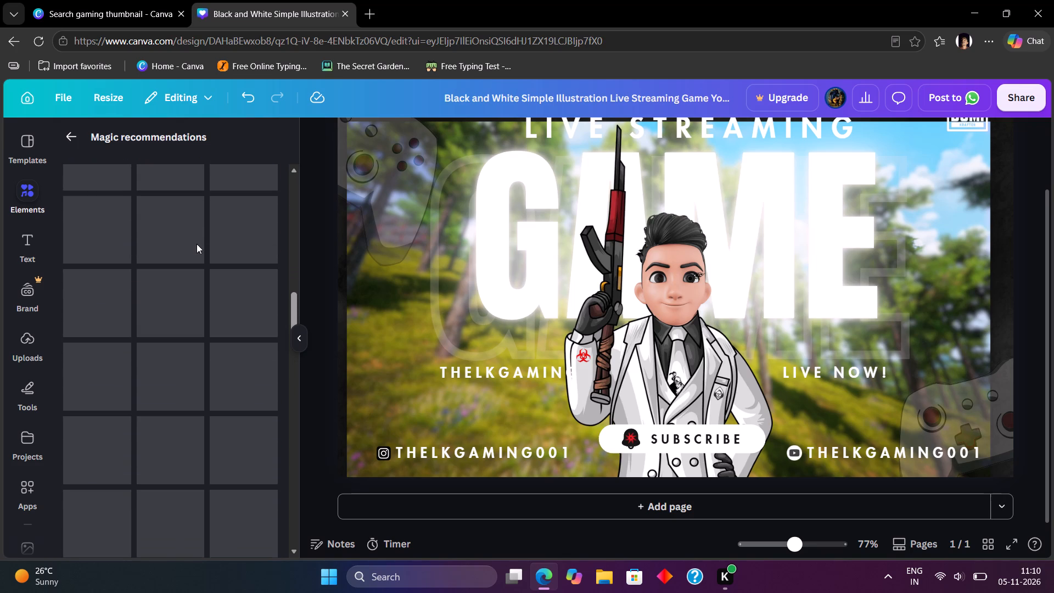
scroll(197, 244, down, 6)
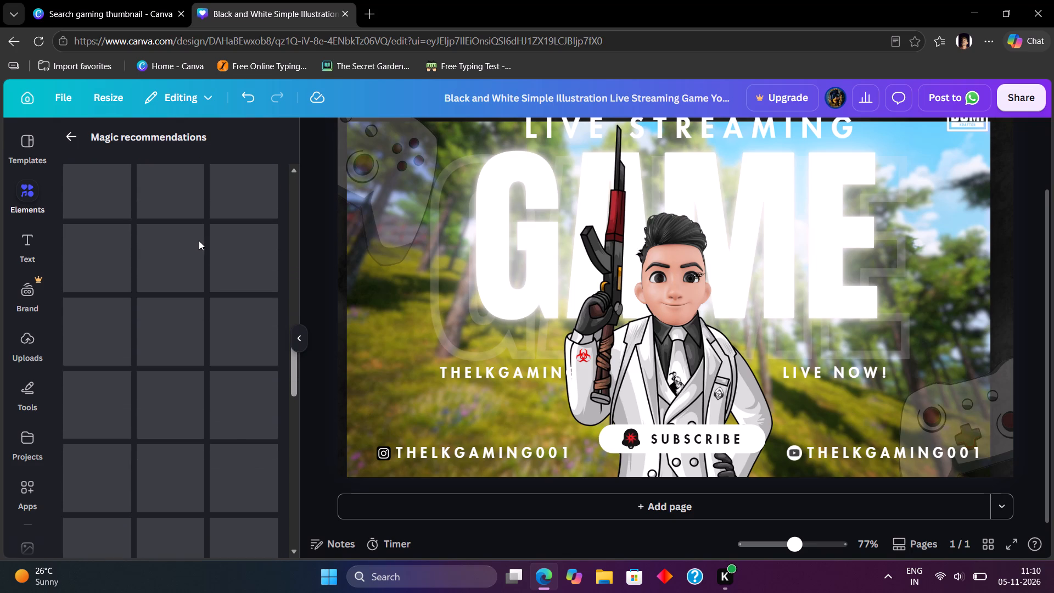
scroll(217, 270, down, 1)
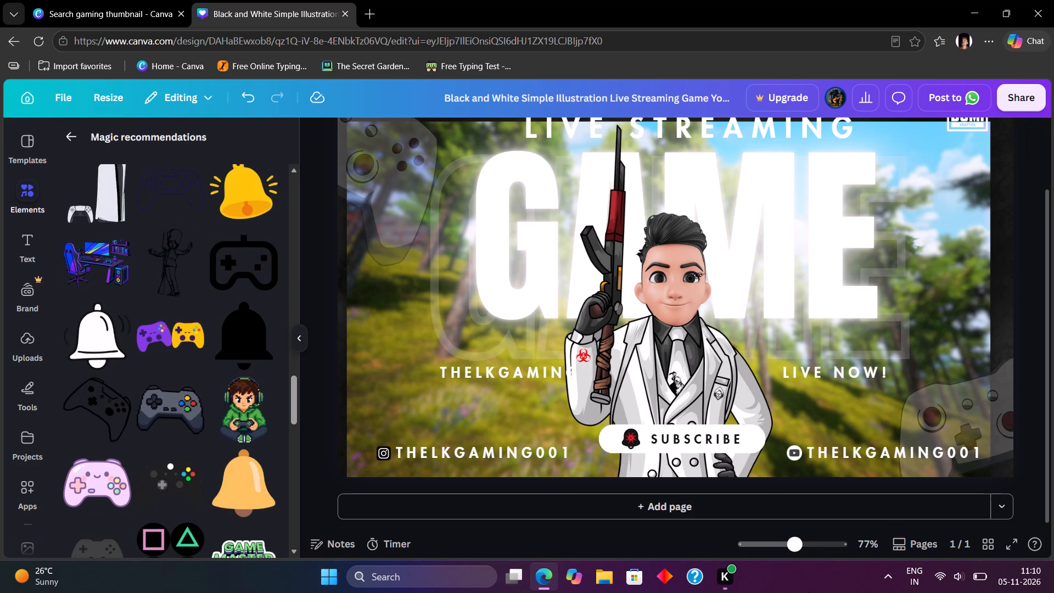